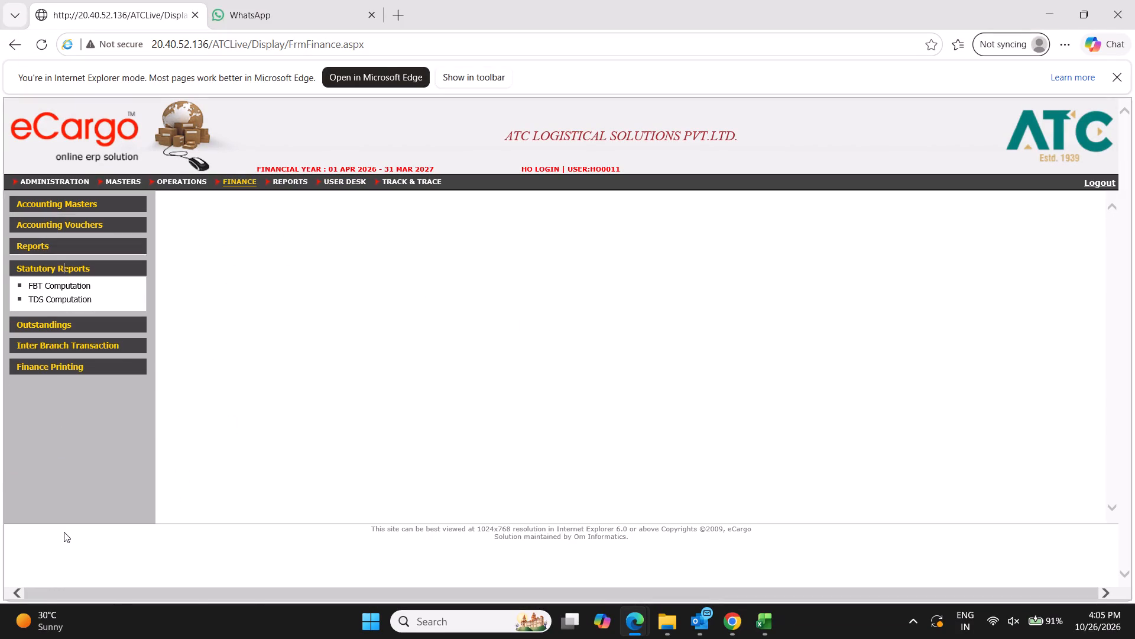
Open the Receivables - Debtors outstanding report and run it for hierarchy BRANCH, branch UP BORDER BOOKING.
left_click(45, 322)
left_click(53, 389)
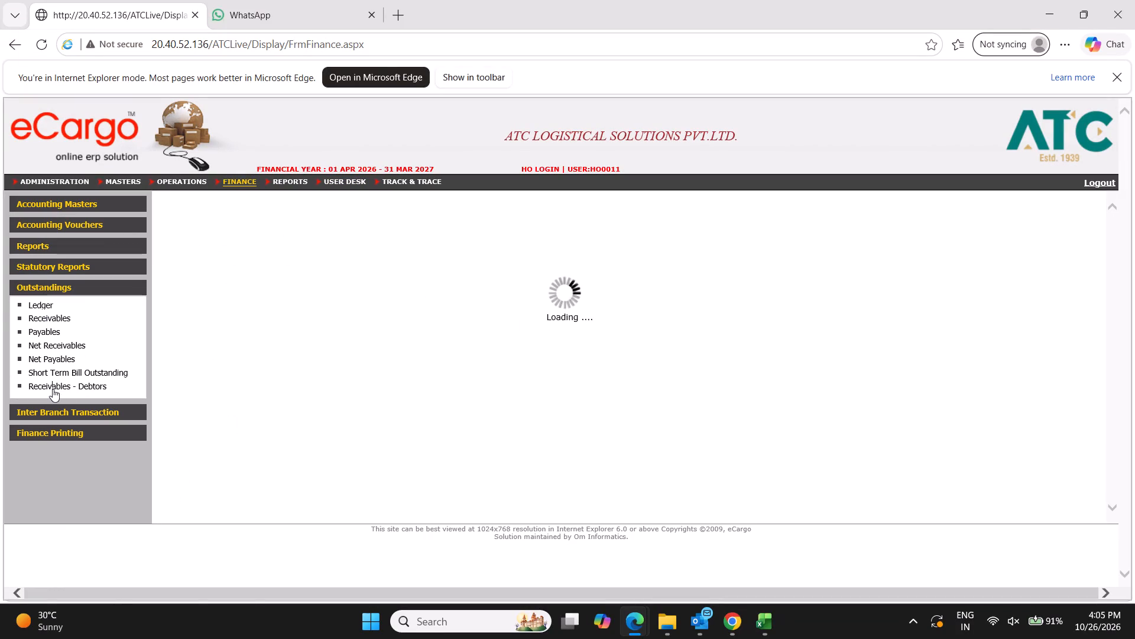
left_click(719, 230)
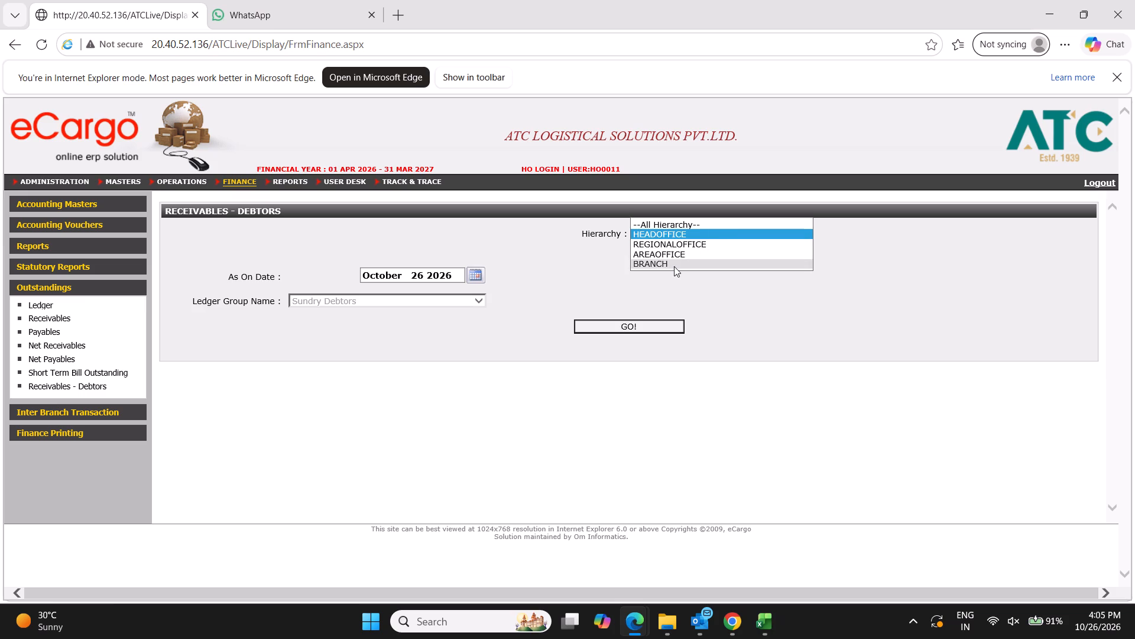
left_click(674, 266)
key("Tab")
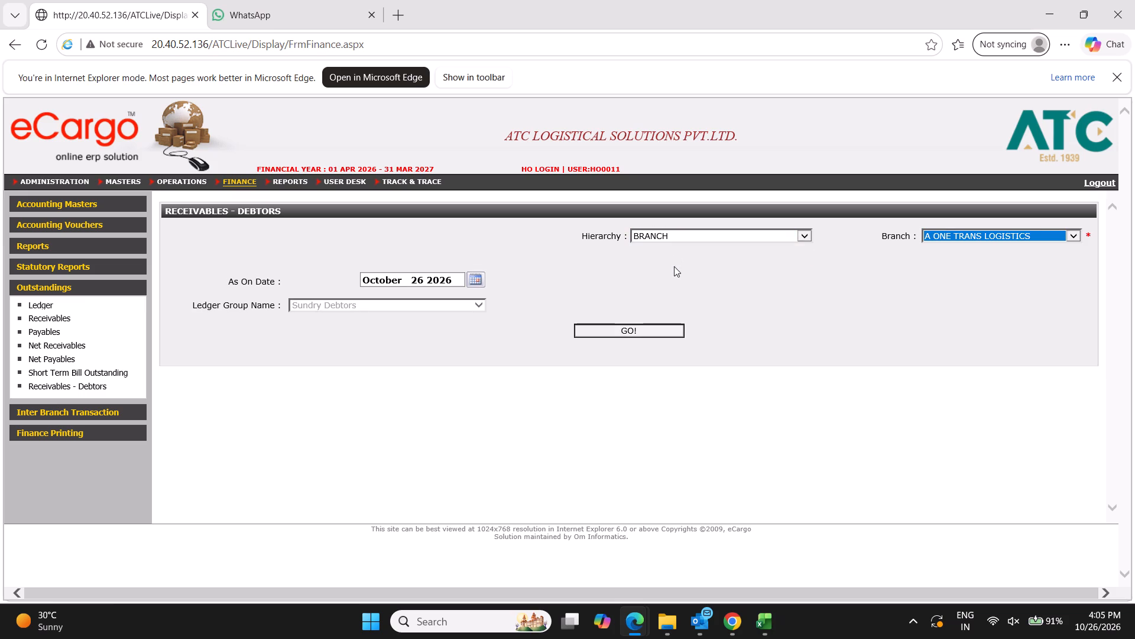
type("up")
key("Tab")
left_click(655, 327)
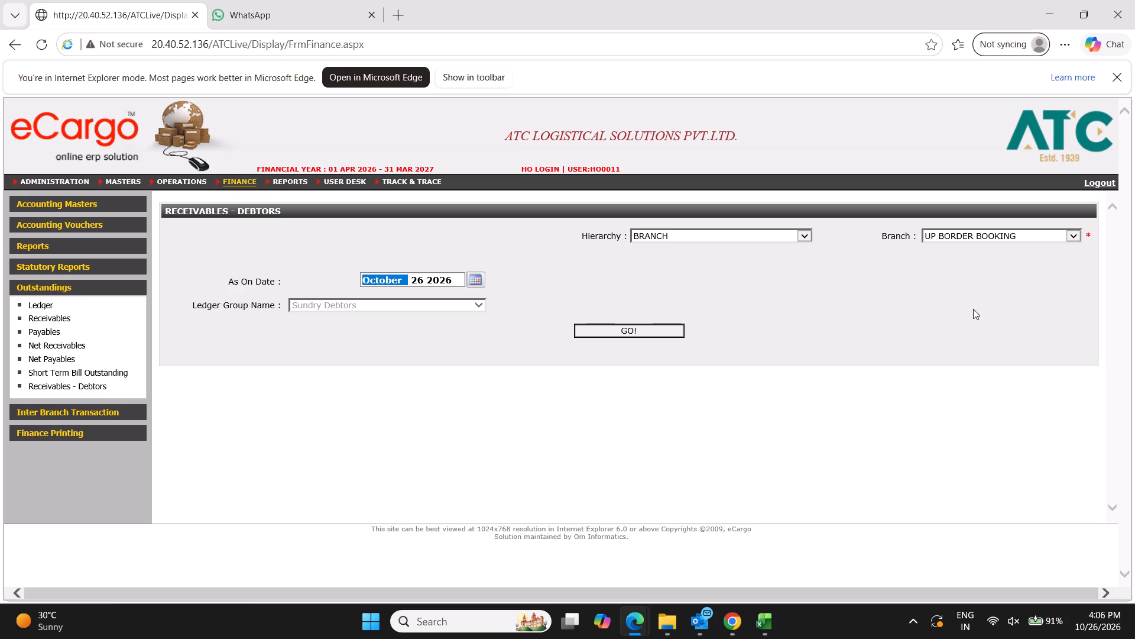
Set the report's As On Date to September 30 2026 and run the Receivables - Debtors report again.
key("Down")
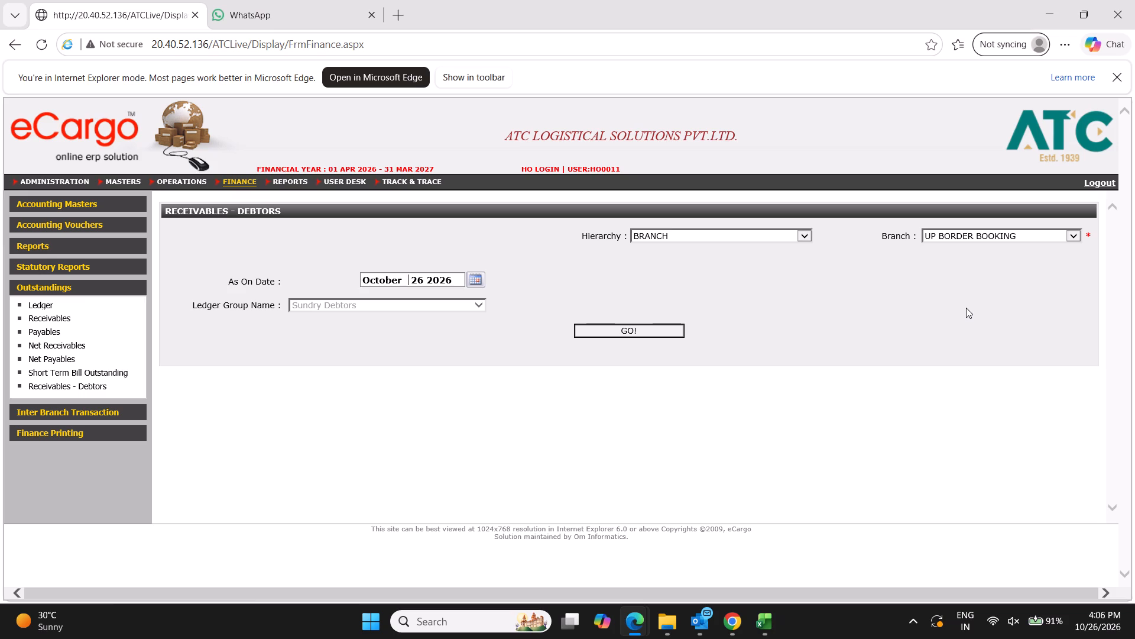
key("Right")
key("Up")
key("Down")
key("Down")
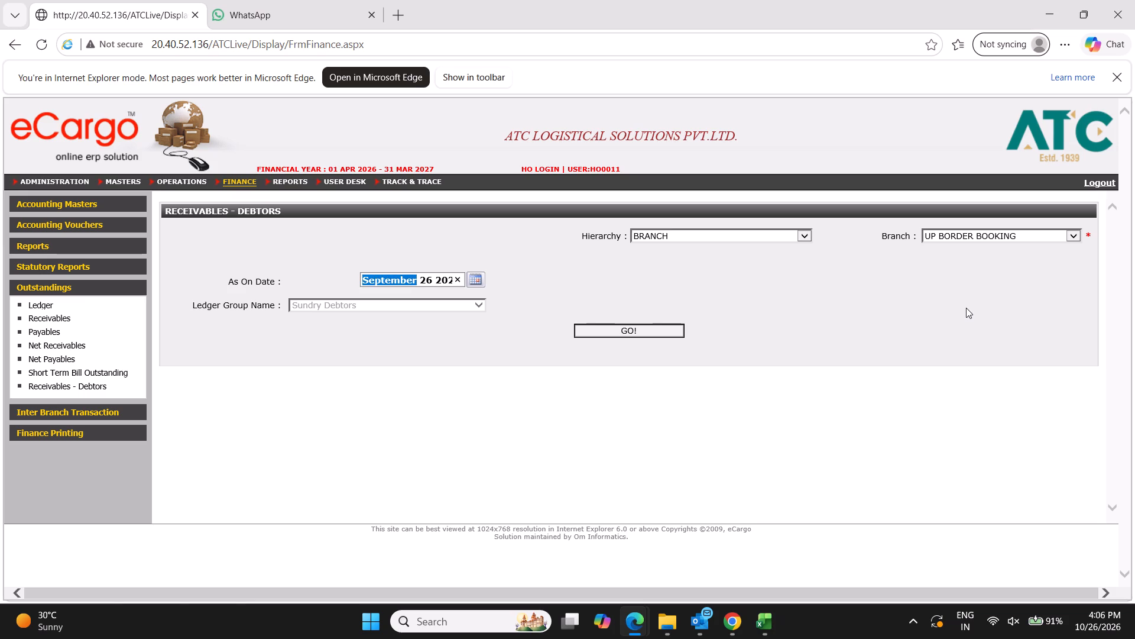
key("Right")
type("30")
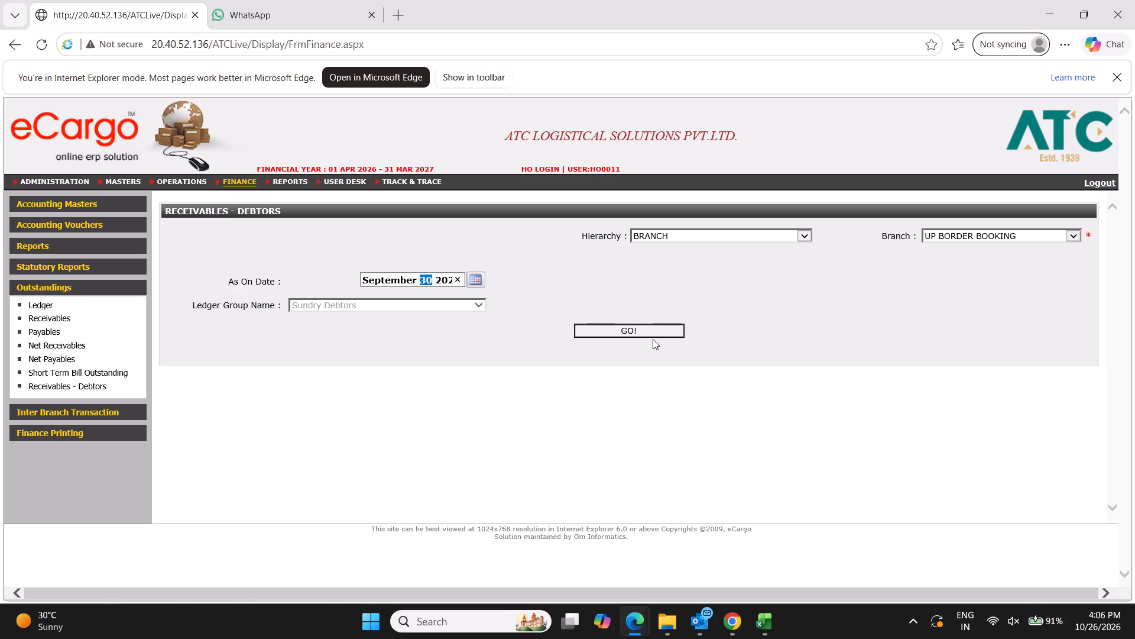
left_click(636, 331)
right_click(636, 331)
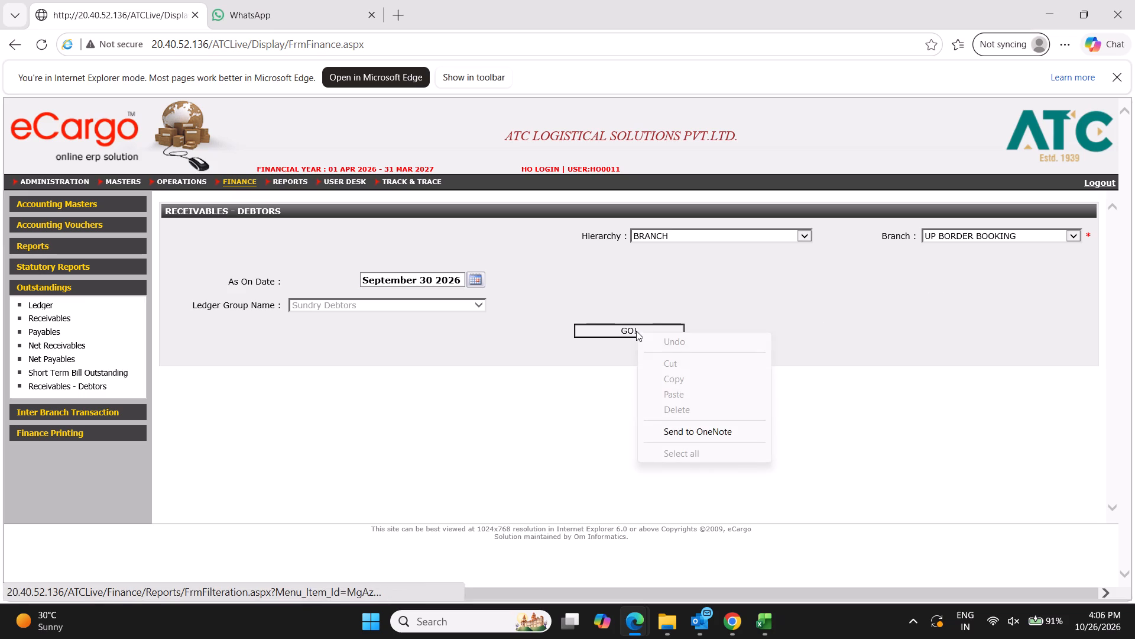
left_click(791, 306)
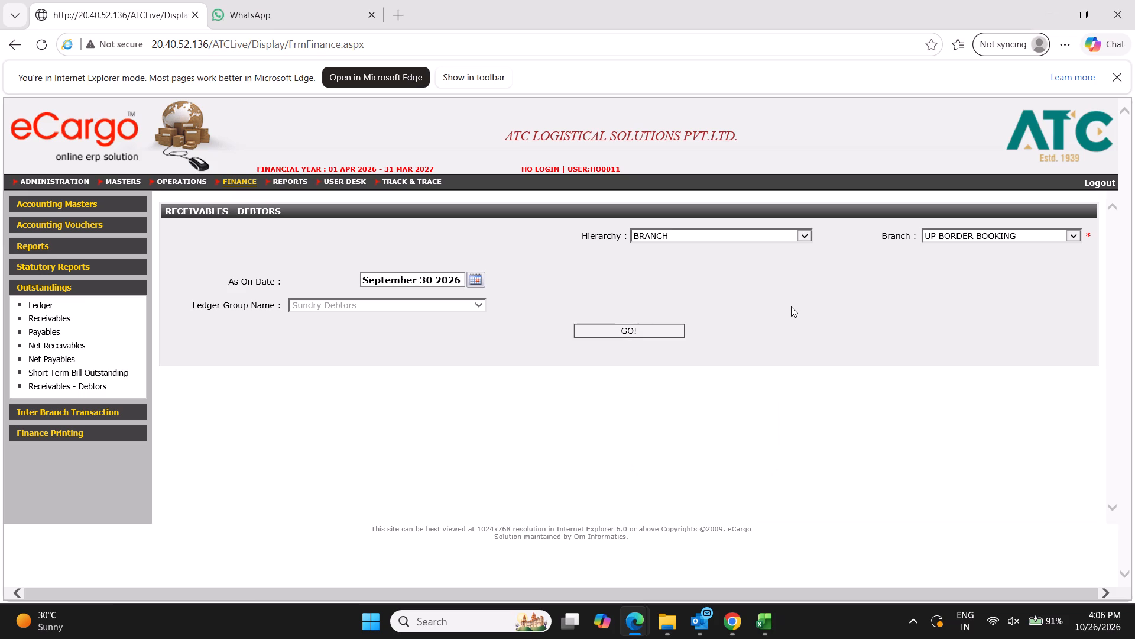
Go to the server's application recycle page at 20.40.52.136/RECYCLE.
left_click(423, 43)
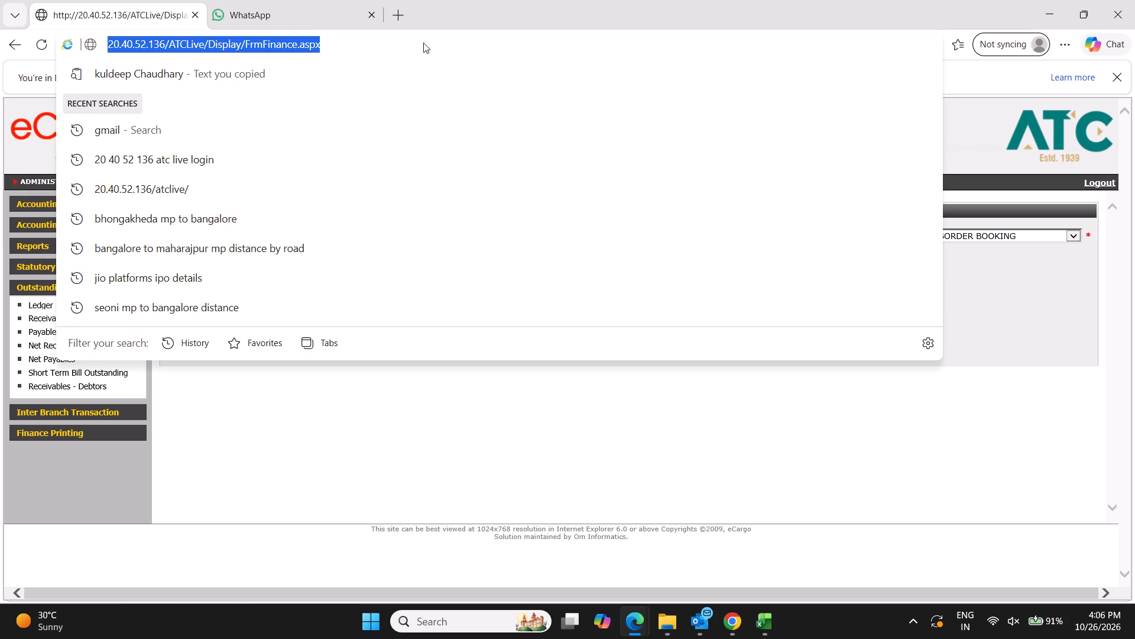
key("Escape")
key("Escape")
left_click(423, 43)
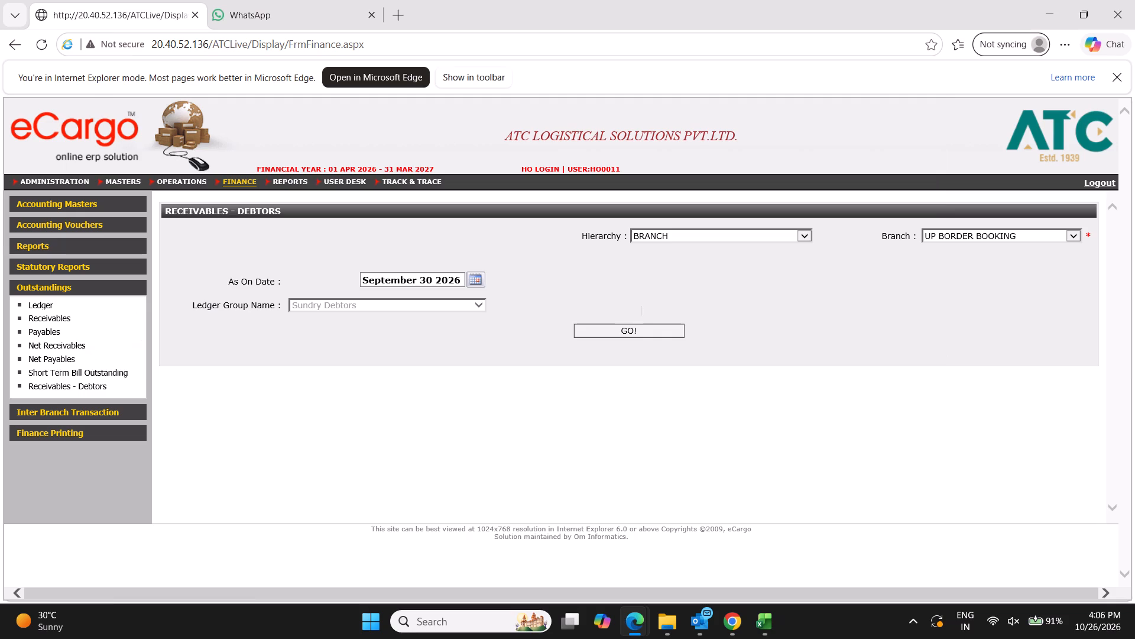
left_click(423, 43)
key("Right")
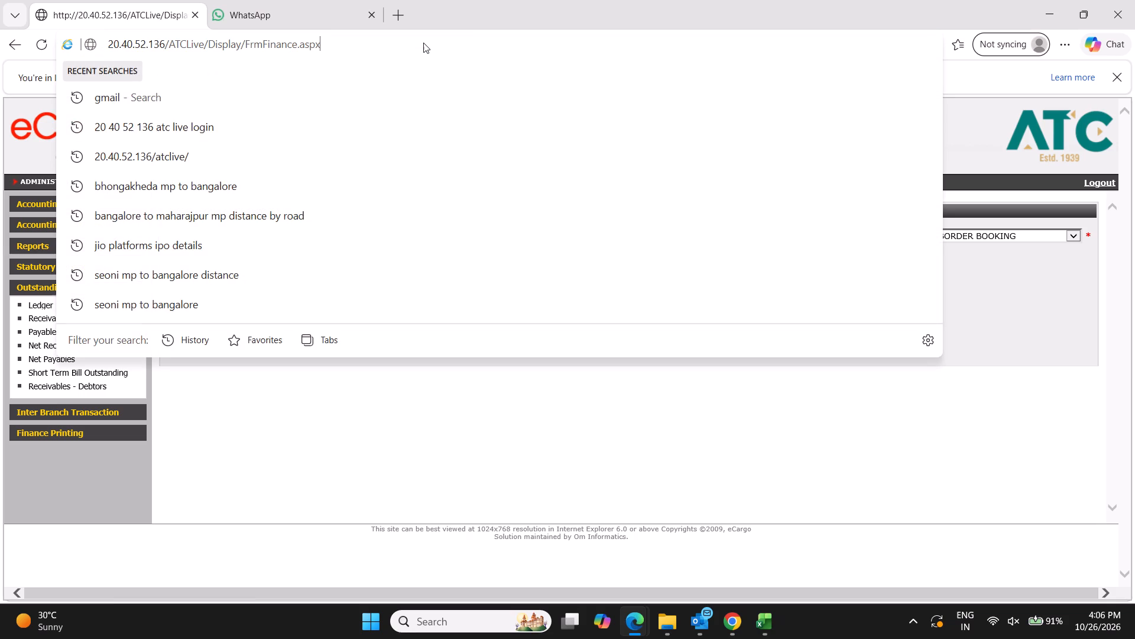
key("BackSpace")
key("BackSpace")
key("BackSpace")
key("BackSpace")
key("BackSpace")
key("BackSpace")
key("BackSpace")
key("BackSpace")
key("BackSpace")
key("BackSpace")
key("BackSpace")
key("BackSpace")
key("BackSpace")
key("BackSpace")
key("BackSpace")
key("BackSpace")
key("BackSpace")
key("BackSpace")
key("BackSpace")
key("BackSpace")
key("BackSpace")
key("BackSpace")
key("BackSpace")
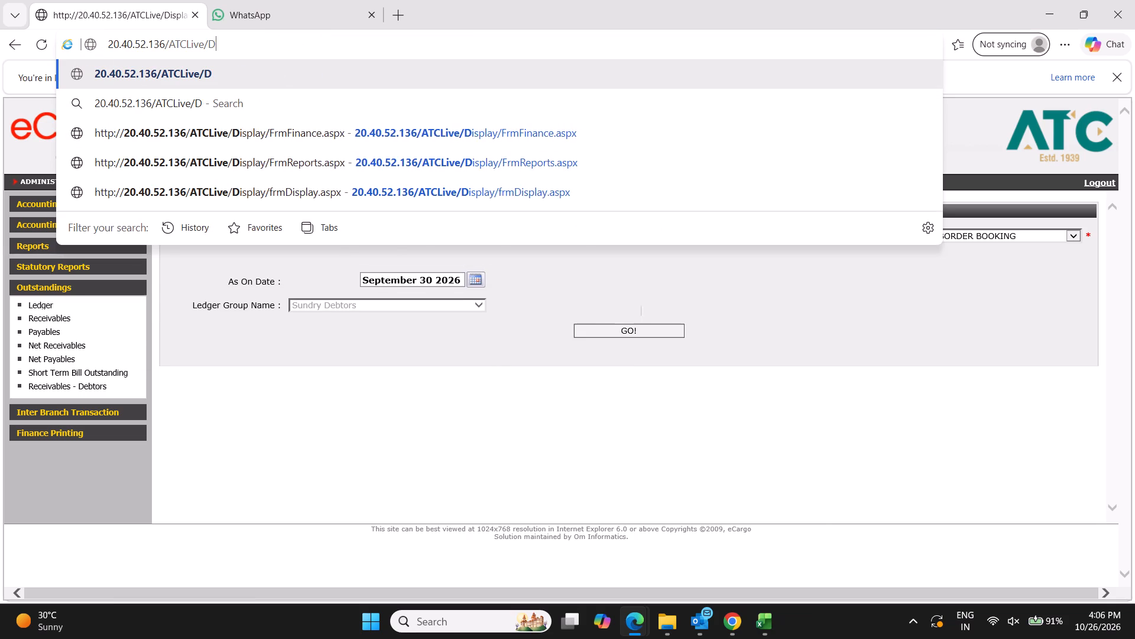
key("BackSpace")
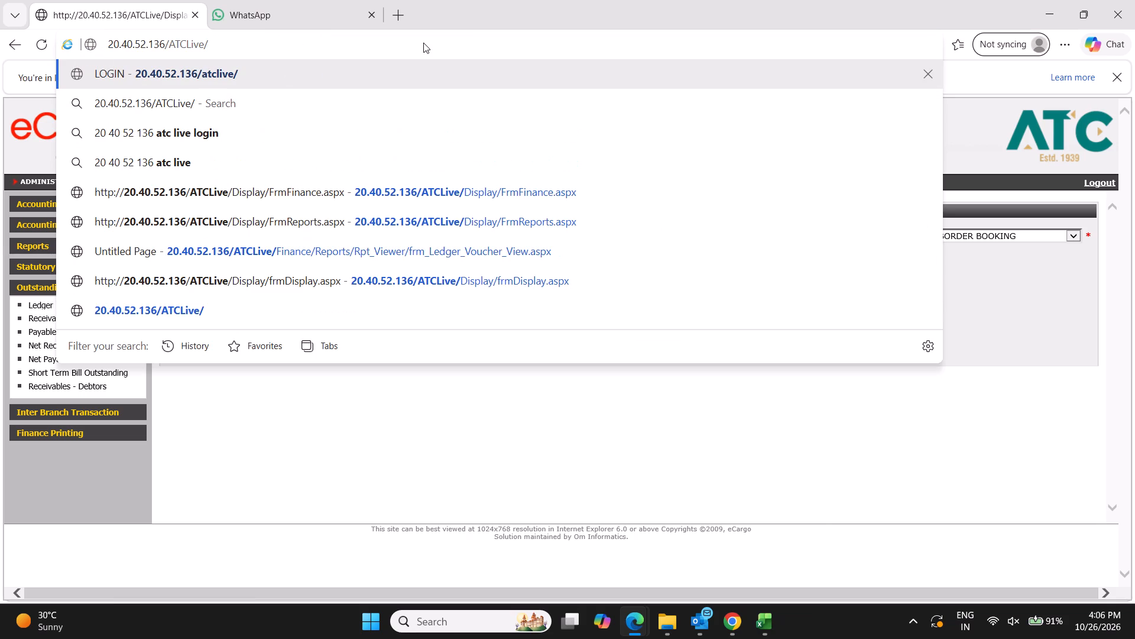
key("BackSpace")
key("BackSpace")
key("BackSpace")
key("BackSpace")
key("BackSpace")
key("BackSpace")
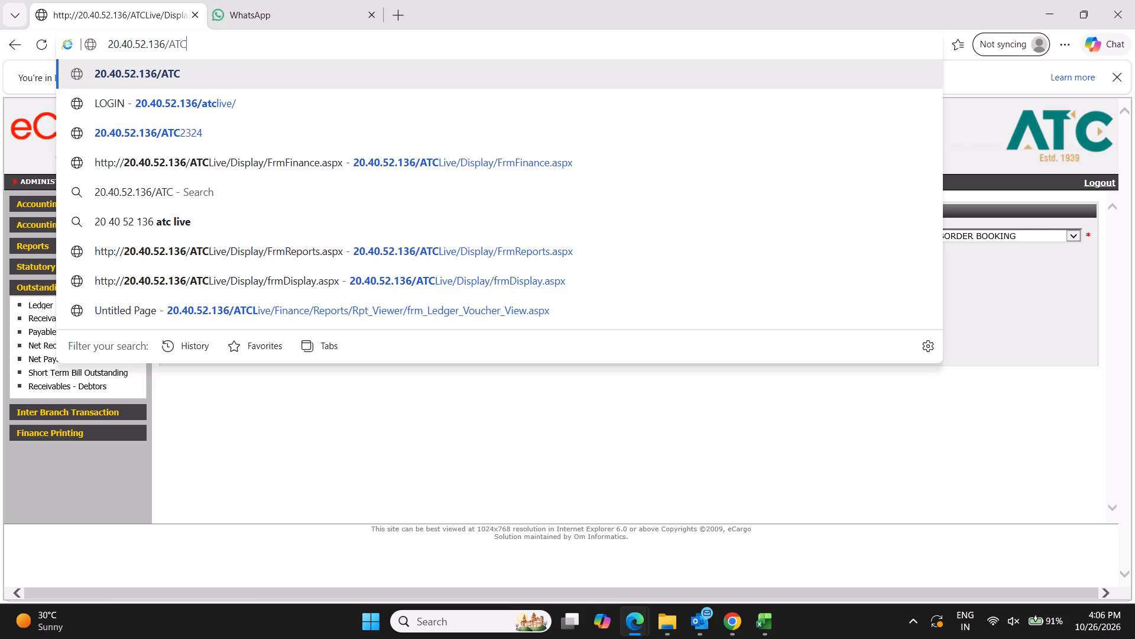
key("BackSpace")
key("BackSpace")
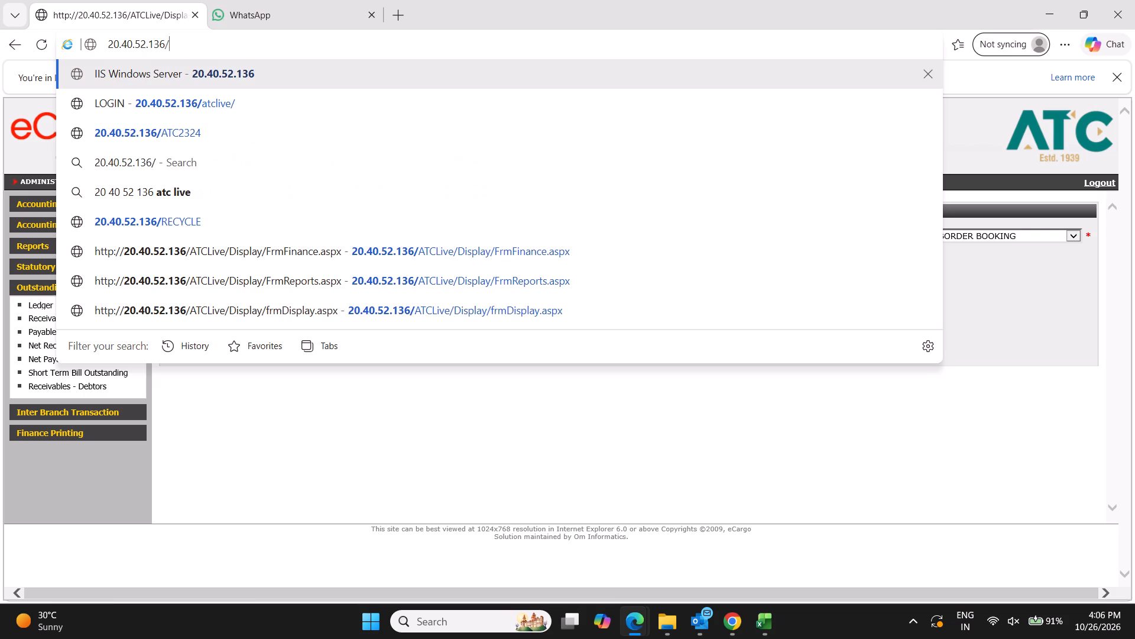
left_click(218, 224)
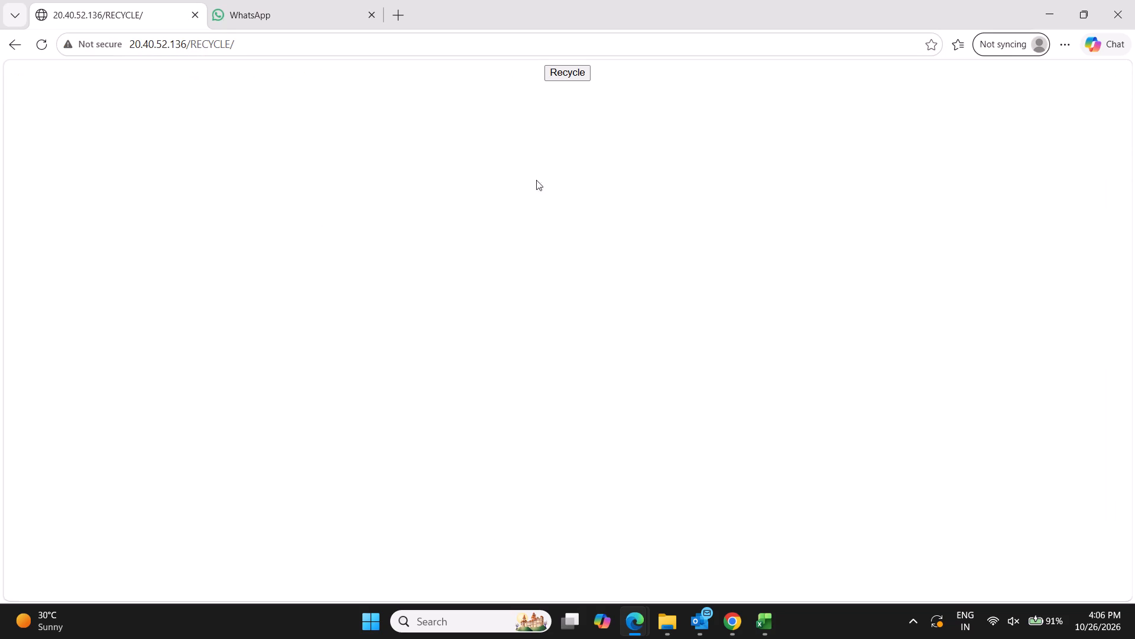
Recycle the ATC application twice.
left_click(575, 75)
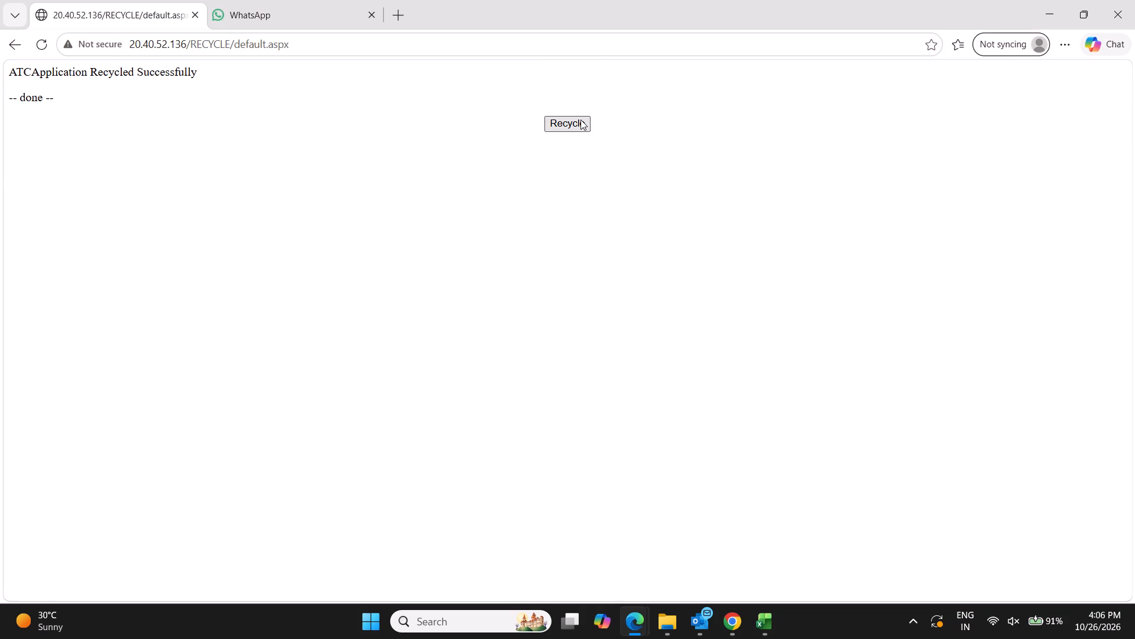
left_click(581, 120)
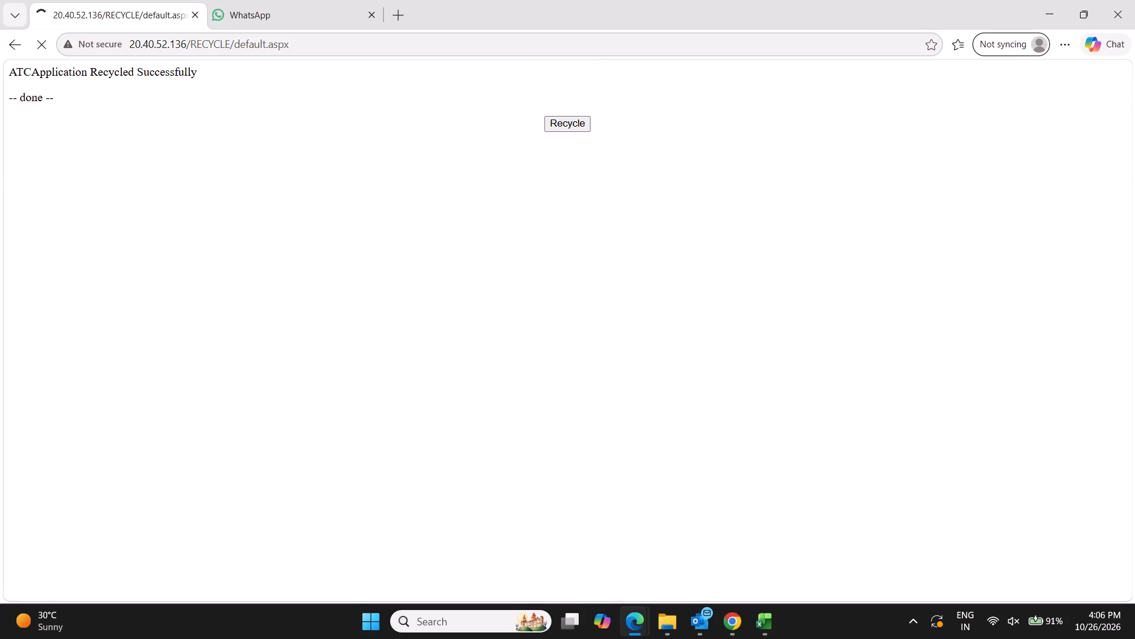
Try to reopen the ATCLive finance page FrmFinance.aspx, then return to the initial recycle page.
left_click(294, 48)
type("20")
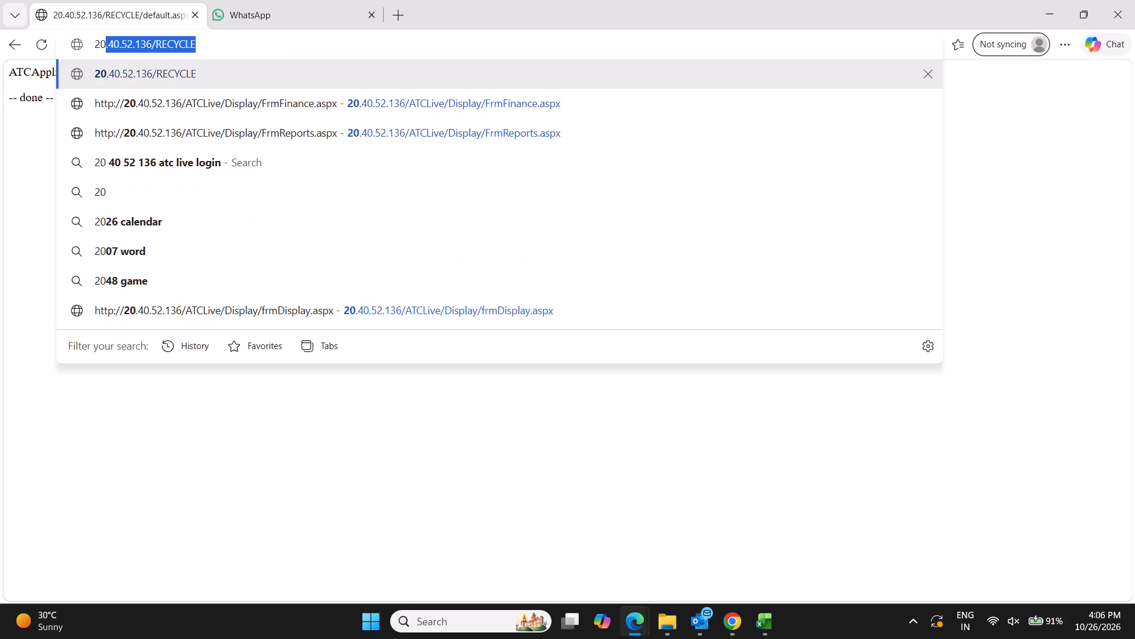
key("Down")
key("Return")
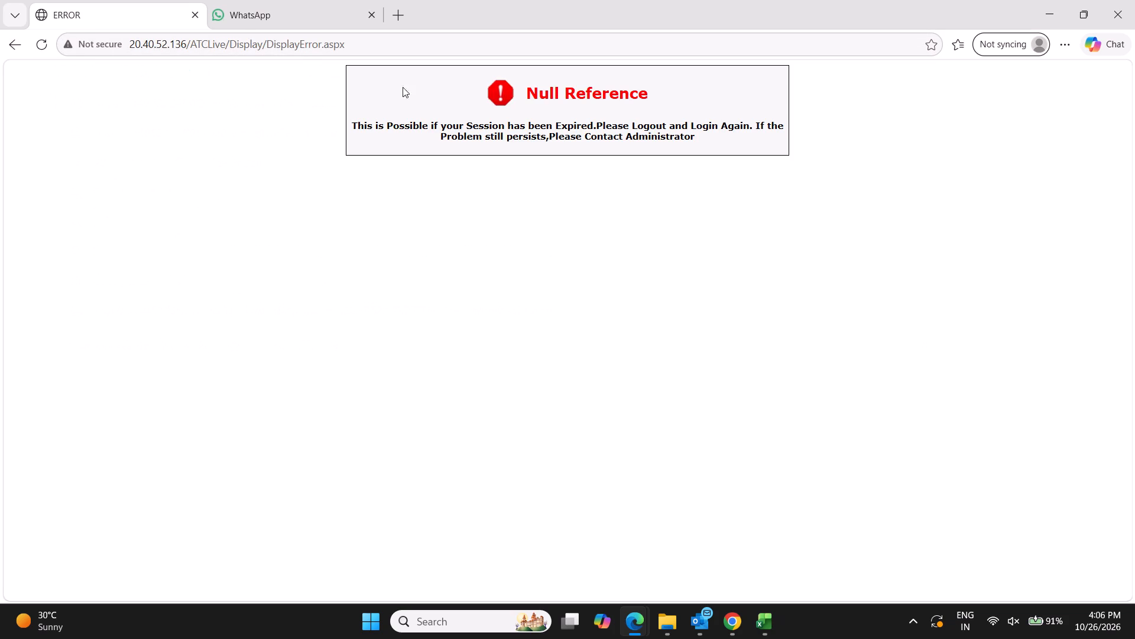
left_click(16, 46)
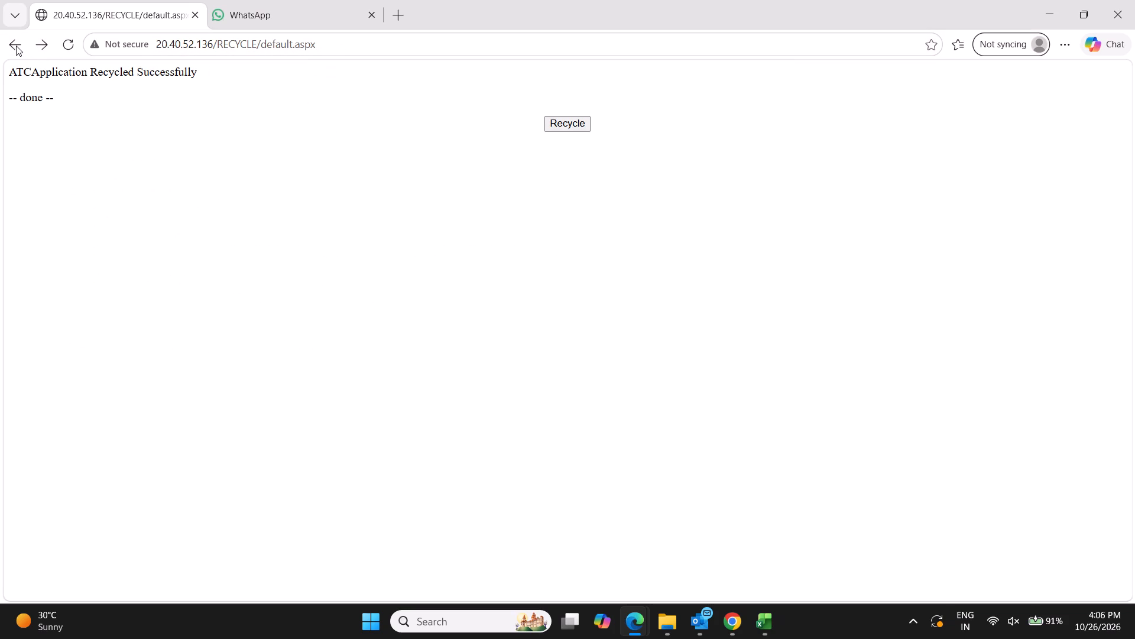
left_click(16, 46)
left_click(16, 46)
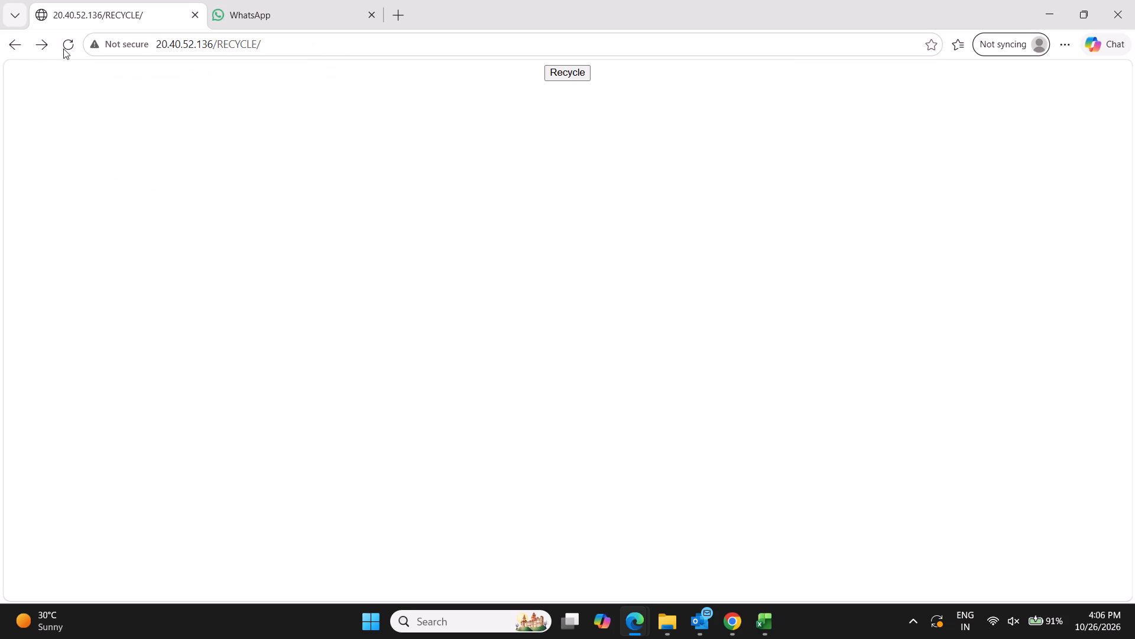
Bring up the address 20.40.52.136/ATCLive/Display/FrmFinance.aspx and strip the page name from its end.
left_click(297, 46)
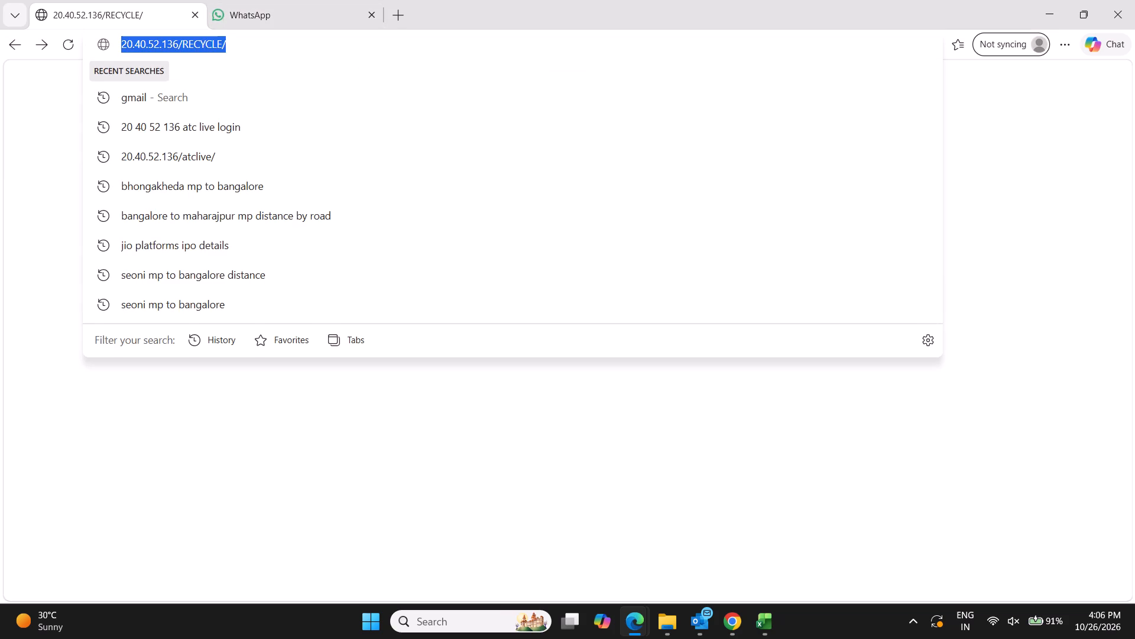
type("20")
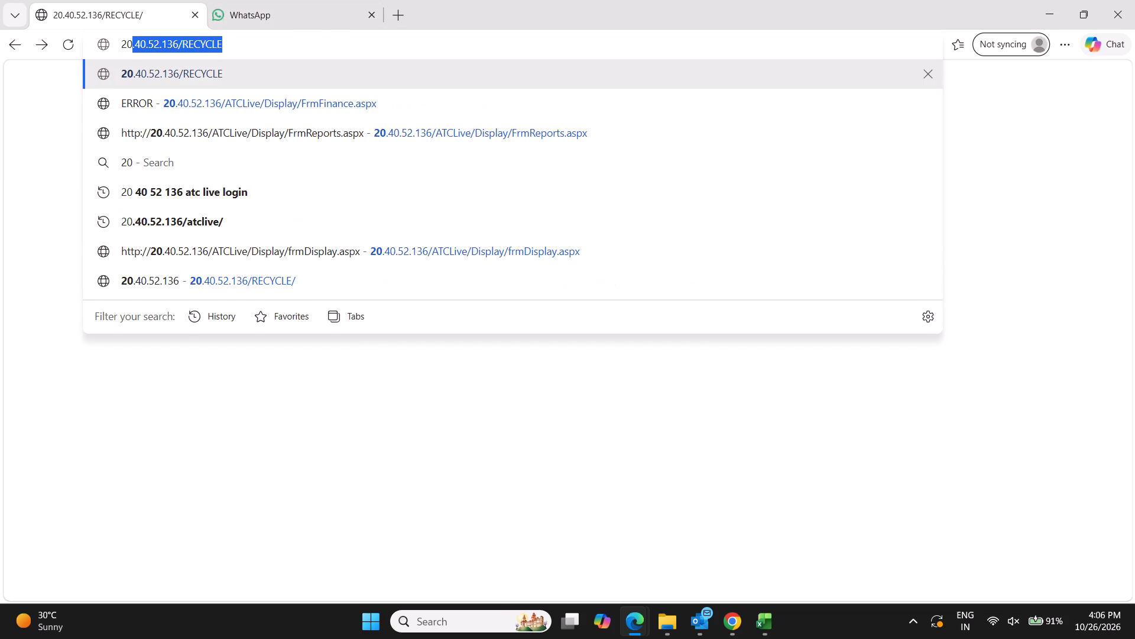
key("Down")
key("Down")
key("Down")
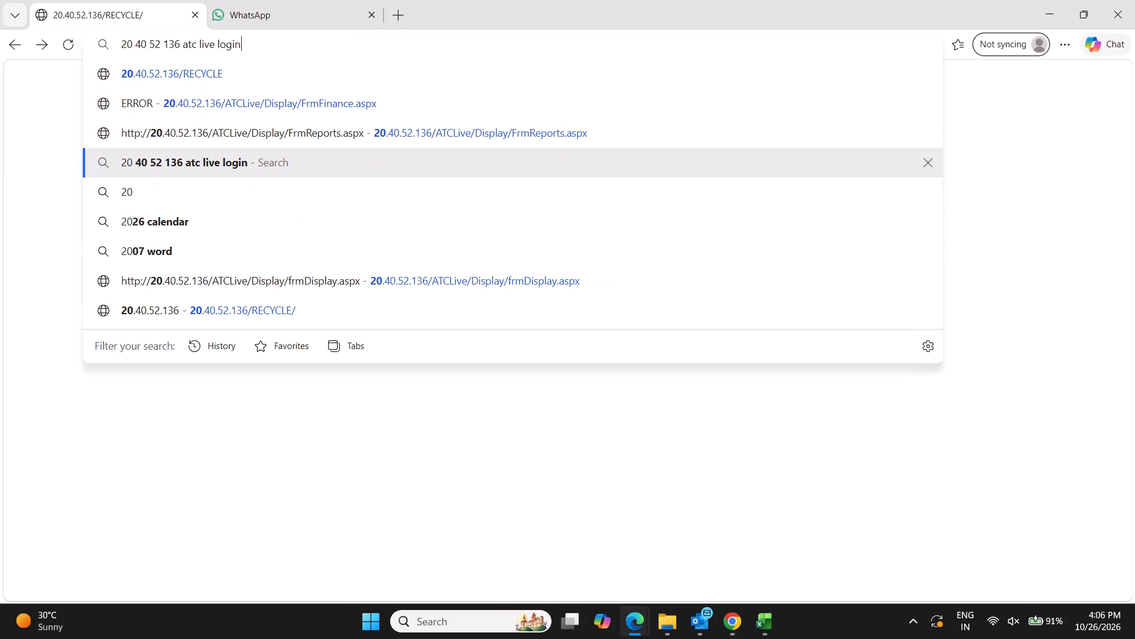
key("Down")
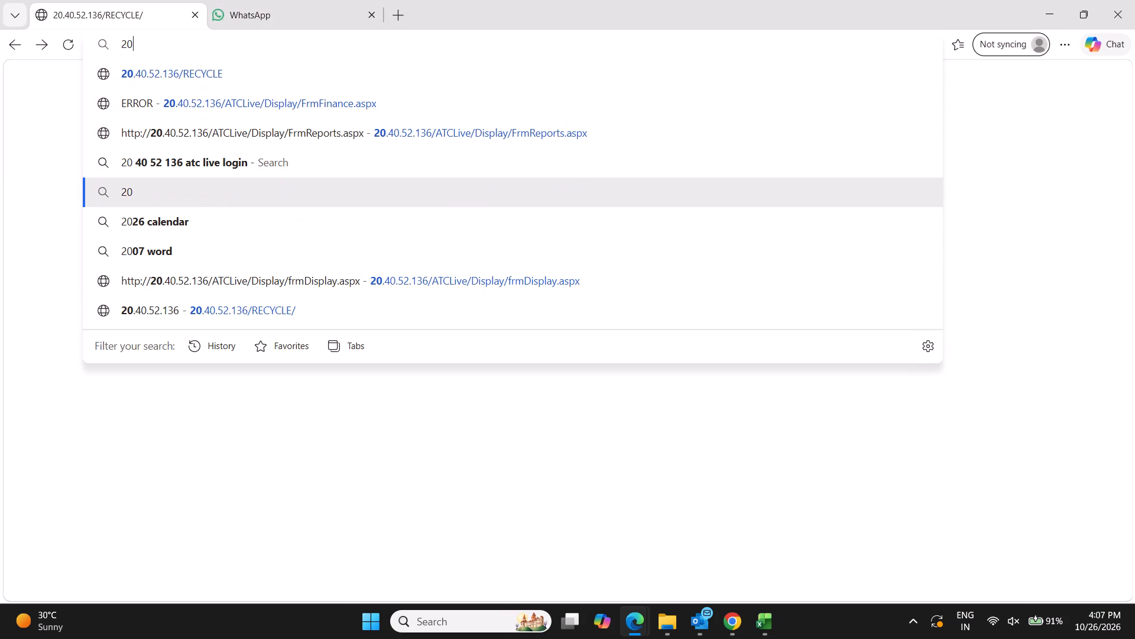
key("Up")
key("Up")
key("Up")
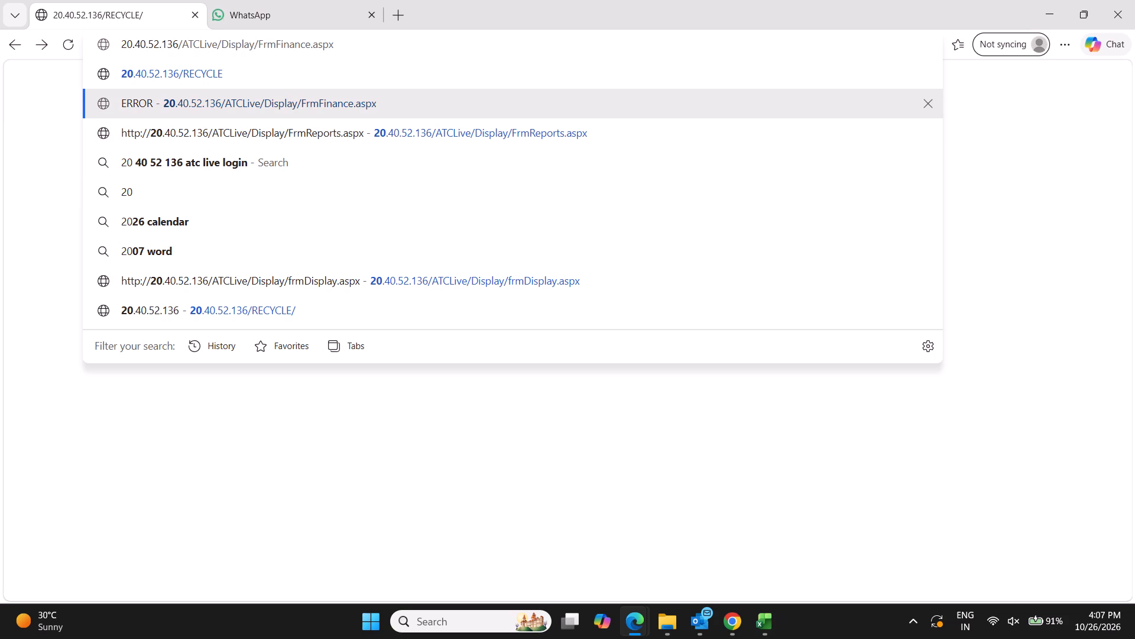
key("BackSpace")
key("BackSpace")
key("BackSpace")
key("BackSpace")
key("BackSpace")
key("BackSpace")
key("BackSpace")
key("BackSpace")
key("BackSpace")
key("BackSpace")
key("BackSpace")
key("BackSpace")
key("BackSpace")
key("BackSpace")
key("BackSpace")
key("BackSpace")
key("BackSpace")
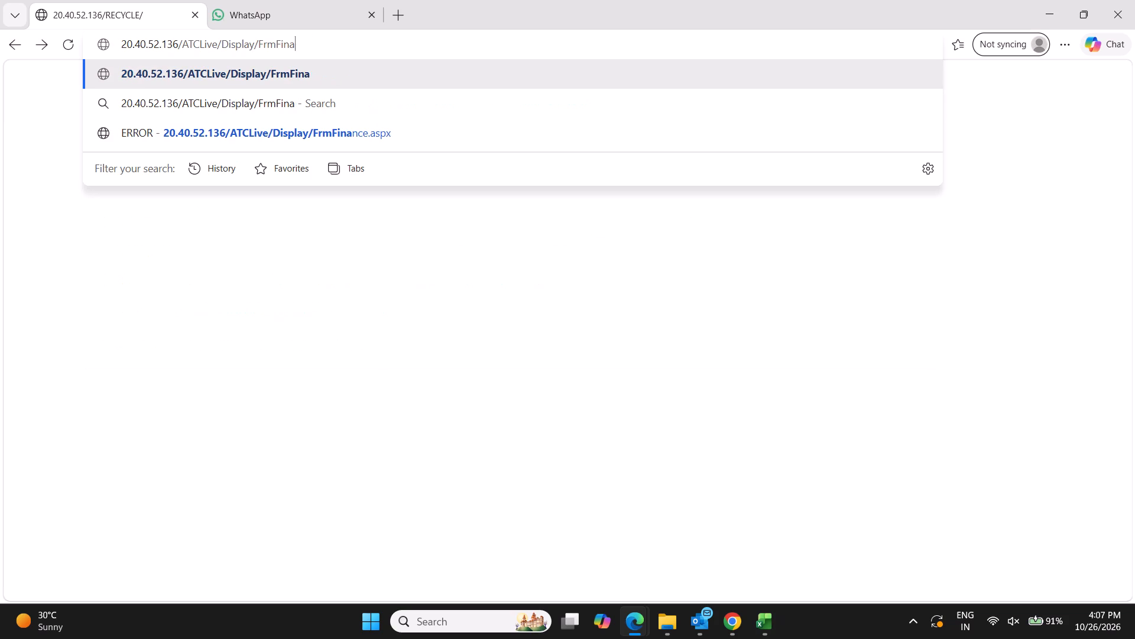
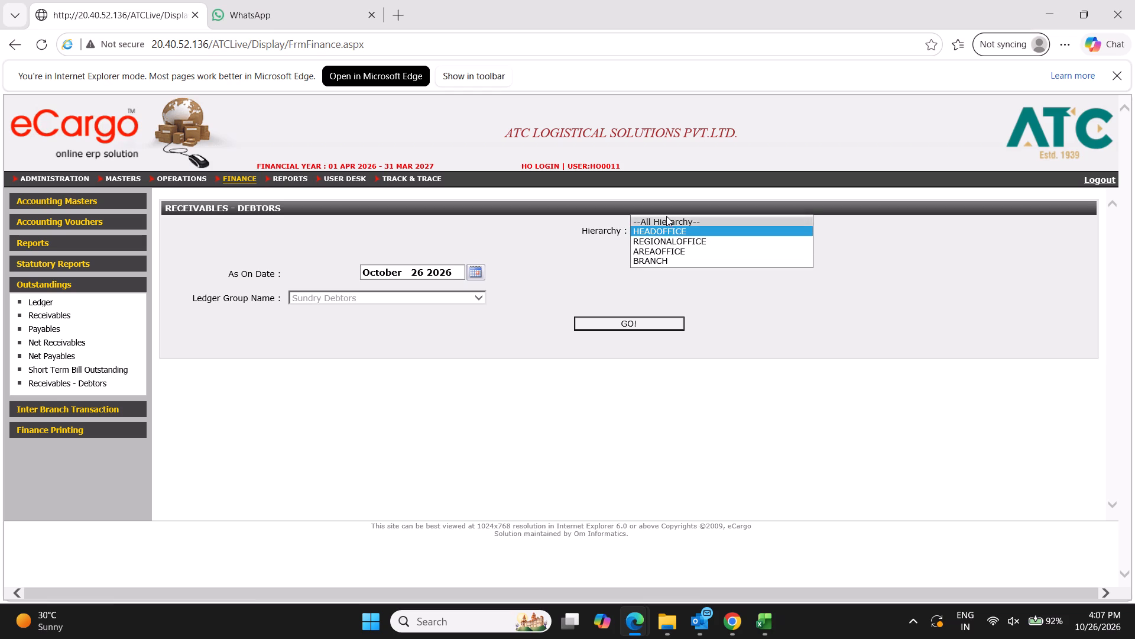
Run the Receivables - Debtors report as on September 30 2026 with hierarchy BRANCH and branch UP BORDER BOOKING.
left_click(374, 270)
key("Down")
key("Right")
type("30")
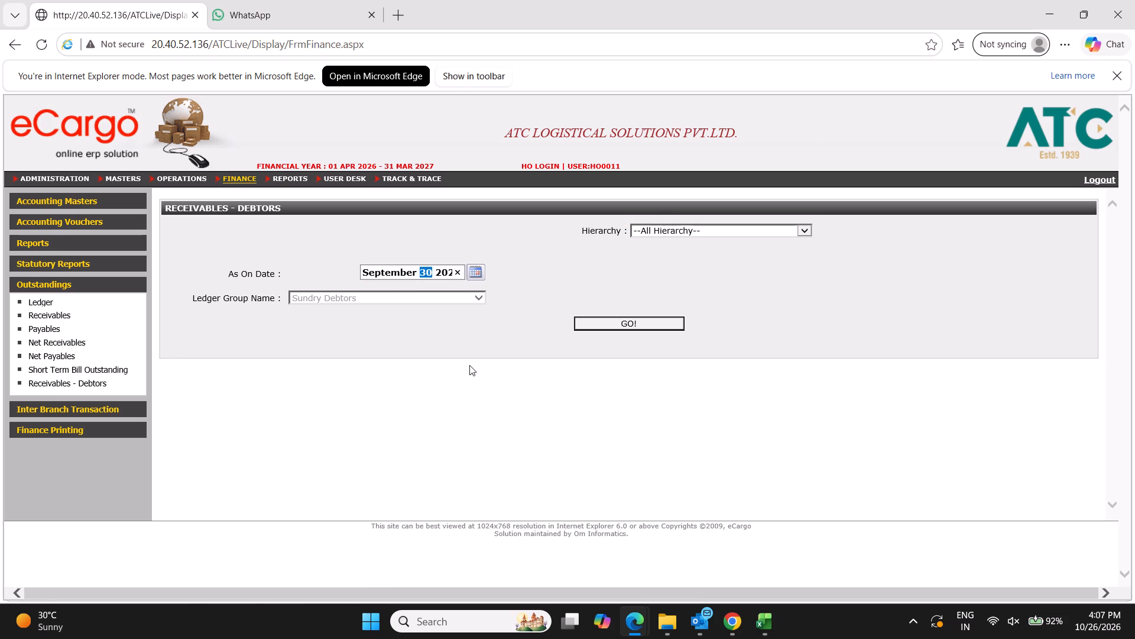
left_click(708, 230)
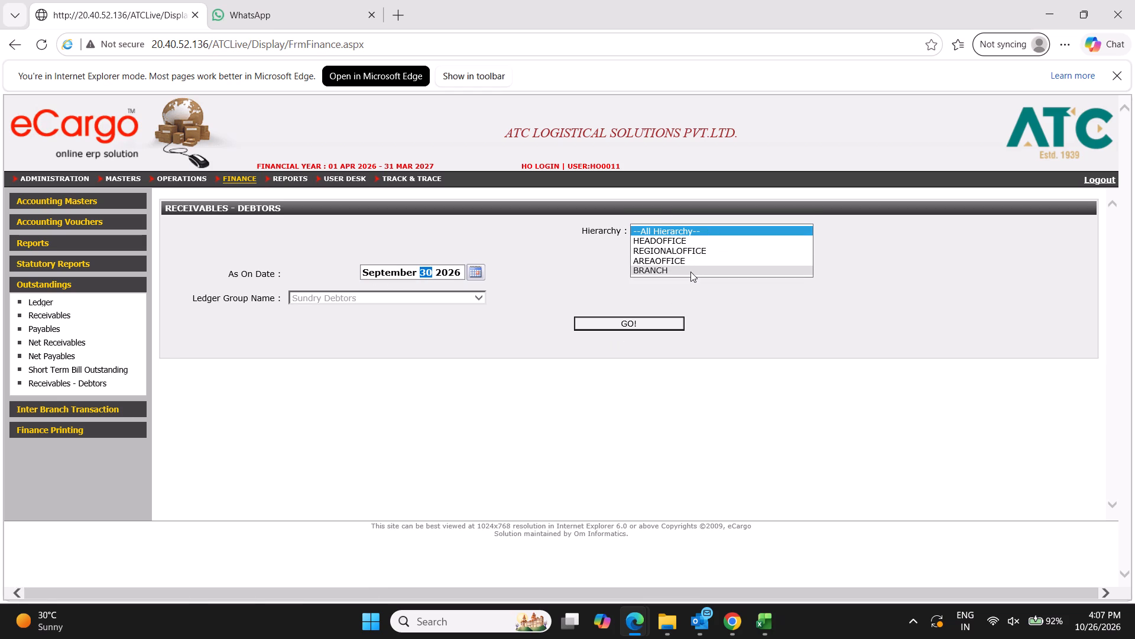
left_click(690, 272)
key("Tab")
type("up")
key("Tab")
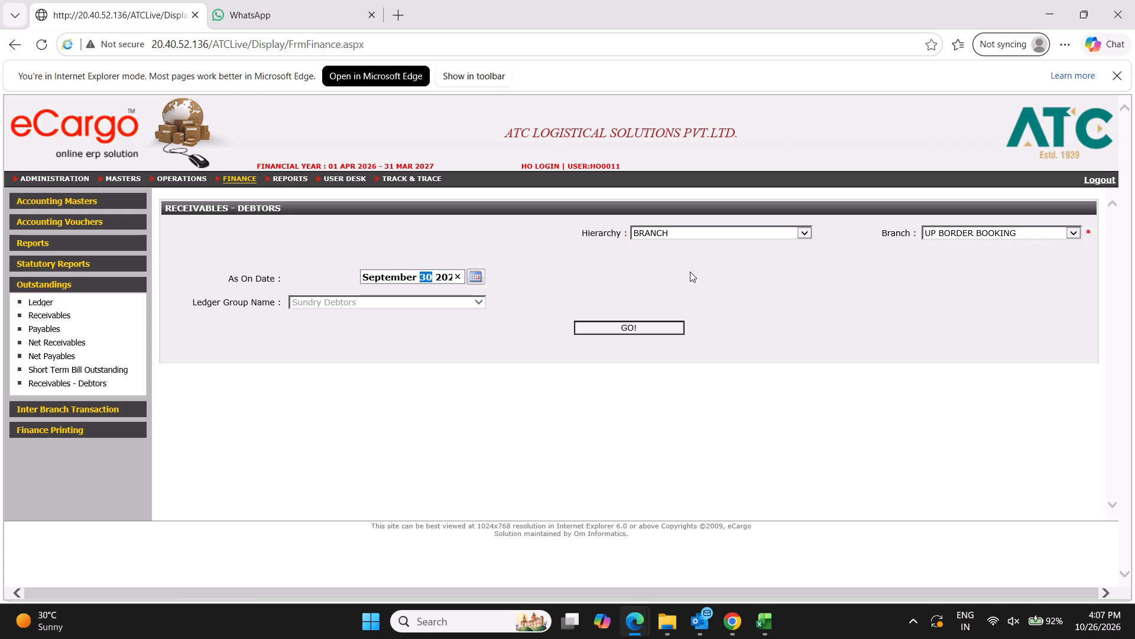
left_click(634, 327)
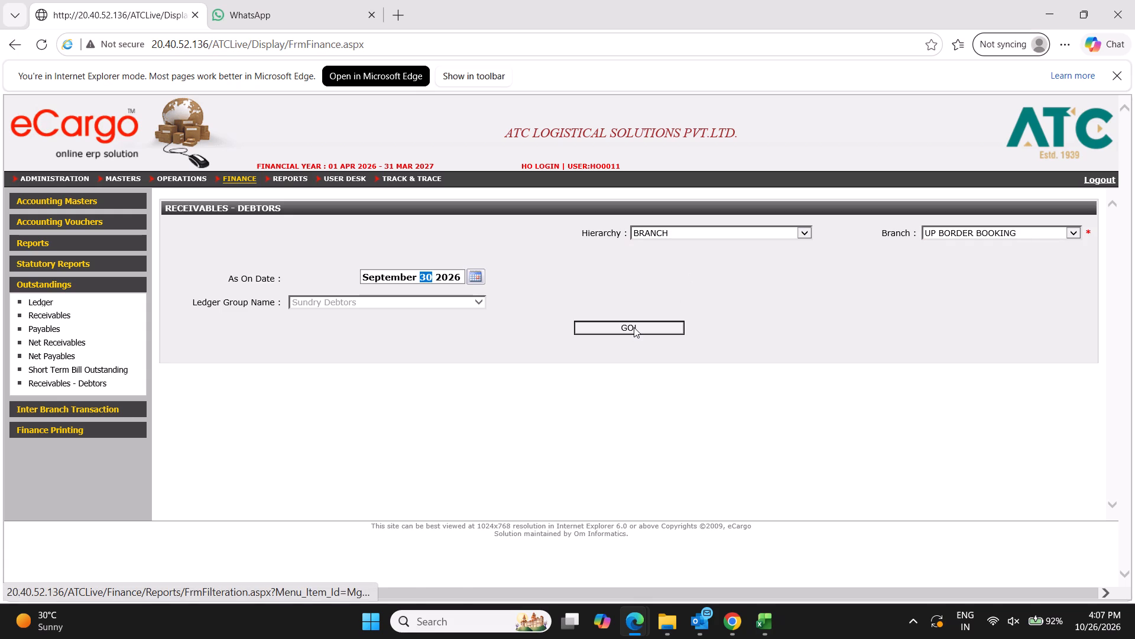
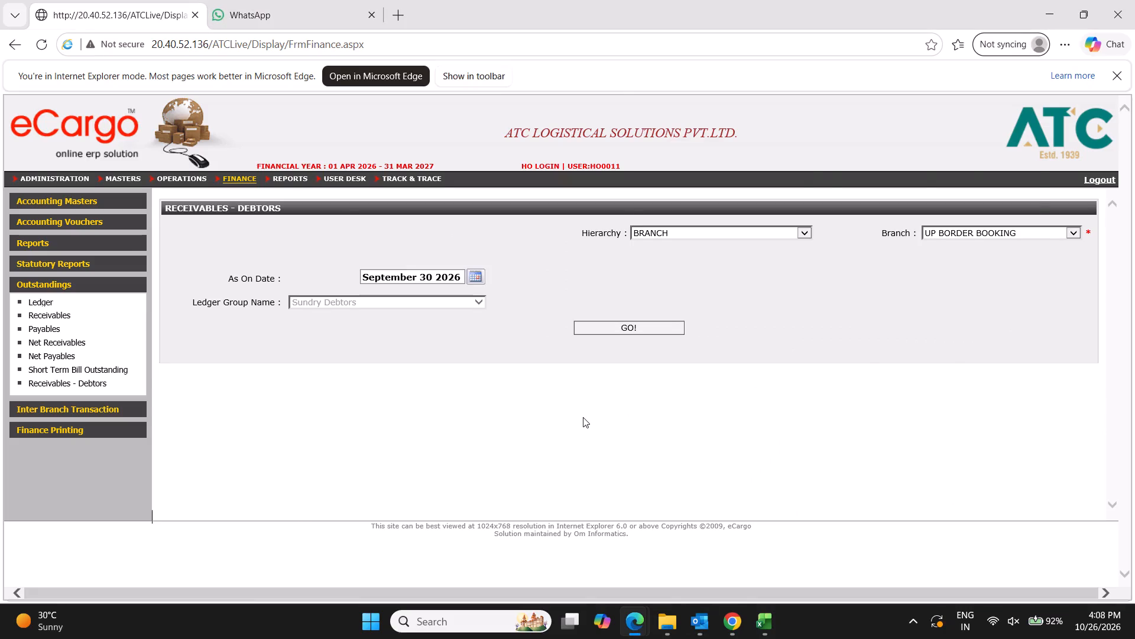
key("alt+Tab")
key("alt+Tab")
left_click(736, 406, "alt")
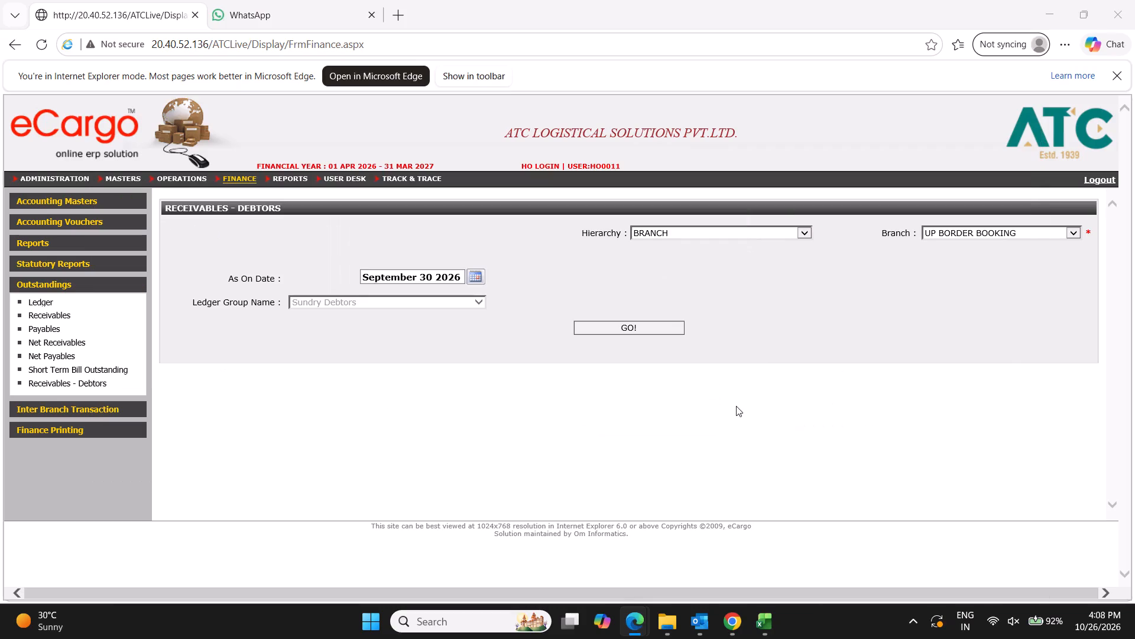
Close the previous RECEIVABLE window and rerun the Receivables - Debtors report for UP BORDER BOOKING as on September 30 2026.
key("alt+Tab")
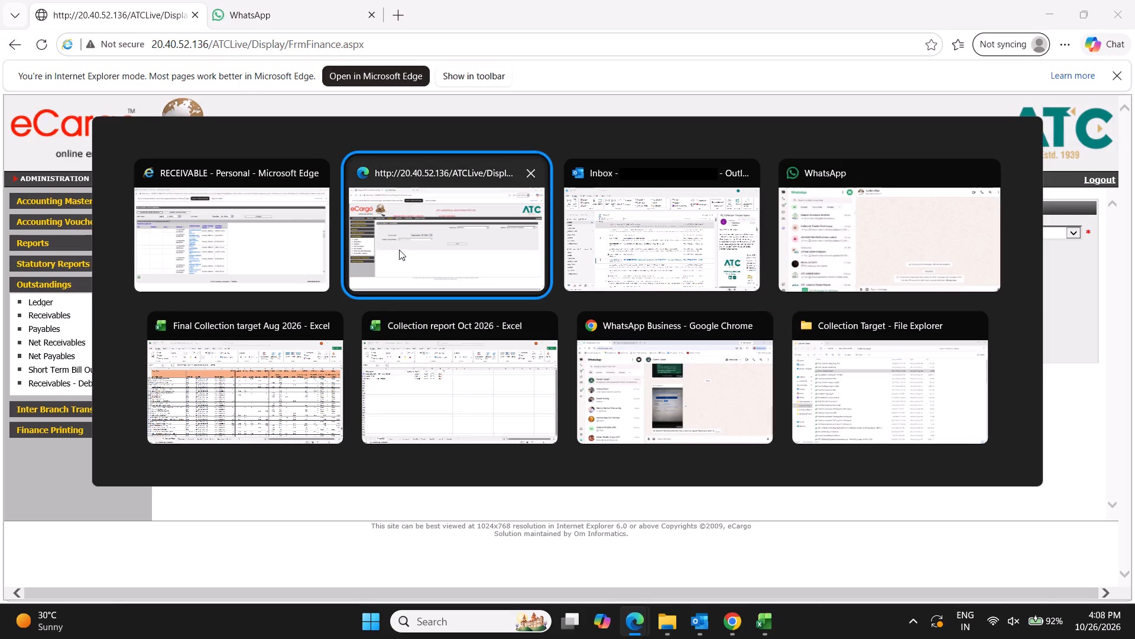
left_click(310, 172, "alt")
left_click(373, 257, "alt")
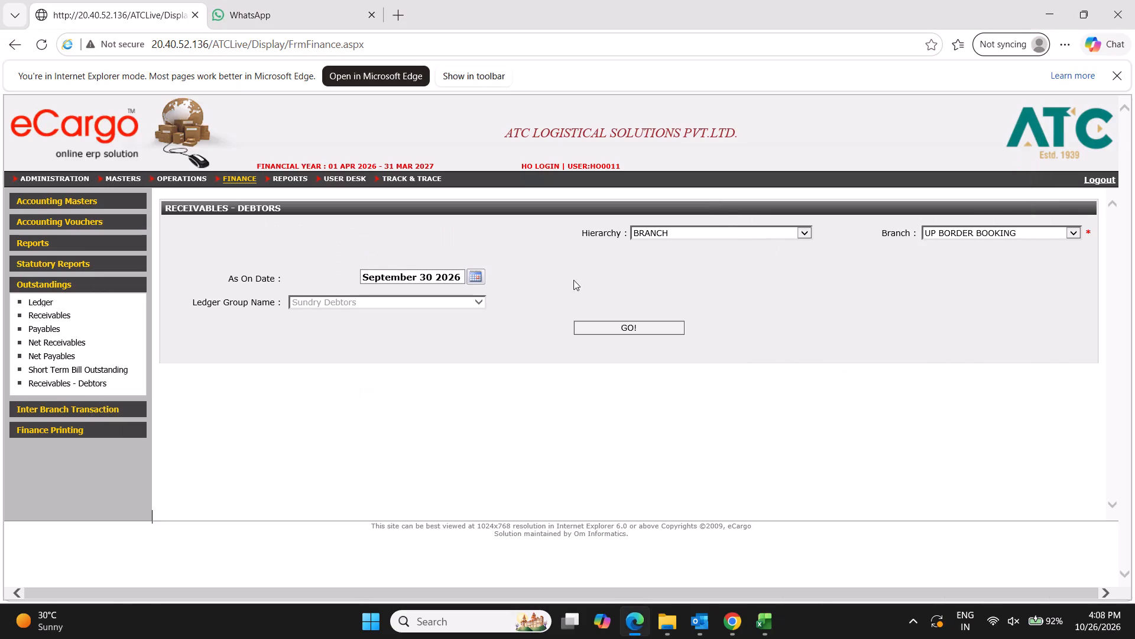
left_click(758, 299)
left_click(639, 321)
left_click(636, 329)
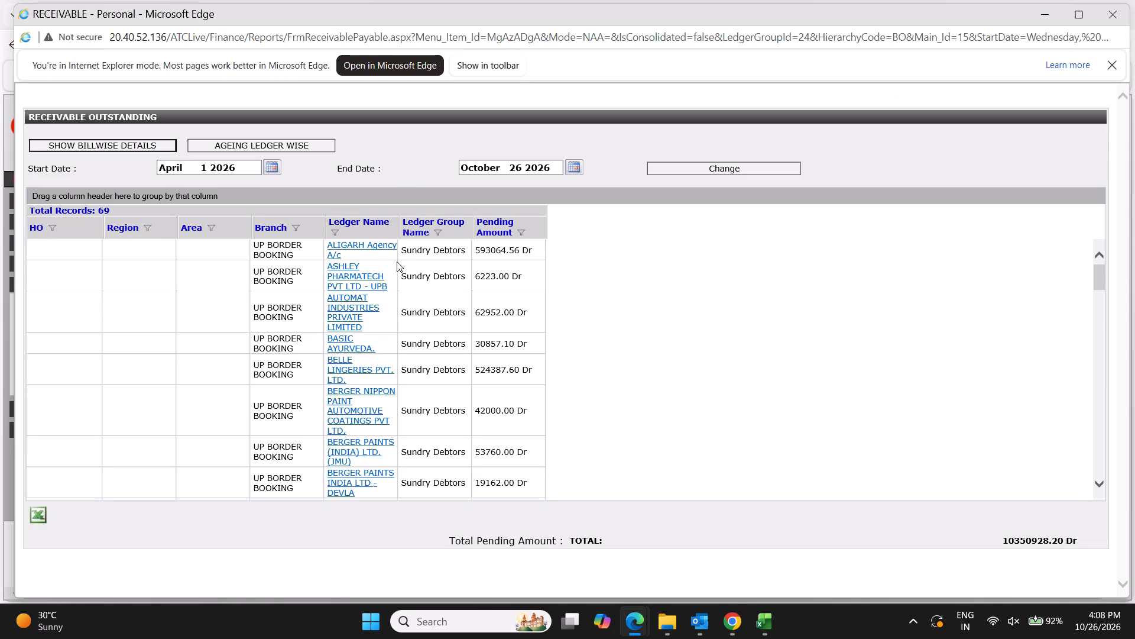
Find JUBILANT AGRI AND CONSUMER PRODUCTS LIMITED in the receivable outstanding list and open its billwise detail.
scroll(385, 315, "down", 9)
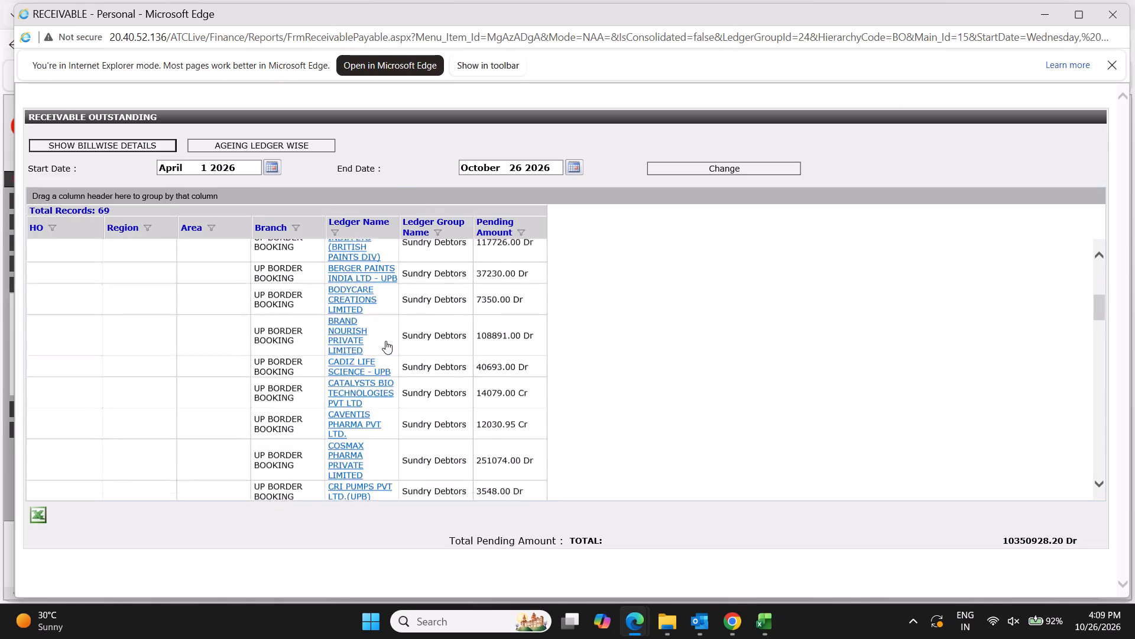
scroll(410, 341, "down", 3)
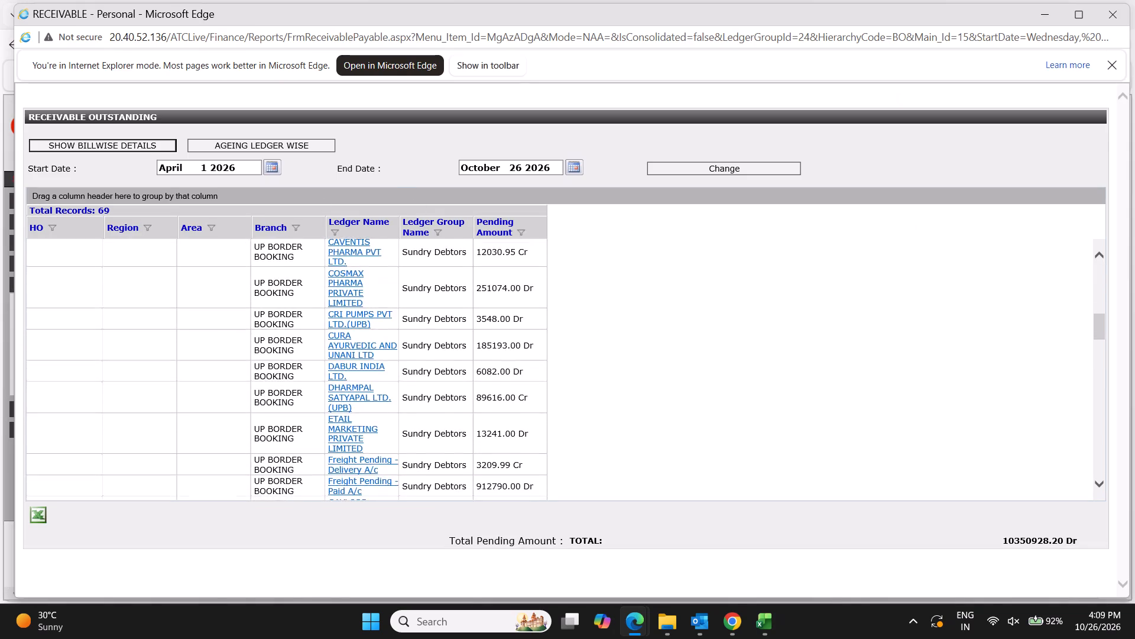
scroll(410, 341, "down", 6)
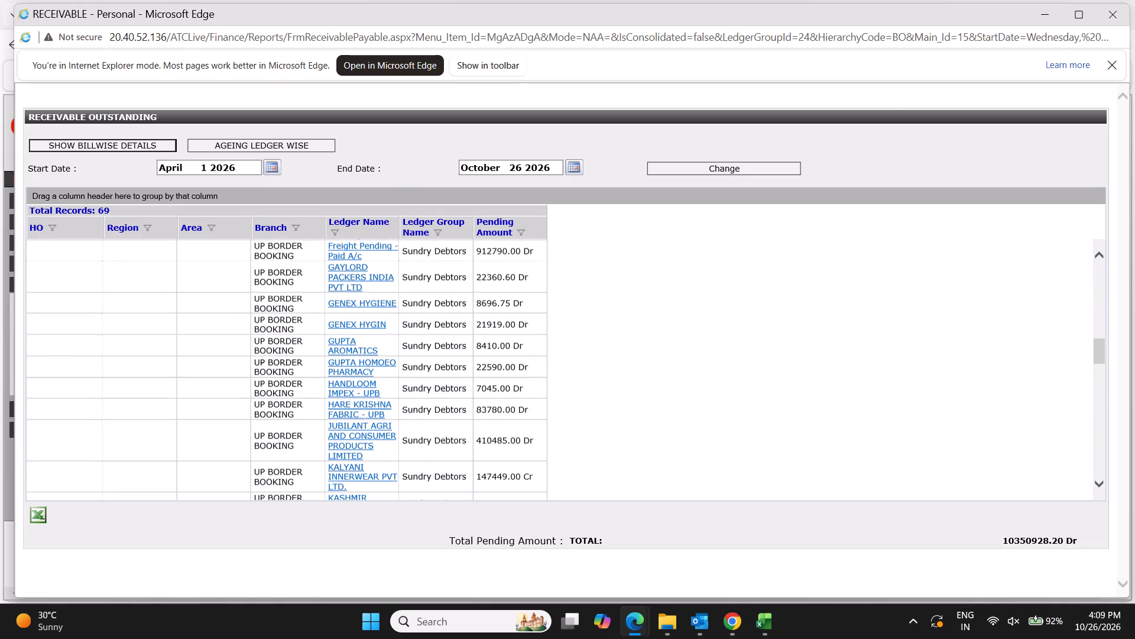
scroll(410, 341, "down", 2)
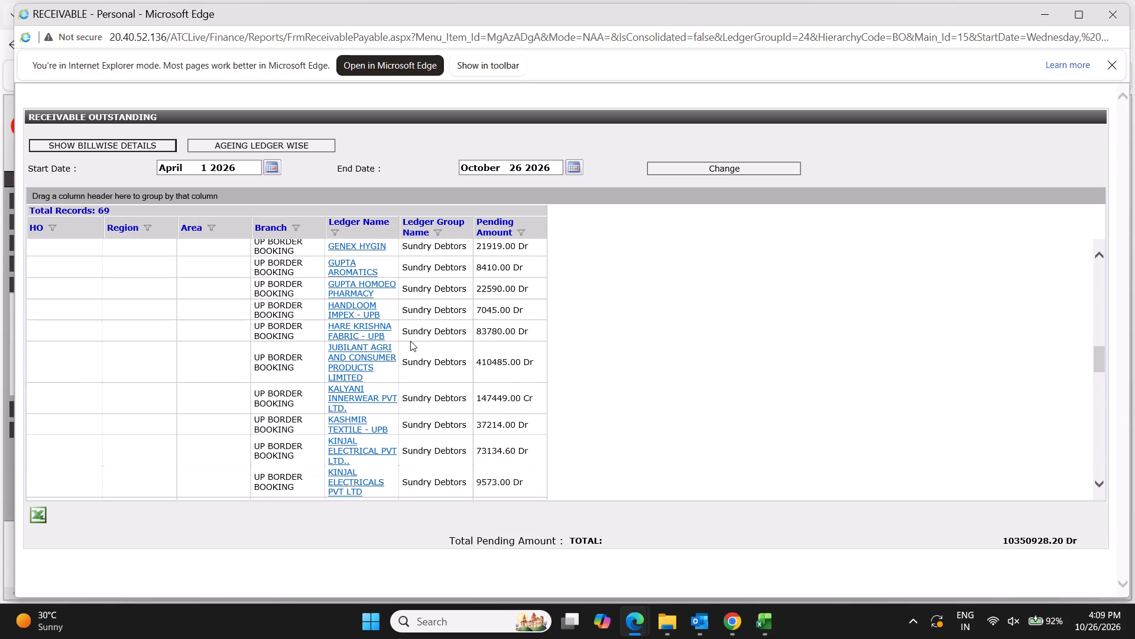
scroll(410, 341, "down", 3)
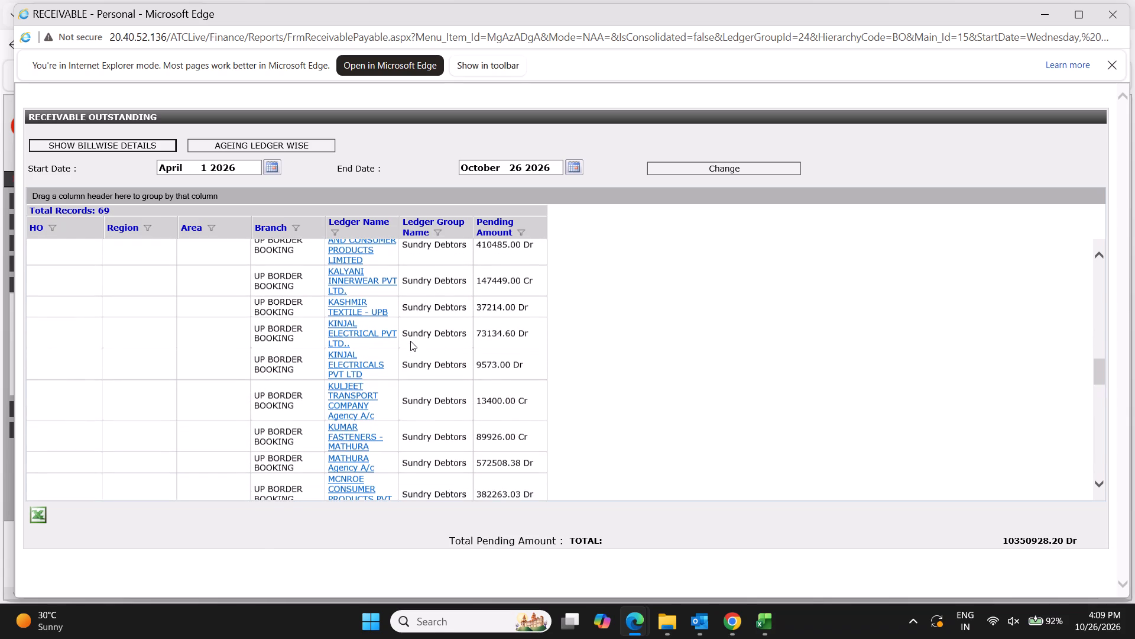
scroll(410, 341, "down", 5)
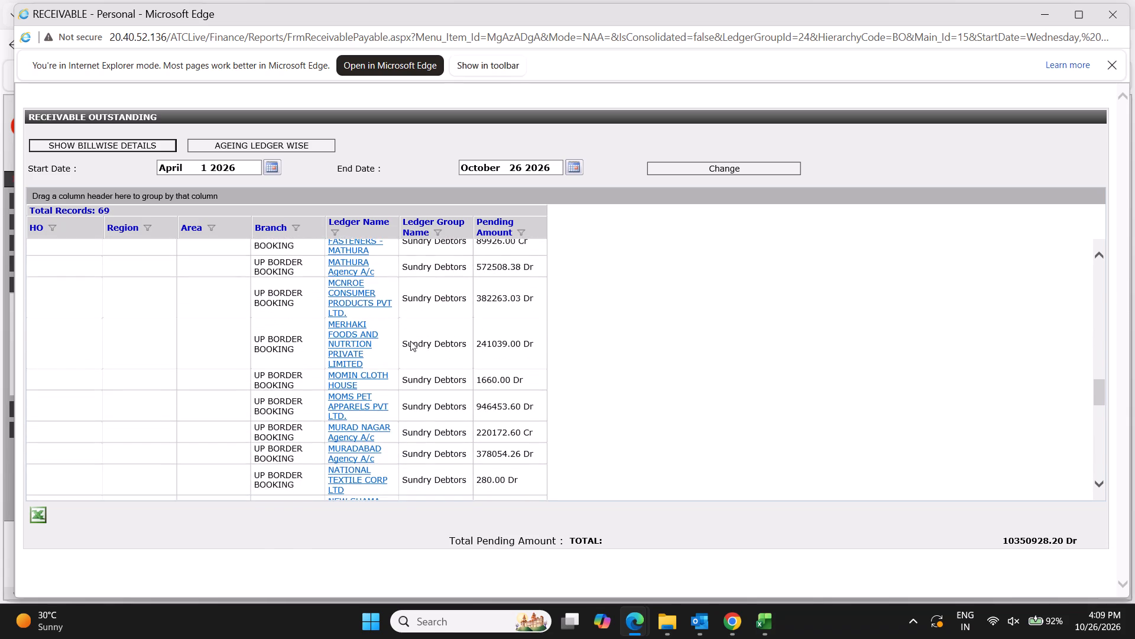
scroll(410, 341, "up", 4)
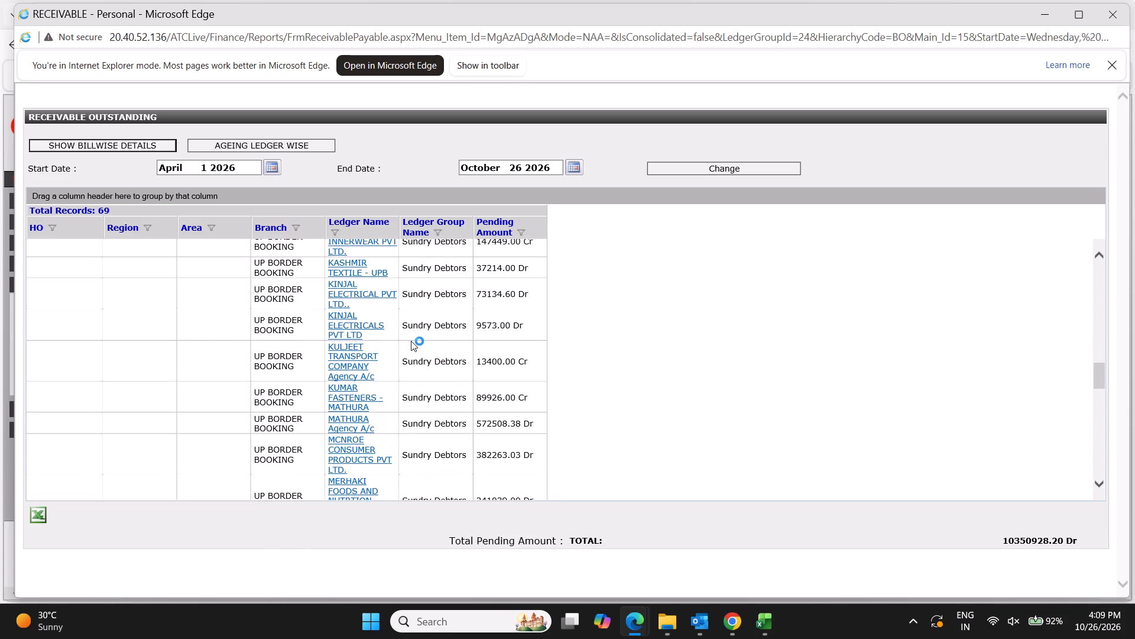
scroll(411, 341, "up", 4)
left_click(343, 351)
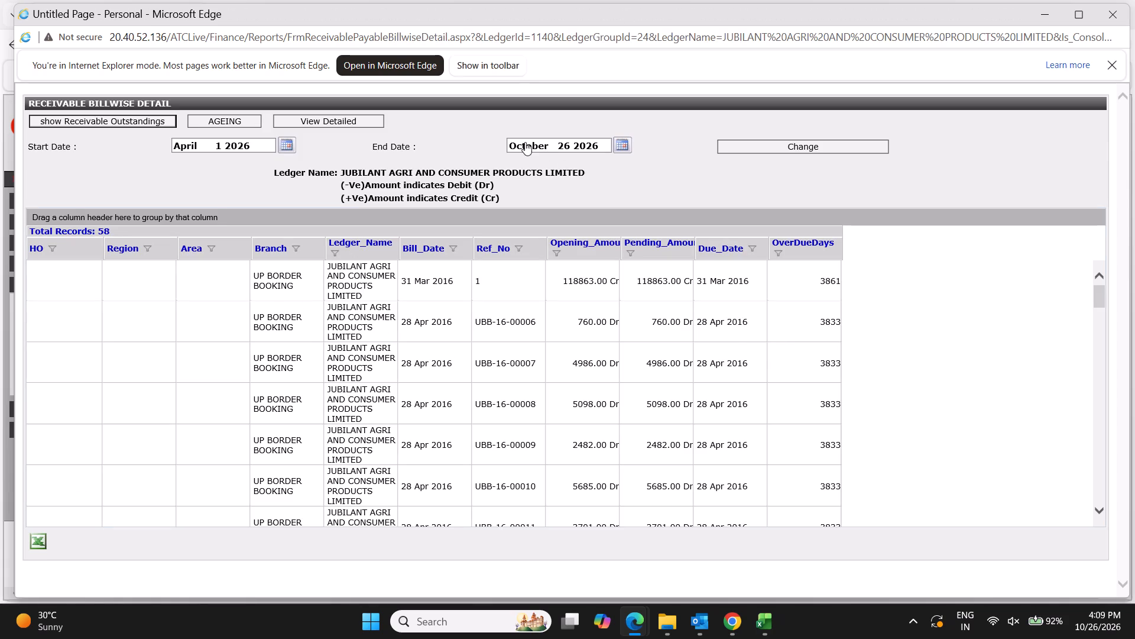
Change the billwise detail's end date to September 30 2026 and refresh the report.
left_click(525, 142)
key("Down")
key("Right")
type("30")
key("Tab")
key("Tab")
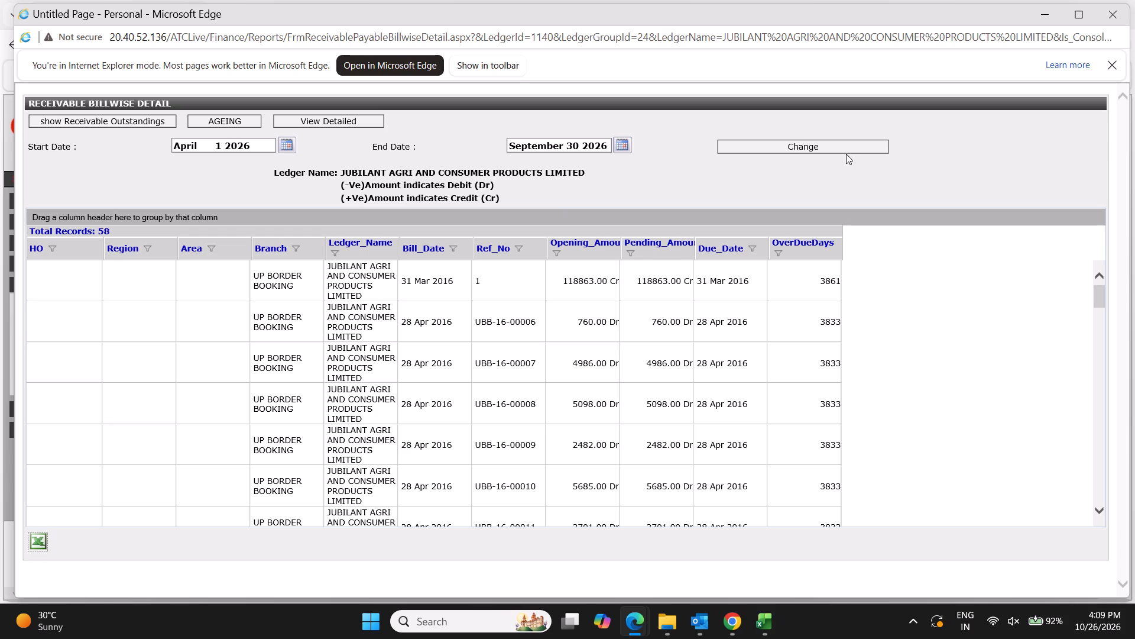
left_click(825, 143)
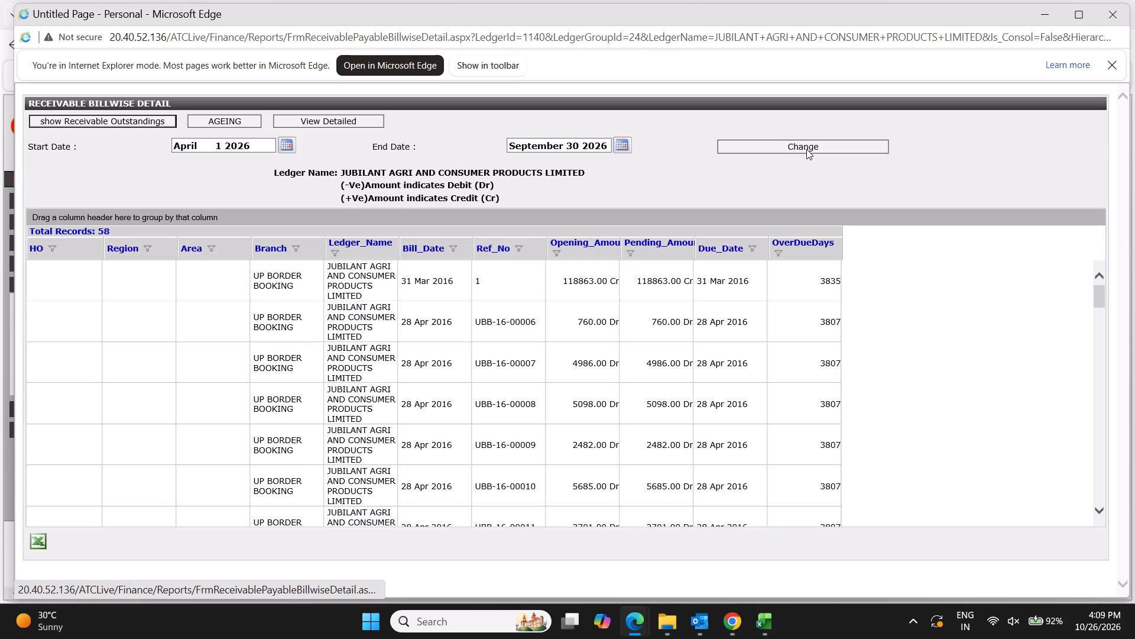
left_click(806, 149)
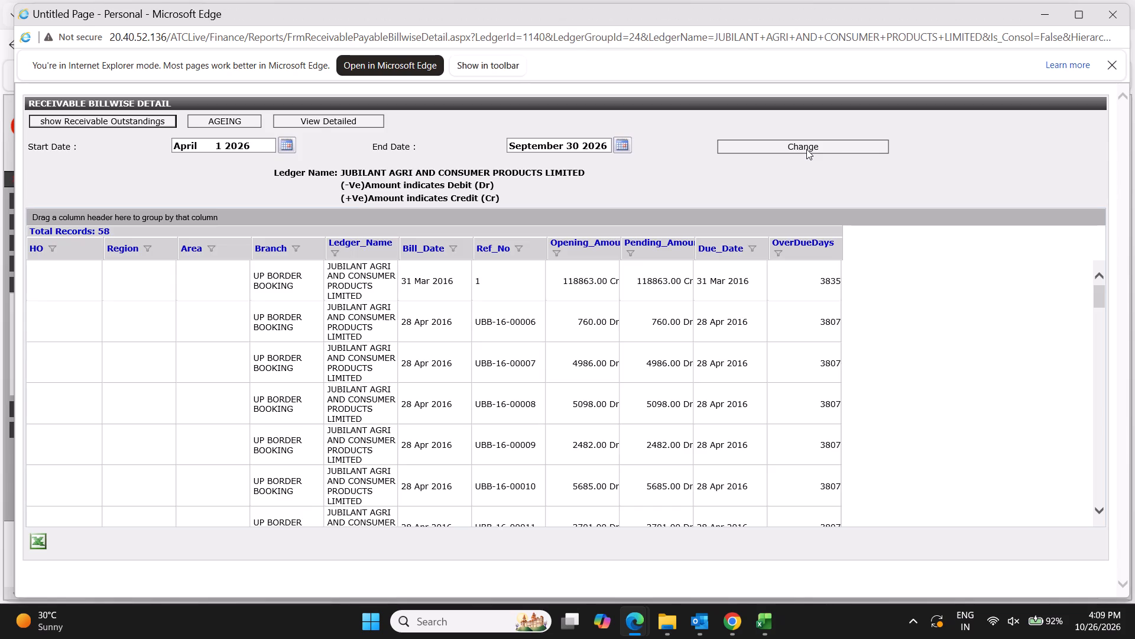
left_click(806, 149)
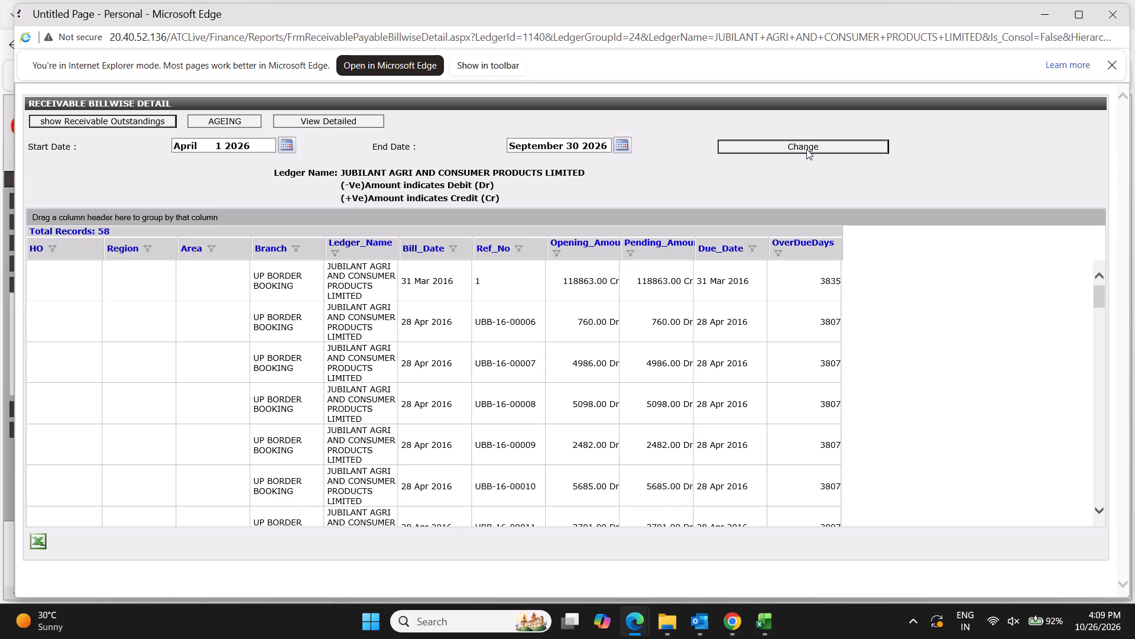
left_click(806, 149)
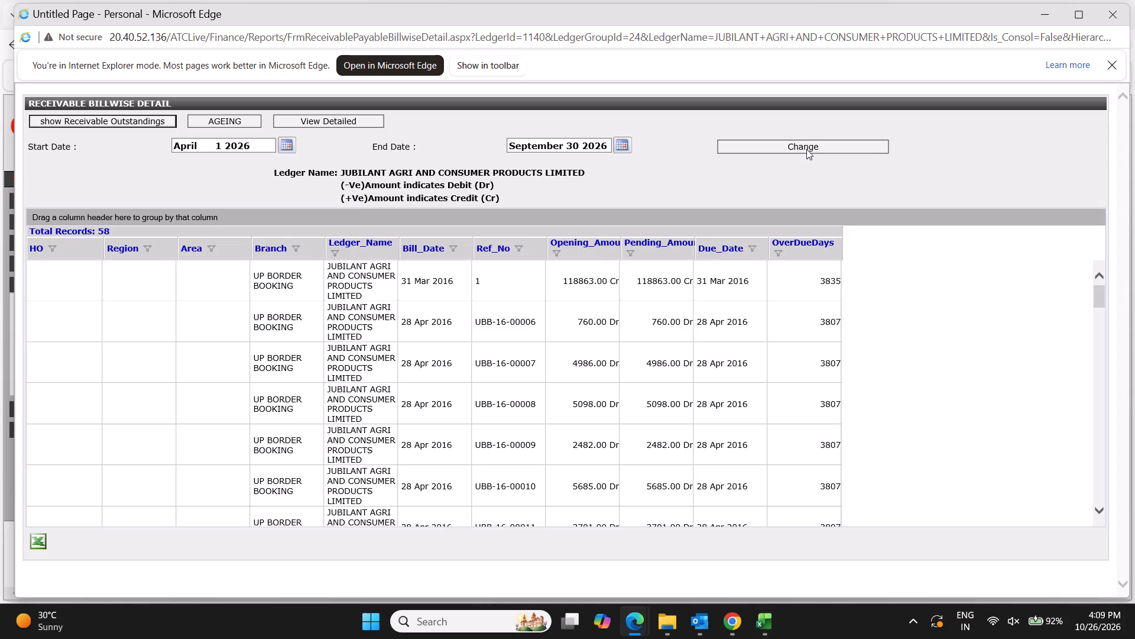
Export the billwise detail as GRID.XLS, open it in Excel and enable editing.
left_click(41, 541)
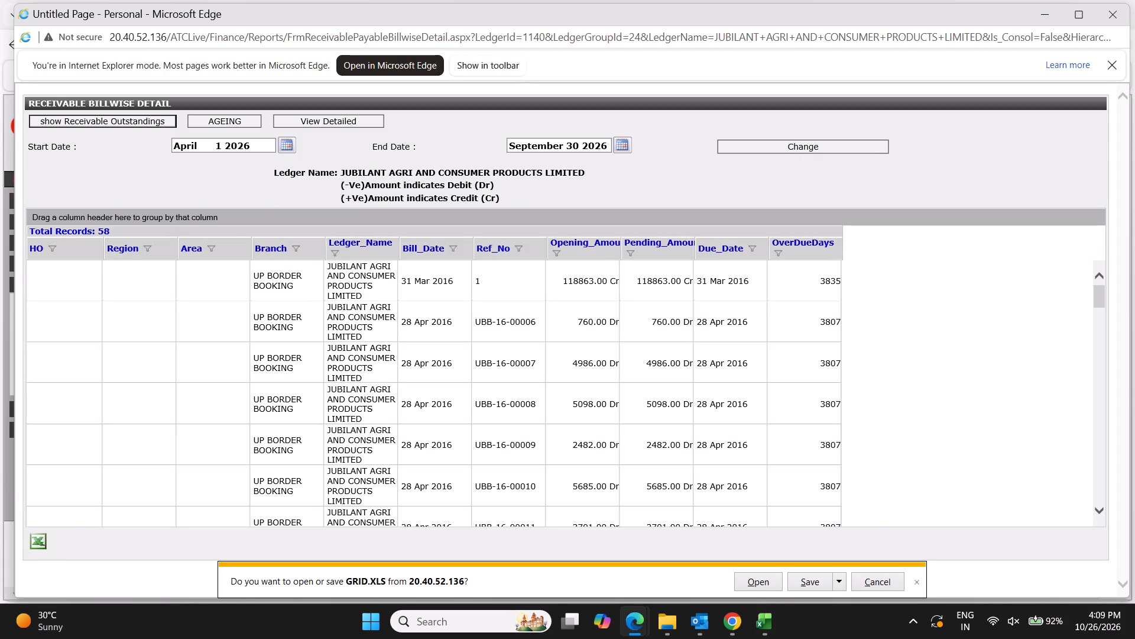
left_click(762, 579)
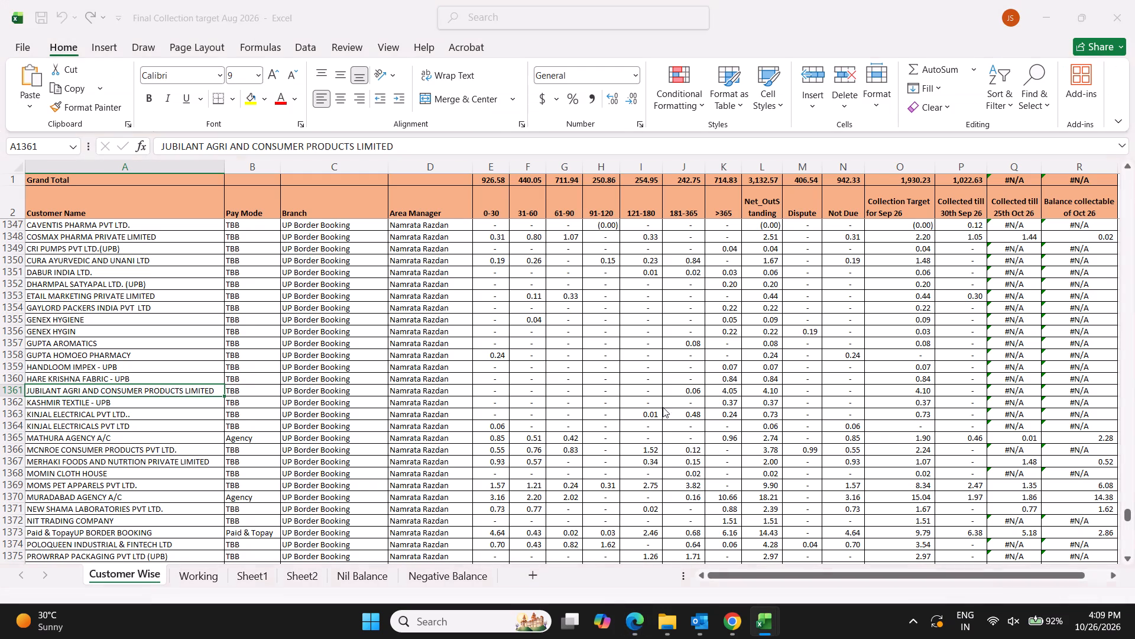
left_click(663, 407)
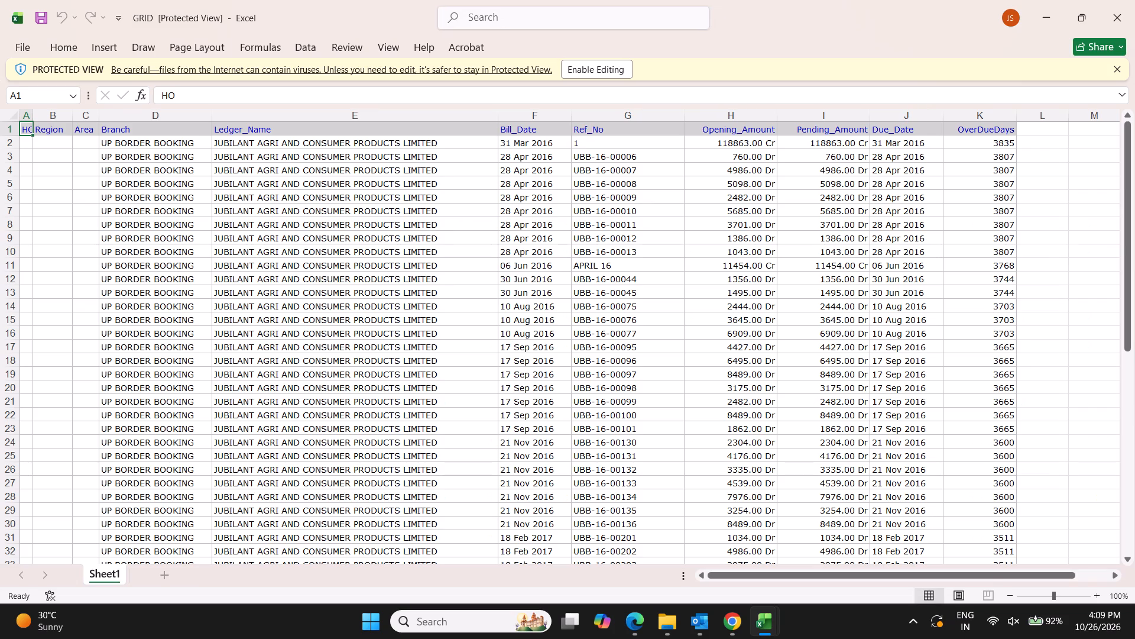
left_click(596, 71)
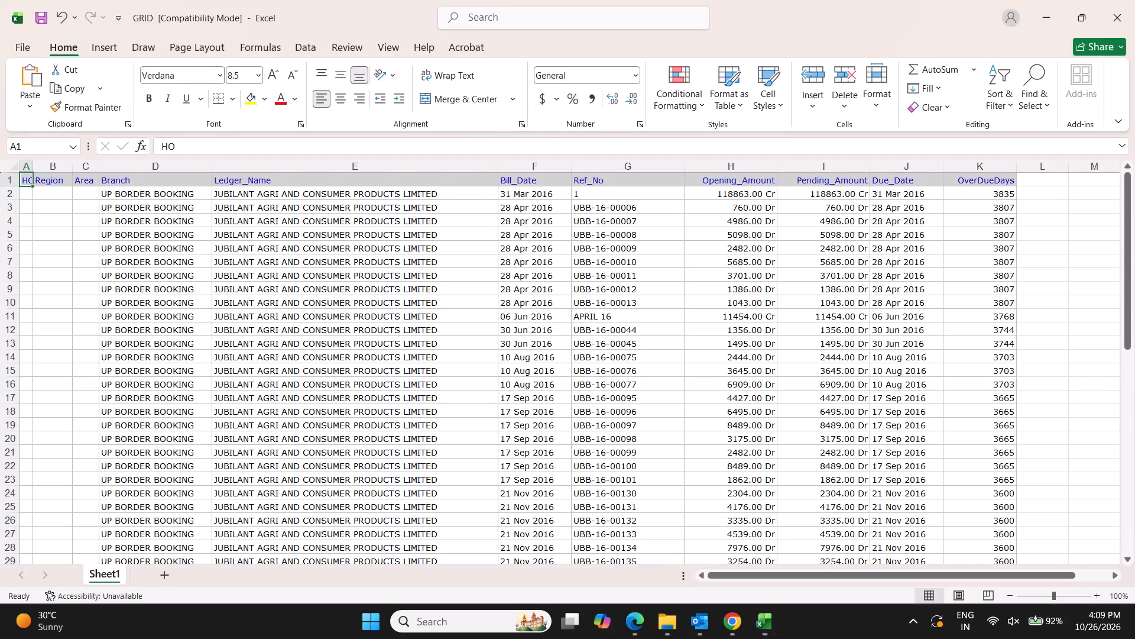
Strip the DR suffix from the whole Pending_Amount column by replacing all occurrences with nothing.
scroll(990, 424, "down", 16)
scroll(988, 424, "up", 5)
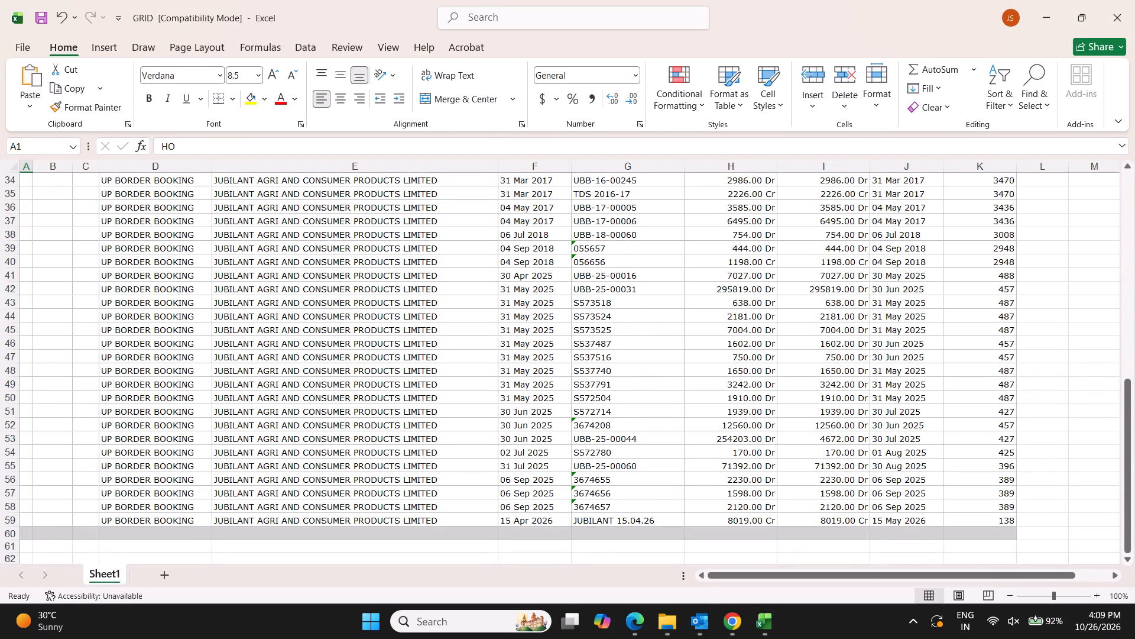
left_click_drag(854, 262, 851, 139)
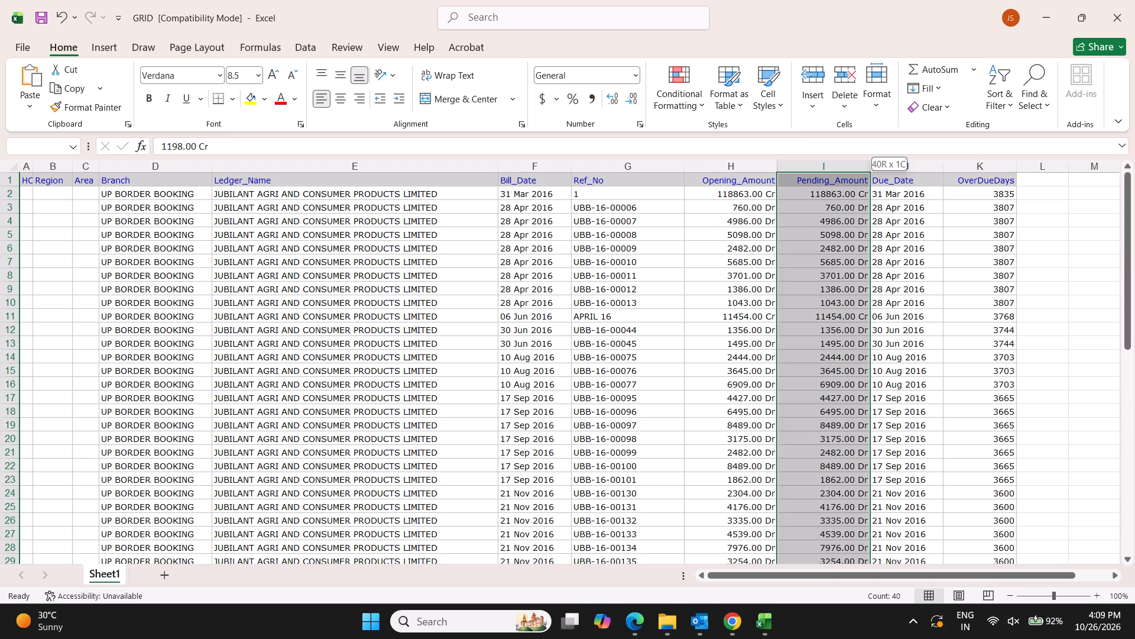
left_click_drag(851, 139, 843, 198)
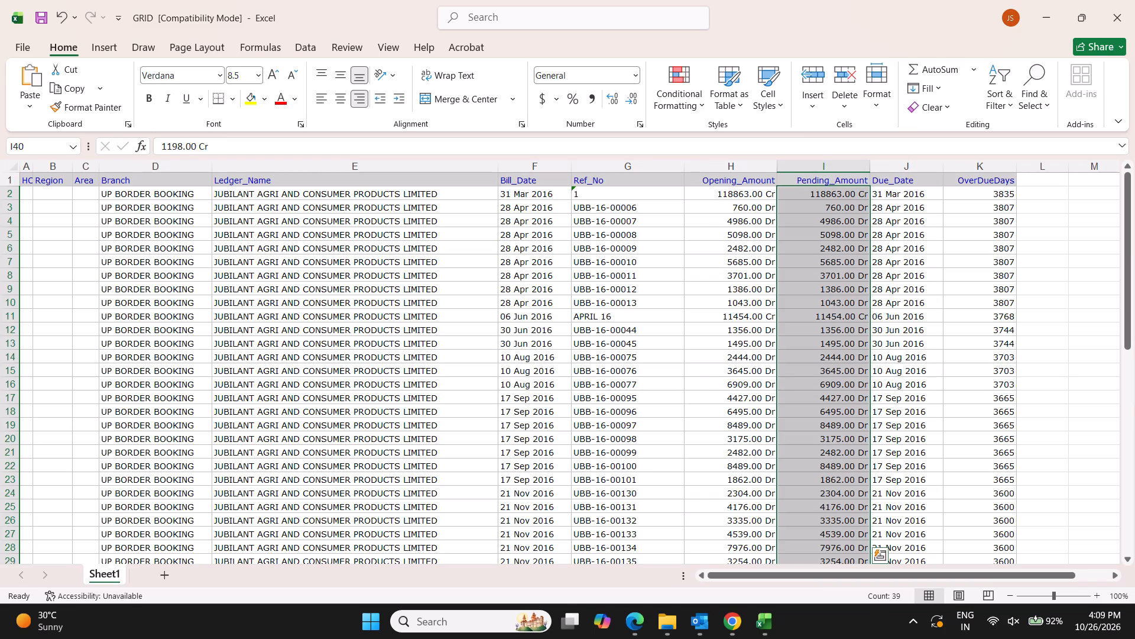
left_click(838, 162)
key("ctrl+f")
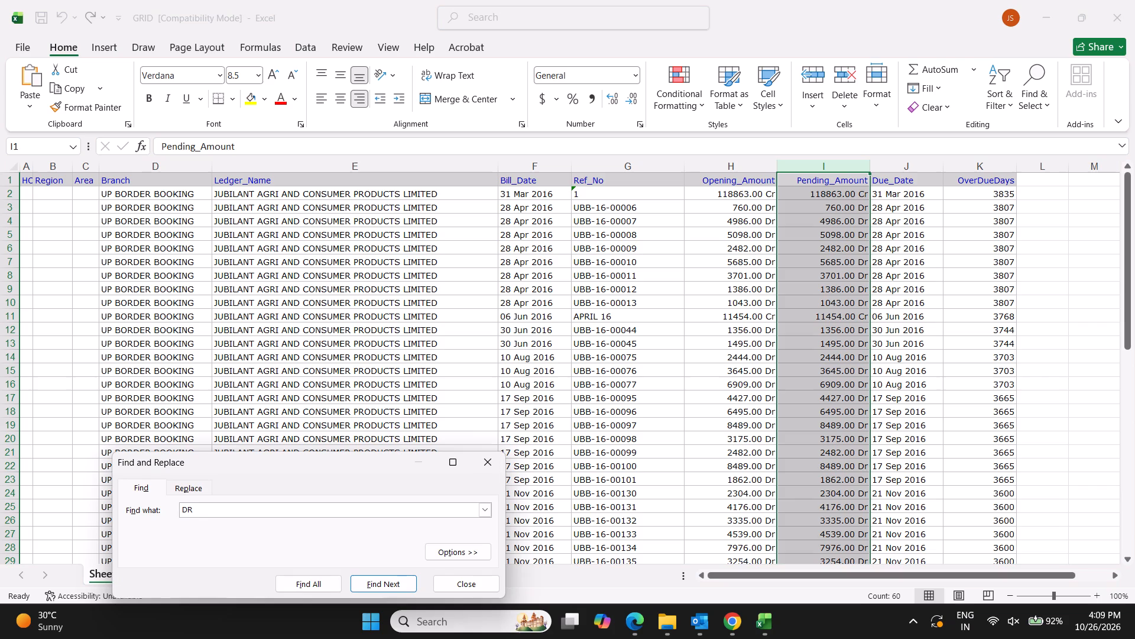
left_click(190, 482)
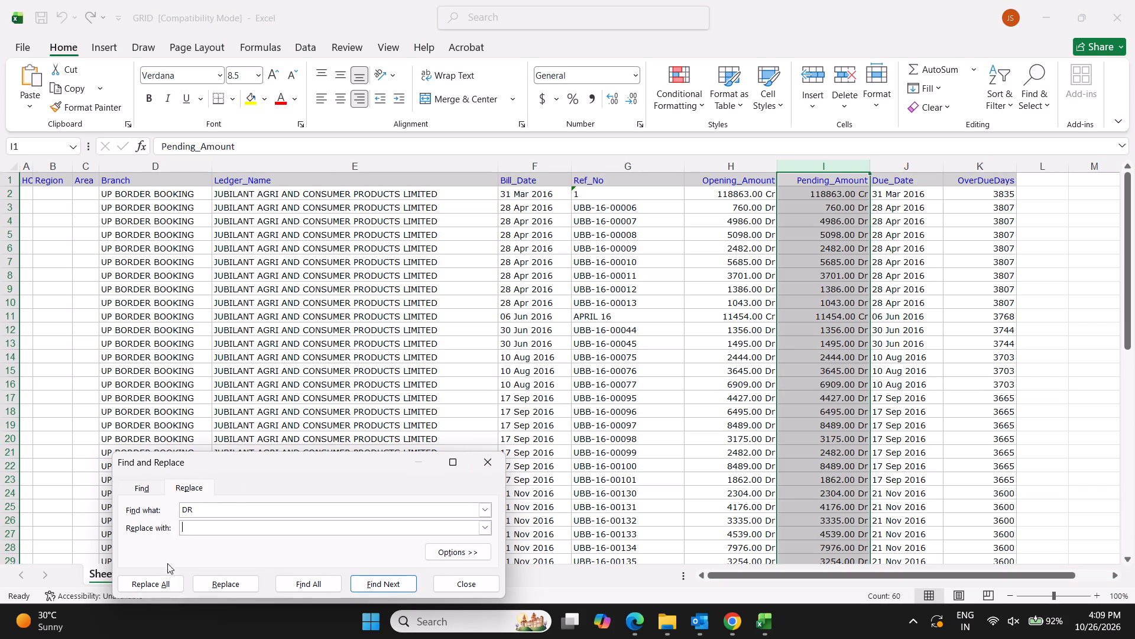
left_click(161, 576)
key("Escape")
key("grave")
key("Escape")
key("Escape")
key("Escape")
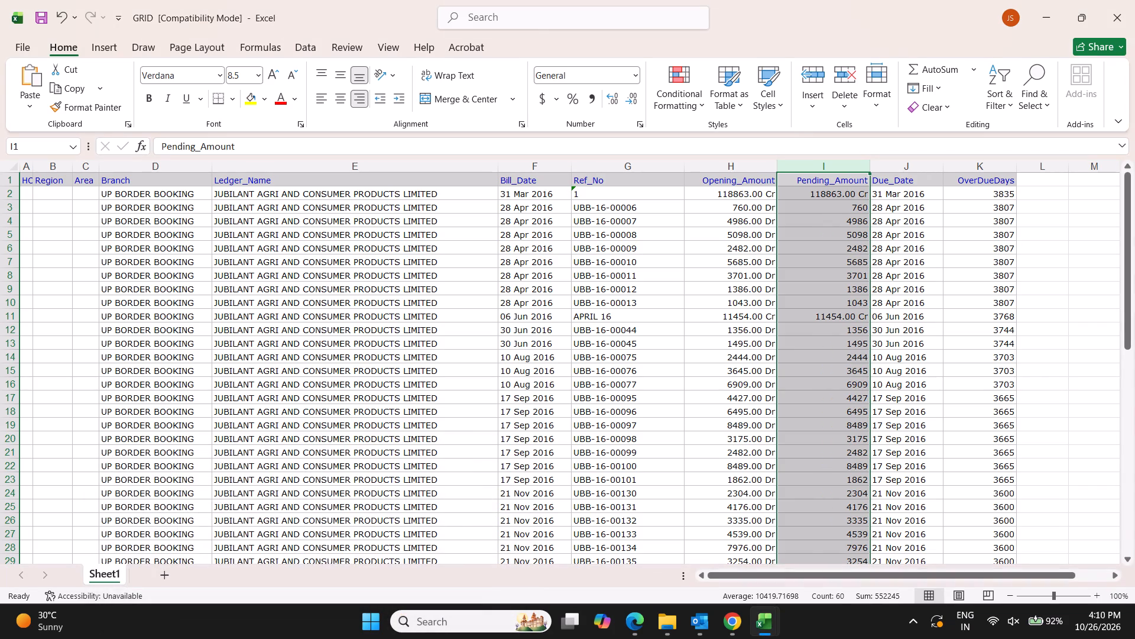
Check the sums of groups of debit values in the Pending_Amount column, including the 2025 bills in rows 41 to 58.
left_click(814, 467)
left_click_drag(847, 206, 845, 292)
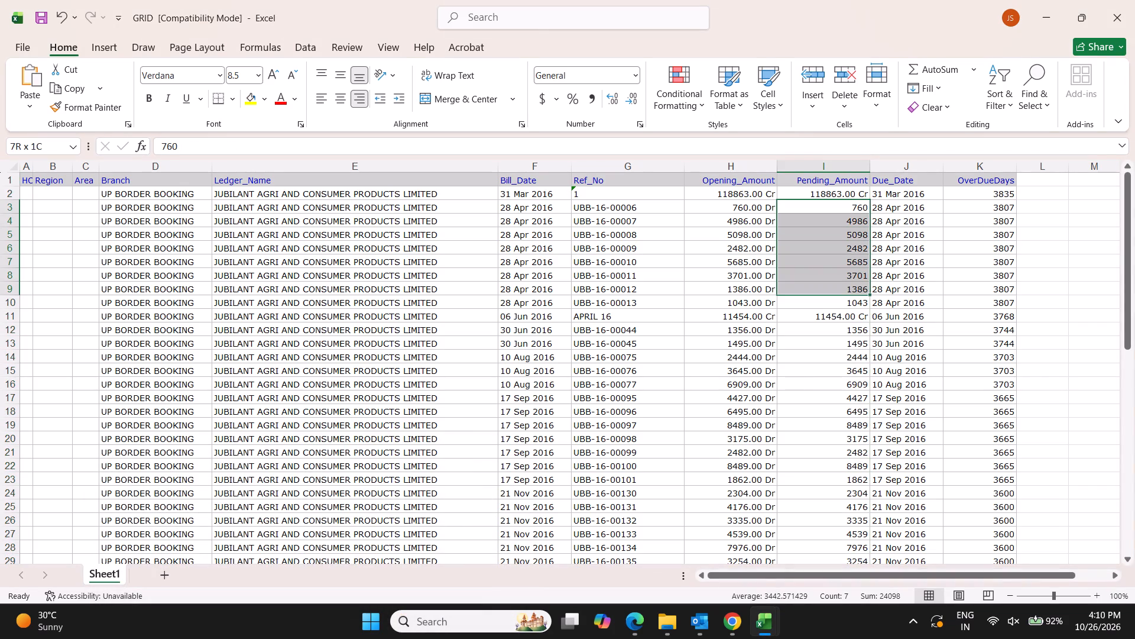
left_click_drag(845, 292, 848, 257)
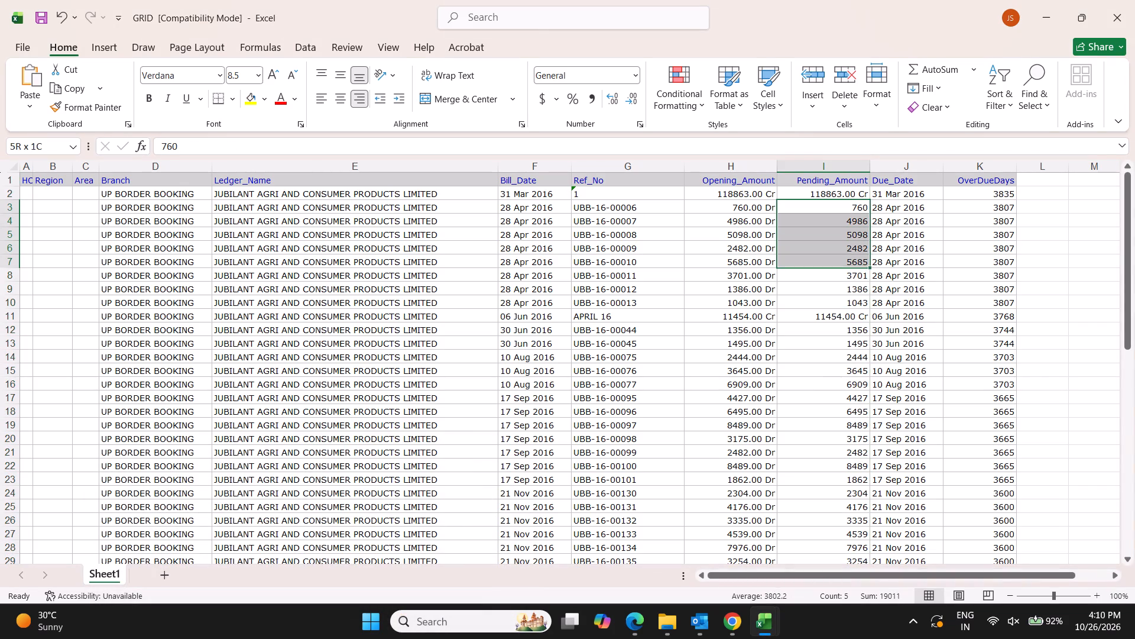
left_click_drag(848, 257, 849, 233)
left_click_drag(857, 221, 856, 261)
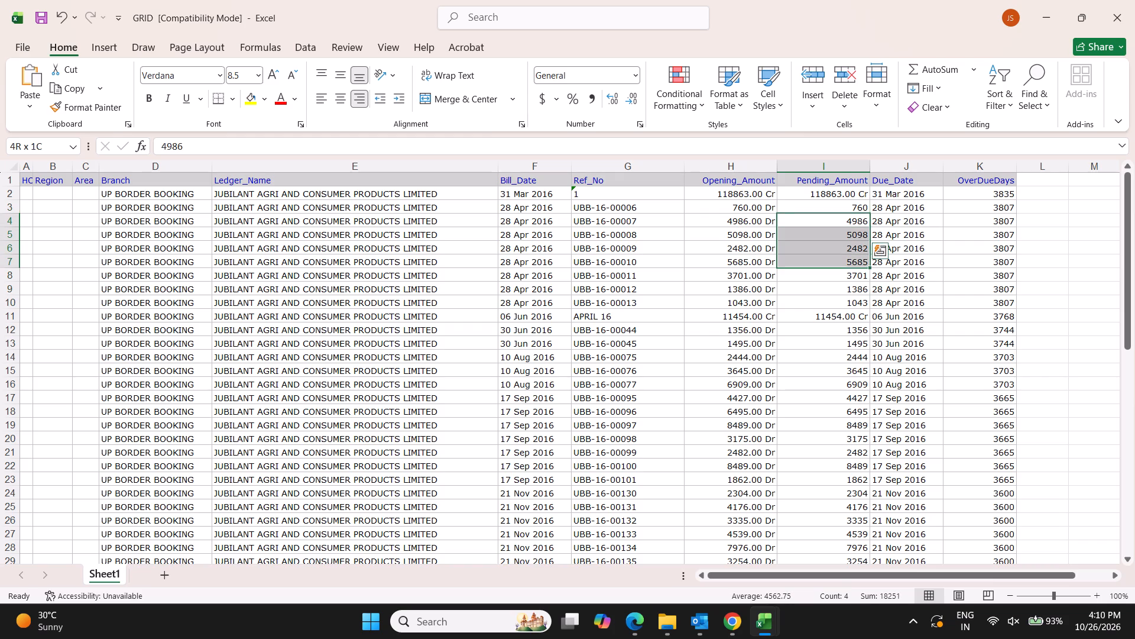
left_click_drag(856, 261, 857, 246)
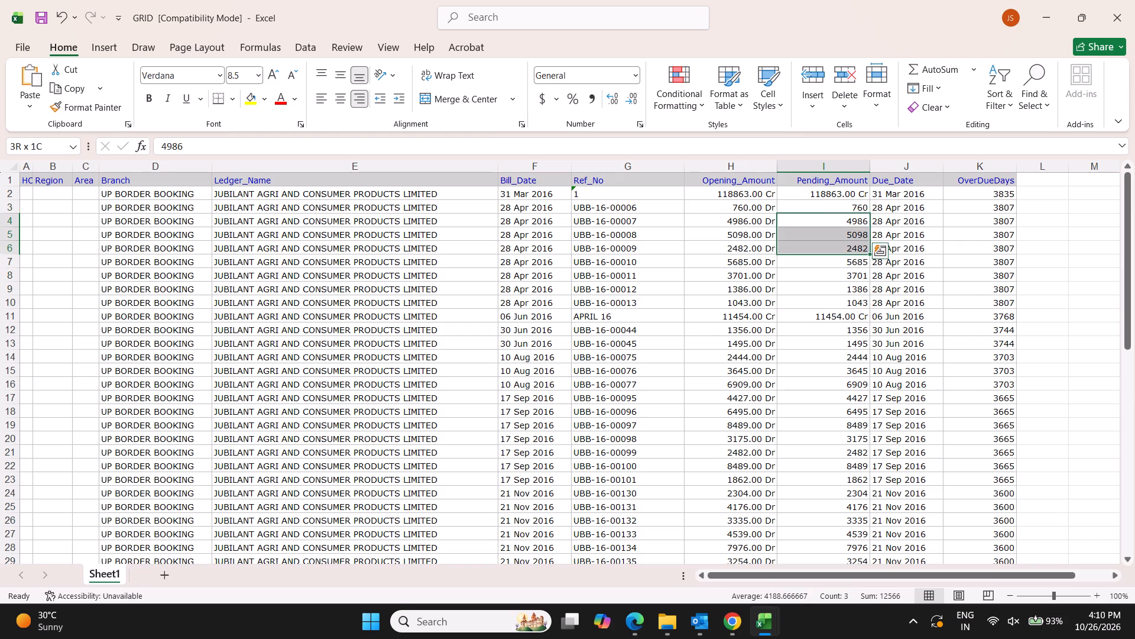
left_click_drag(857, 246, 857, 245)
scroll(1002, 457, "down", 1)
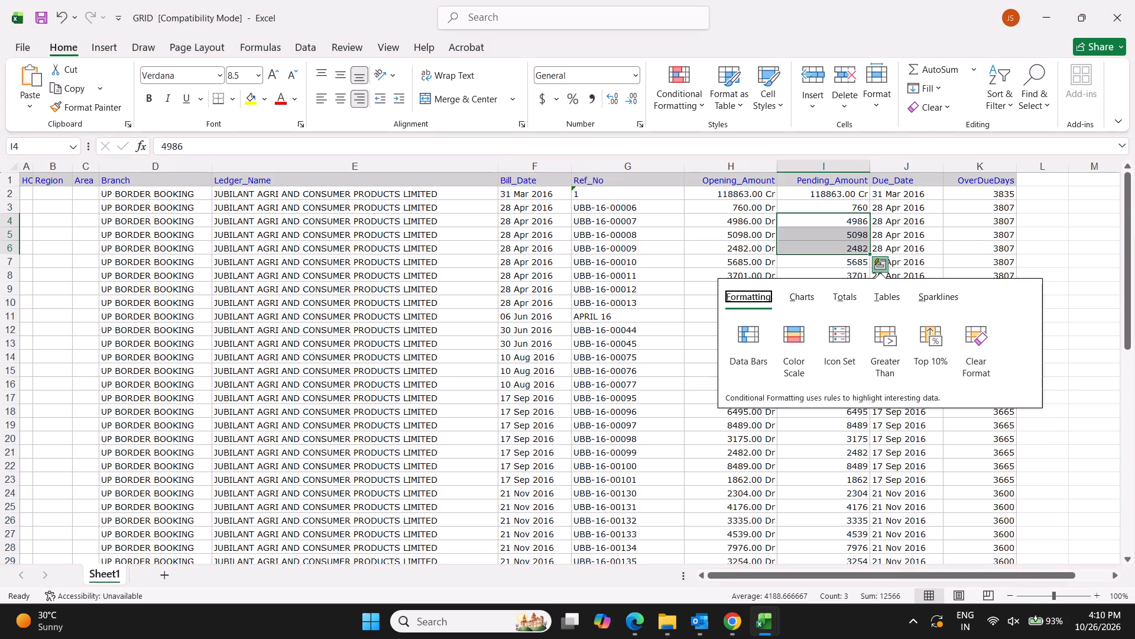
scroll(1002, 457, "down", 11)
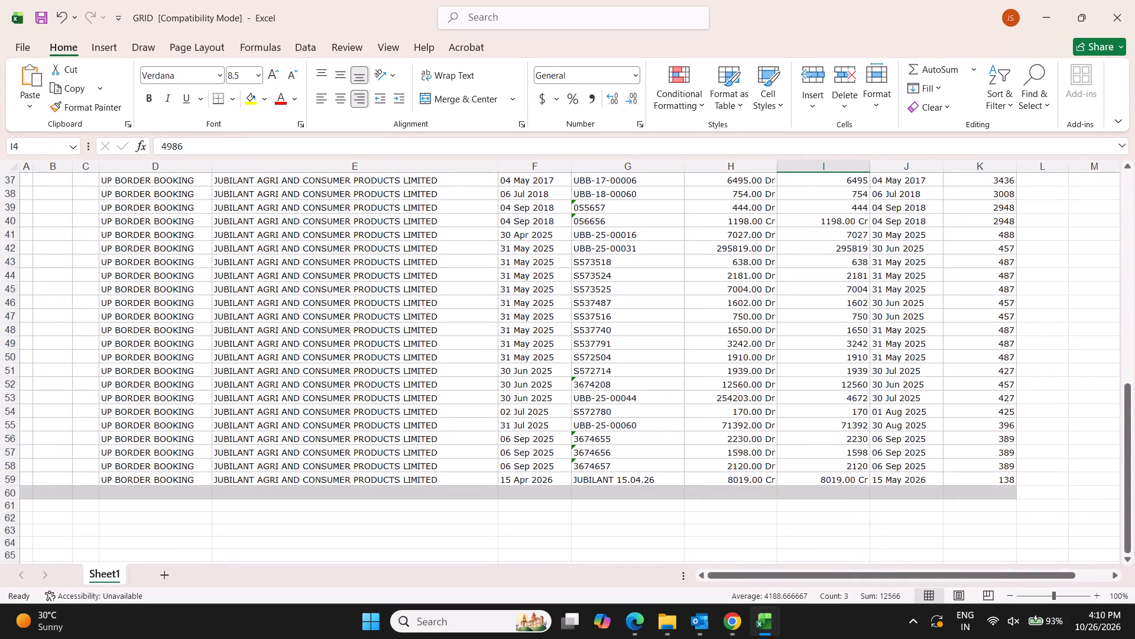
left_click_drag(855, 466, 856, 436)
left_click(858, 397)
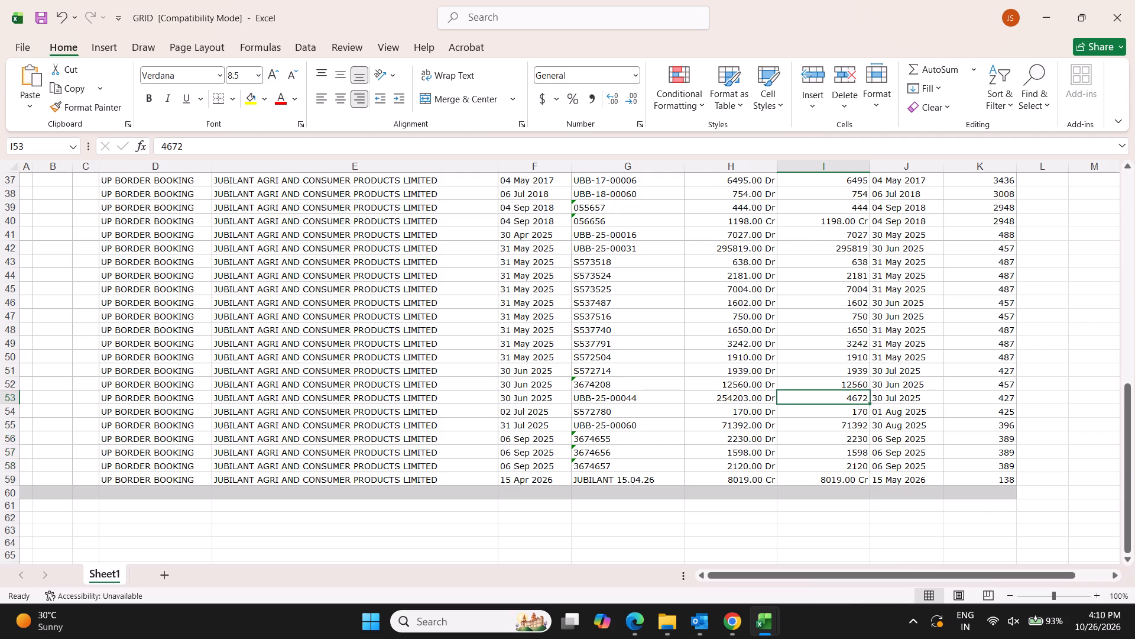
left_click_drag(860, 462, 841, 232)
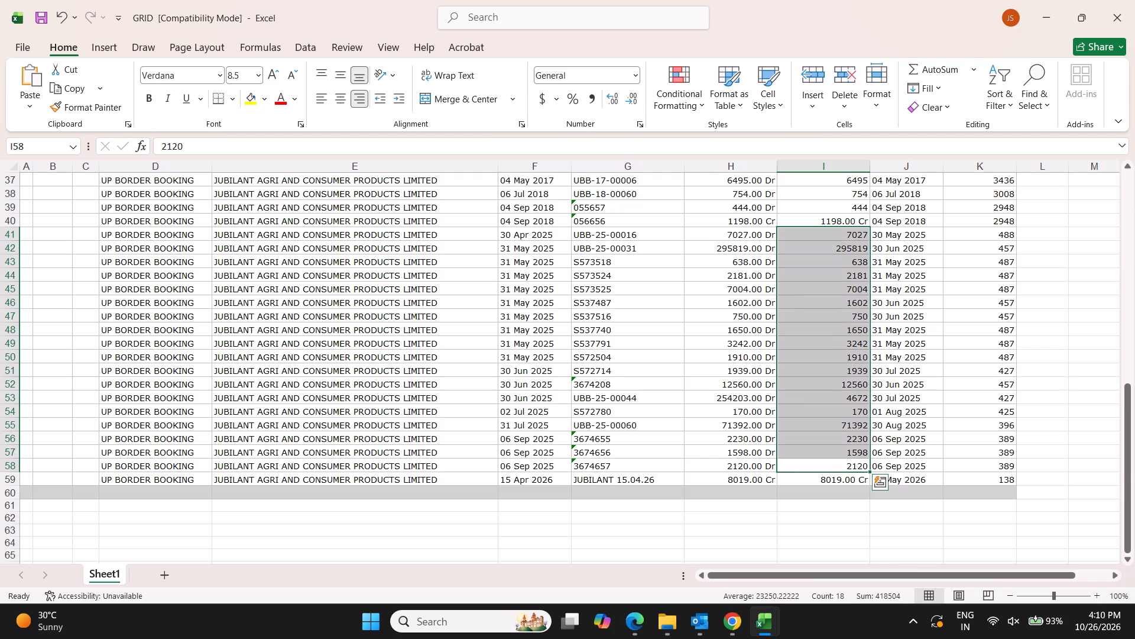
Switch to the billwise detail report in Edge and look through JUBILANT's bill records down to the last one.
key("alt+Tab")
key("alt+Tab")
key("alt+Tab")
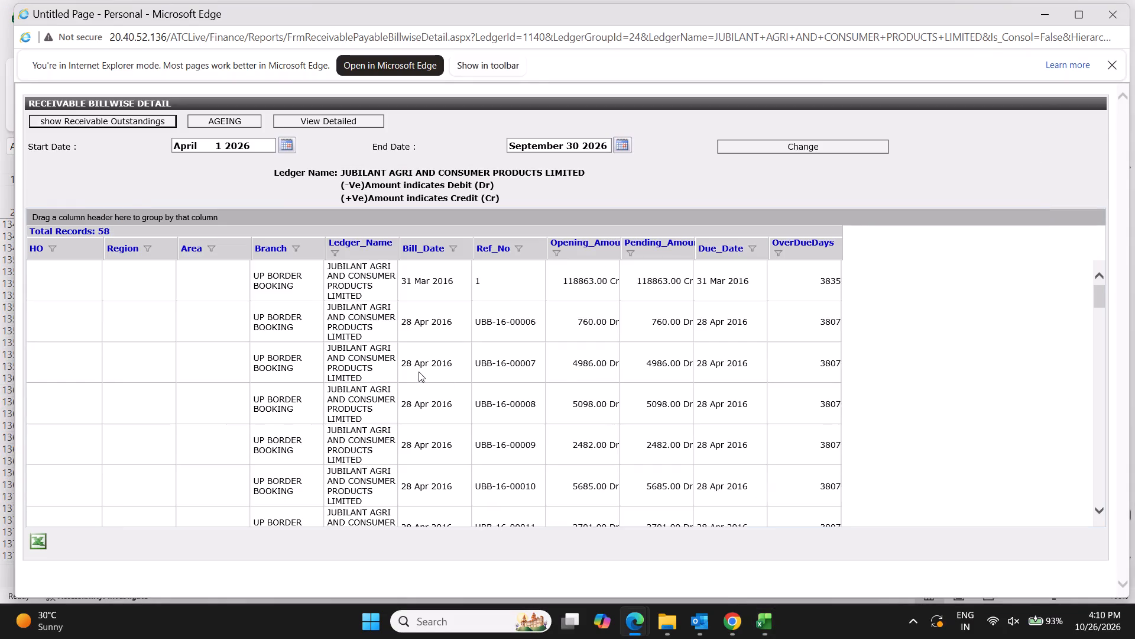
scroll(561, 372, "down", 7)
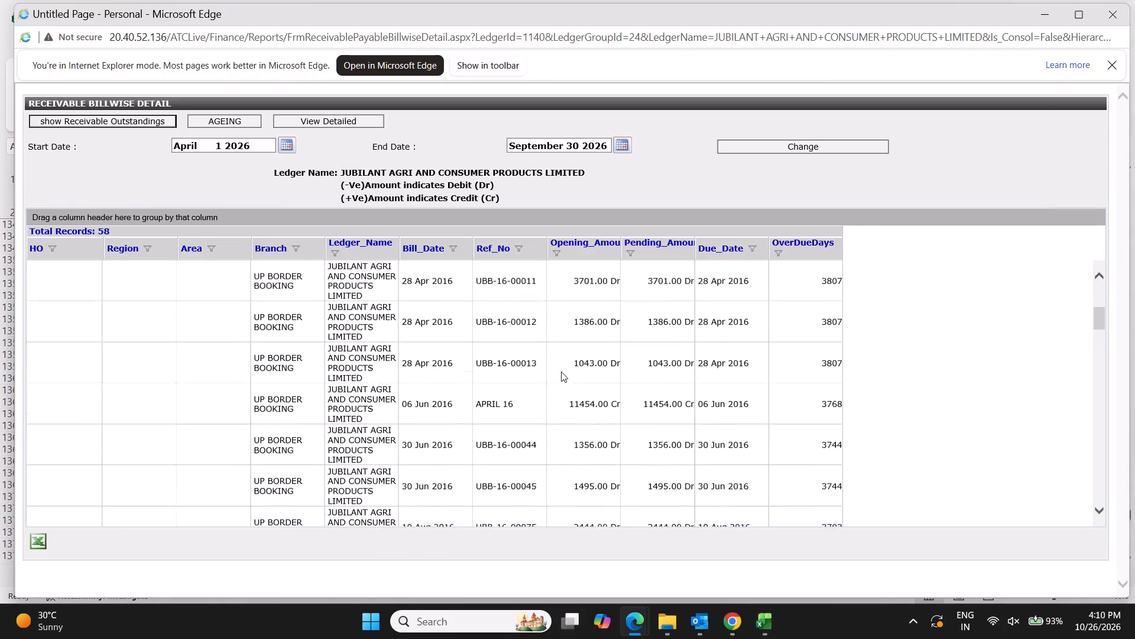
scroll(666, 382, "down", 7)
scroll(1124, 311, "down", 15)
scroll(1003, 396, "down", 13)
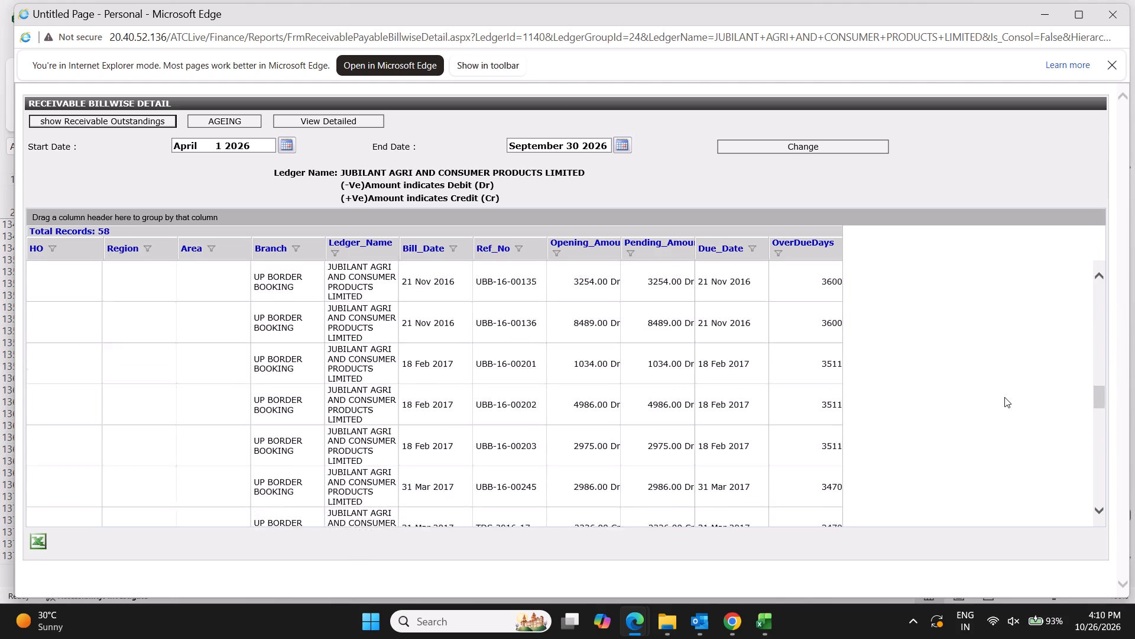
scroll(1004, 397, "down", 20)
scroll(1004, 397, "down", 20)
scroll(1004, 397, "down", 4)
scroll(971, 472, "down", 7)
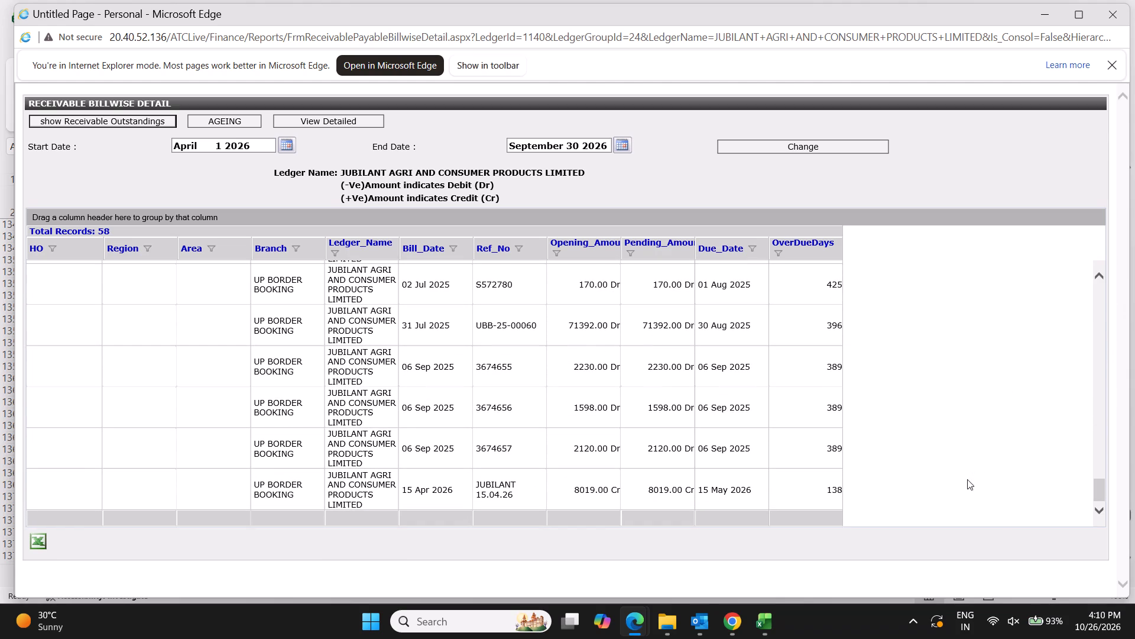
scroll(967, 479, "down", 1)
scroll(1114, 273, "down", 6)
left_click(979, 155)
Show the receivable outstandings and look up JUBILANT AGRI AND CONSUMER PRODUCTS LIMITED's pending amount in the ledger list.
left_click(134, 117)
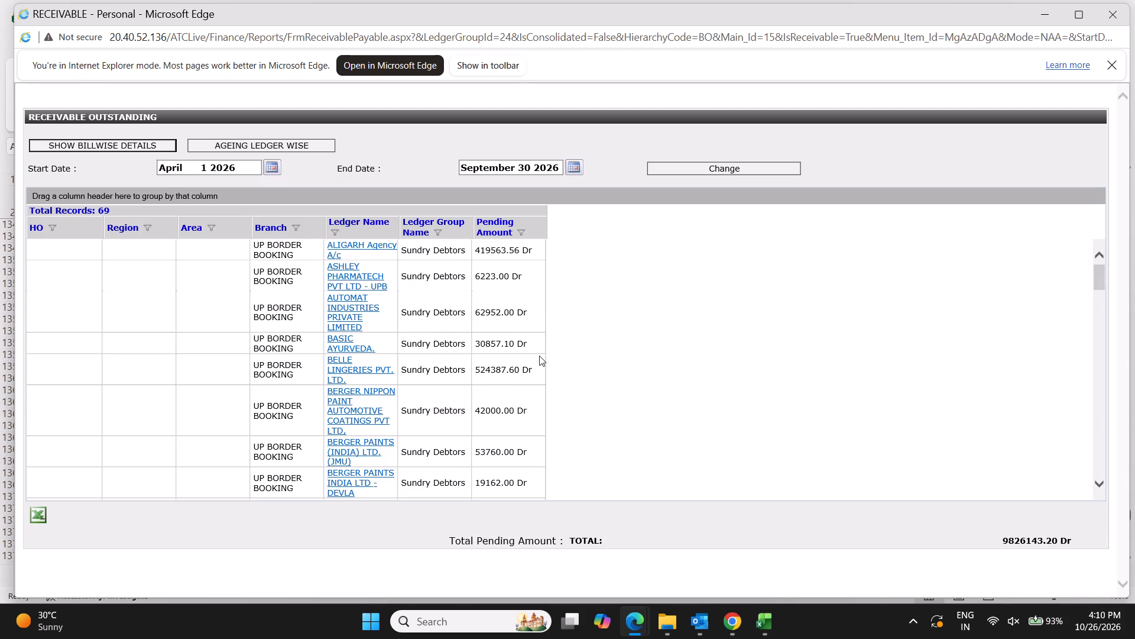
scroll(539, 356, "down", 14)
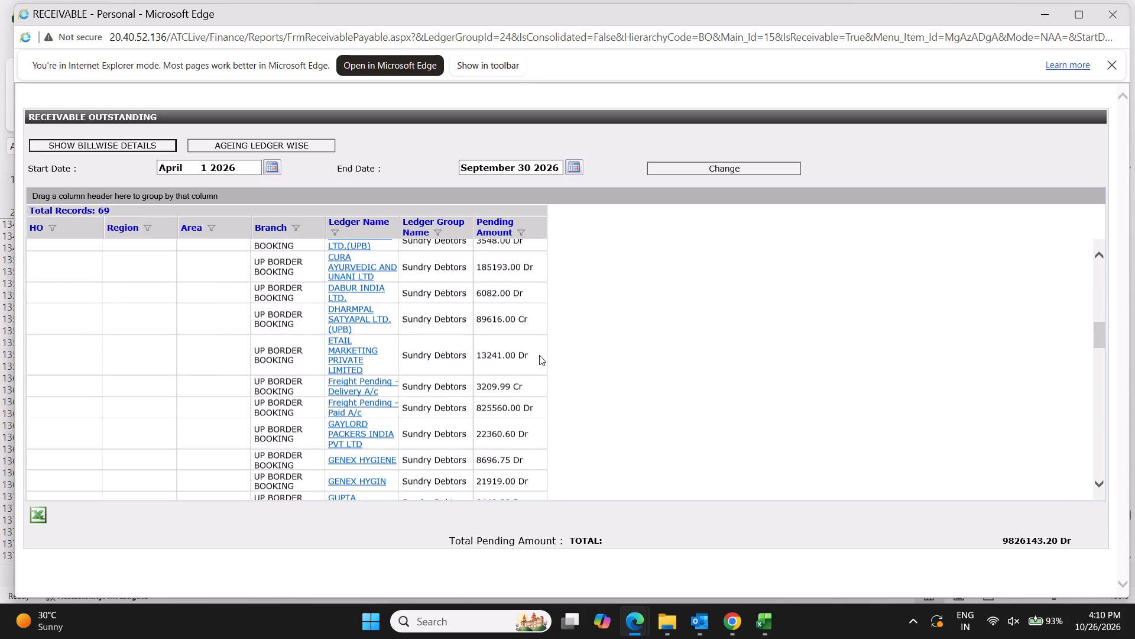
scroll(539, 355, "down", 6)
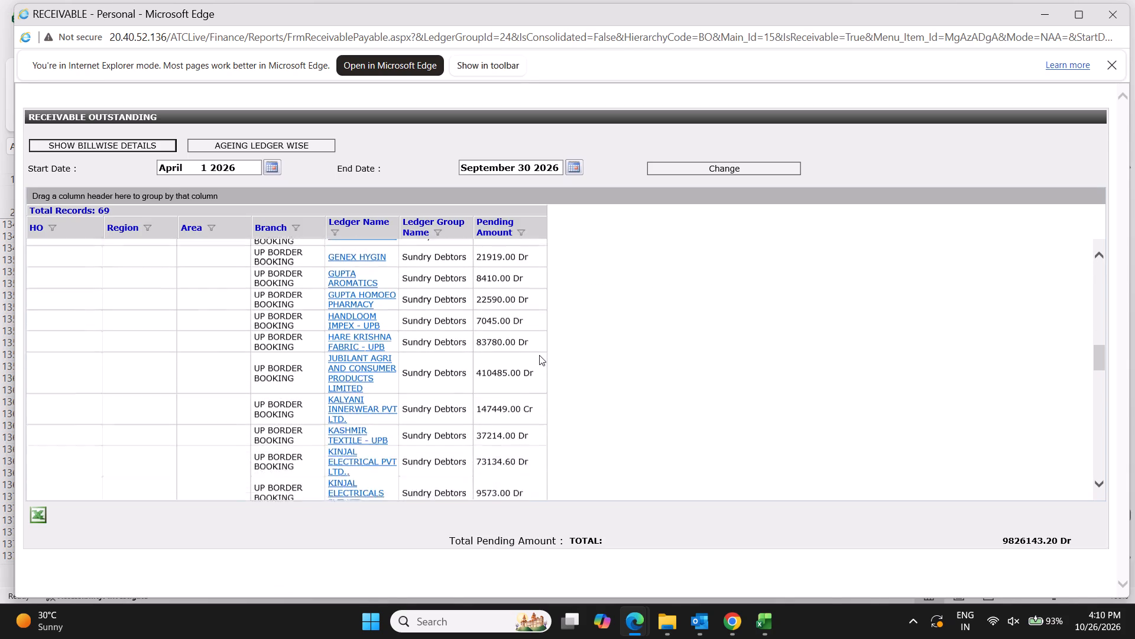
scroll(539, 355, "down", 6)
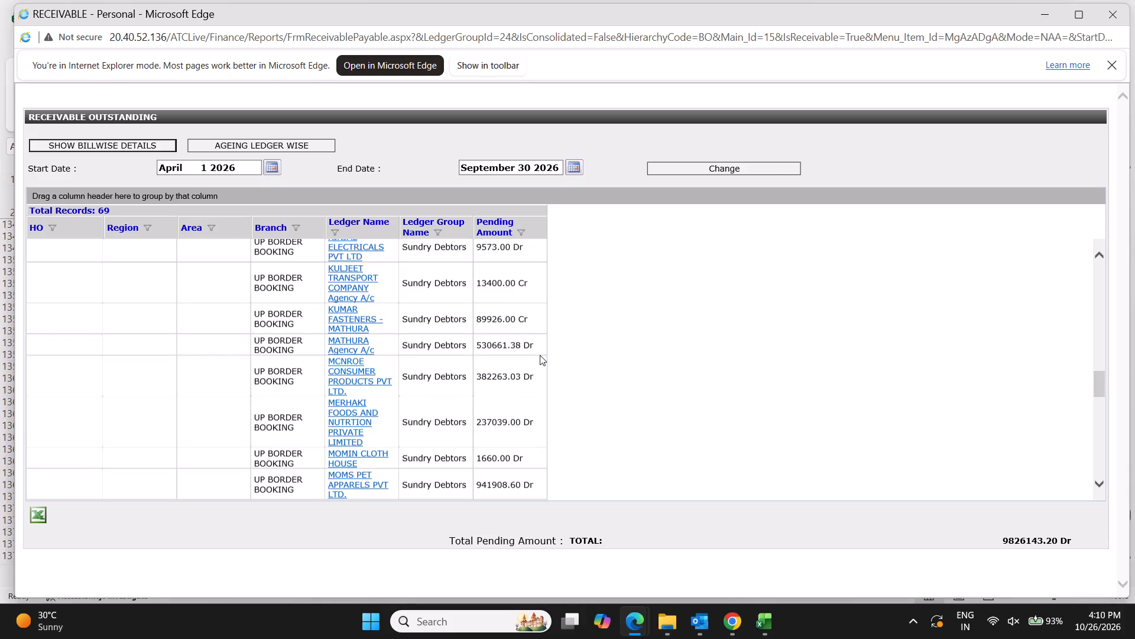
scroll(540, 355, "up", 1)
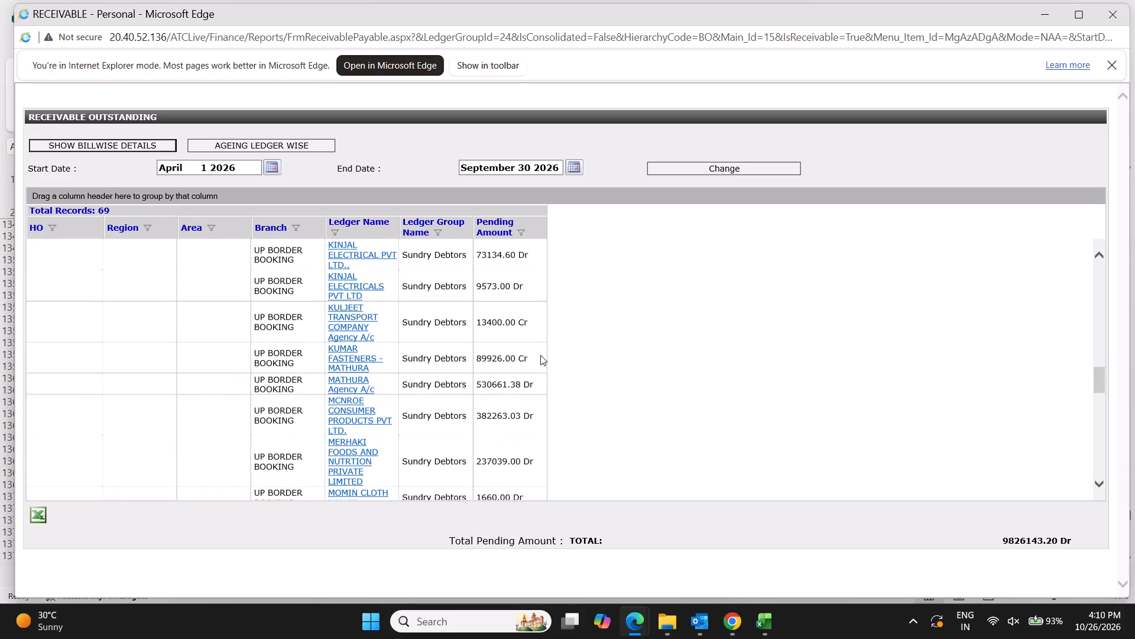
scroll(540, 355, "up", 3)
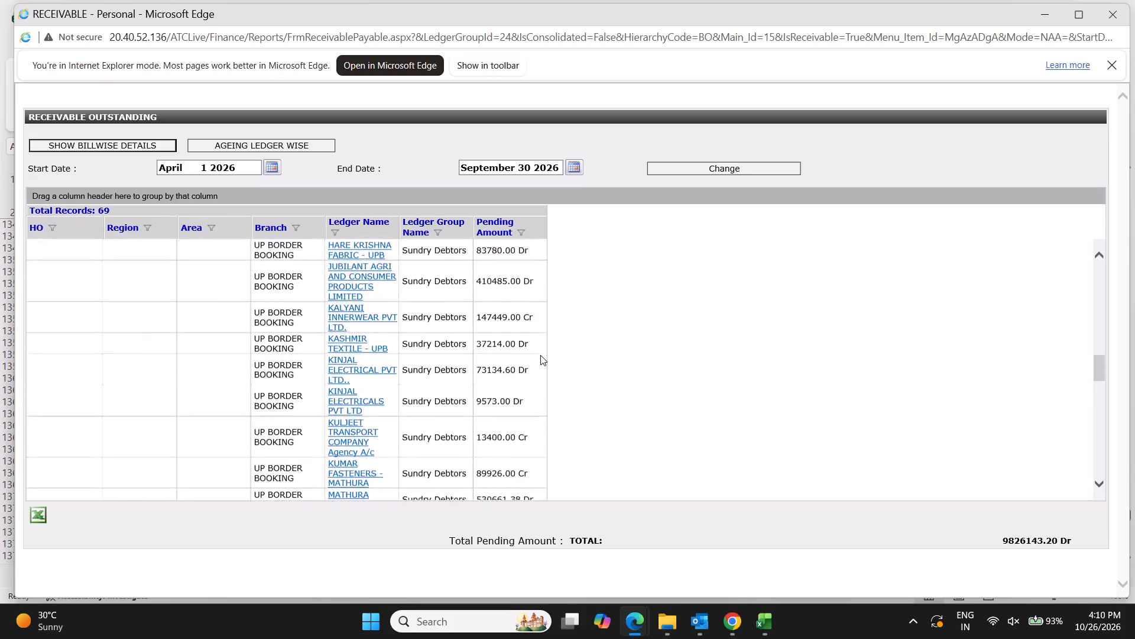
scroll(540, 355, "up", 1)
Return to the GRID workbook in Excel and recheck Pending_Amount sums for rows 41 to 58 and for smaller groups among them.
key("alt+Tab")
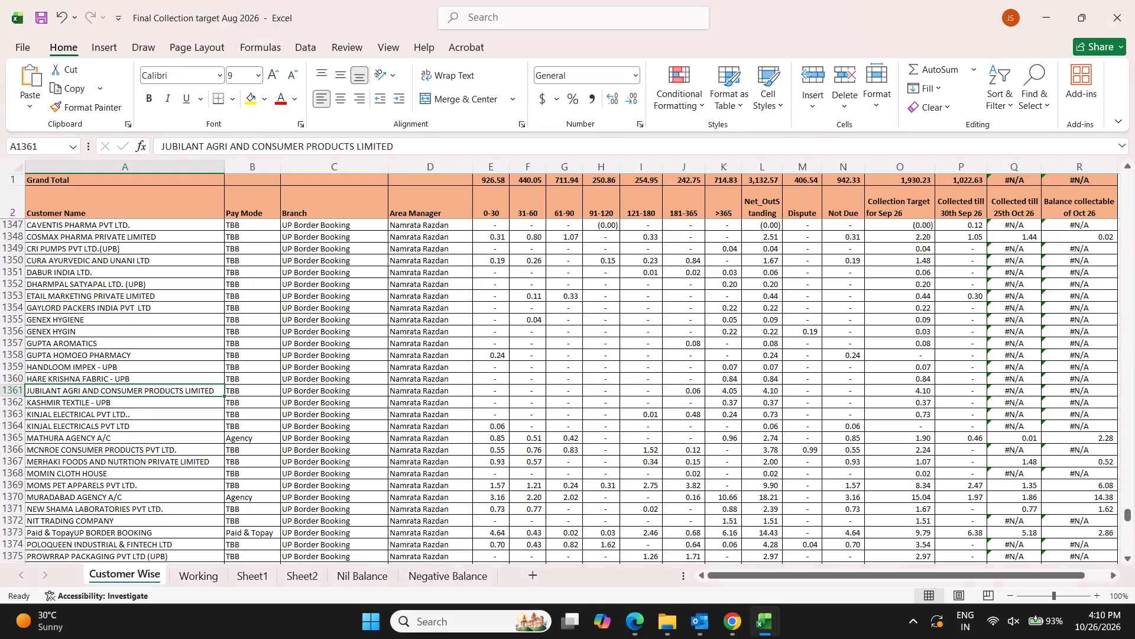
key("alt+Tab")
key("alt+Tab")
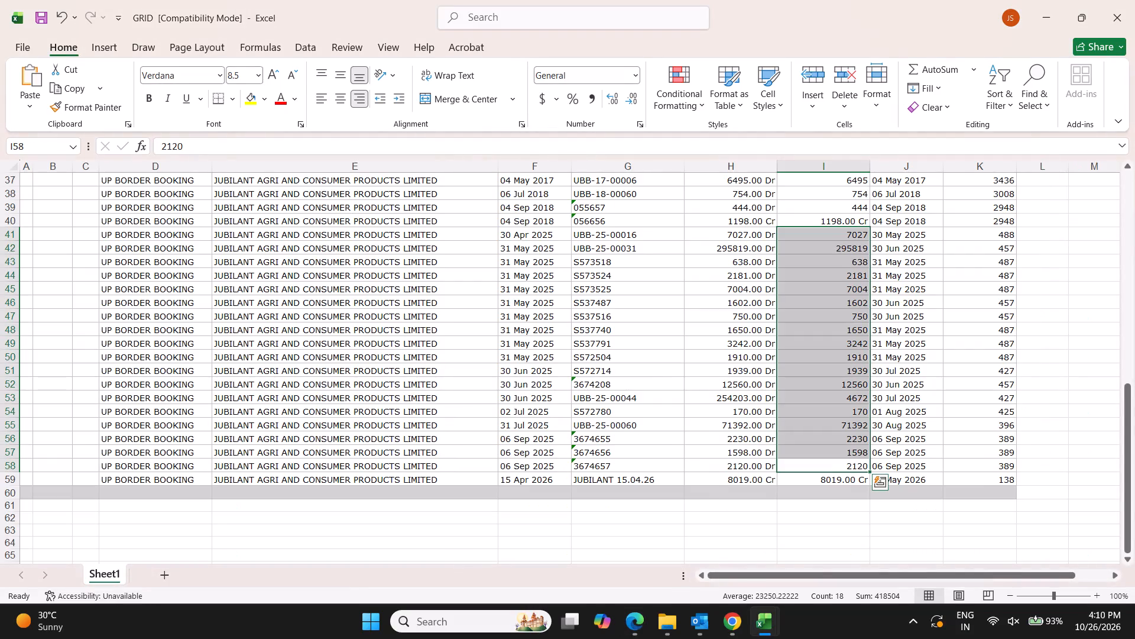
left_click(838, 481, "ctrl")
left_click_drag(848, 461, 855, 254)
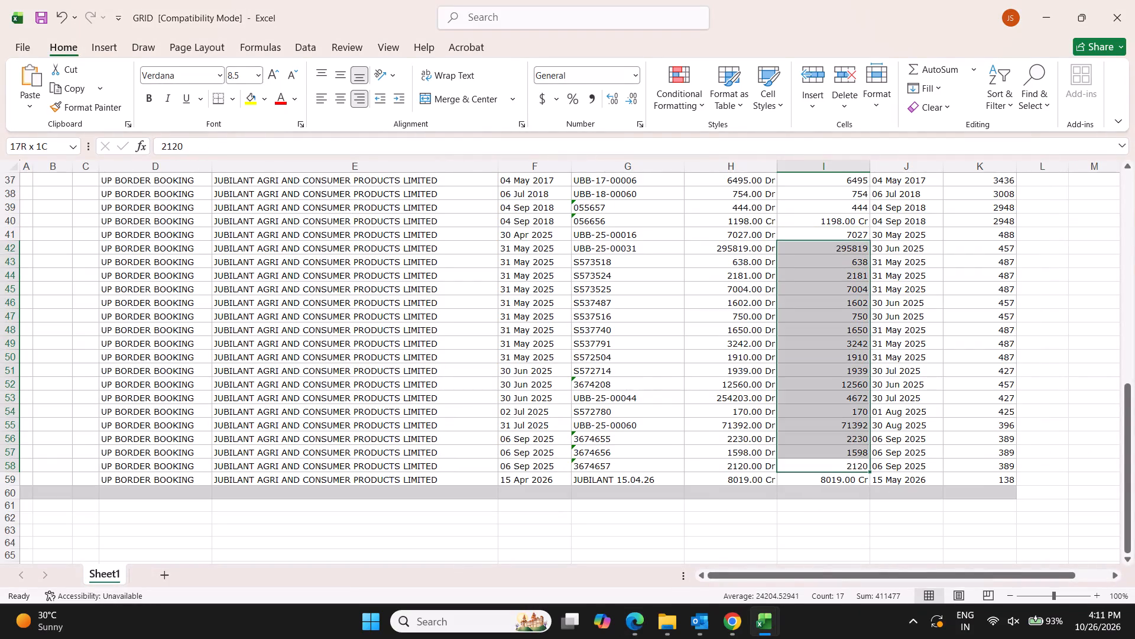
left_click_drag(855, 254, 859, 239)
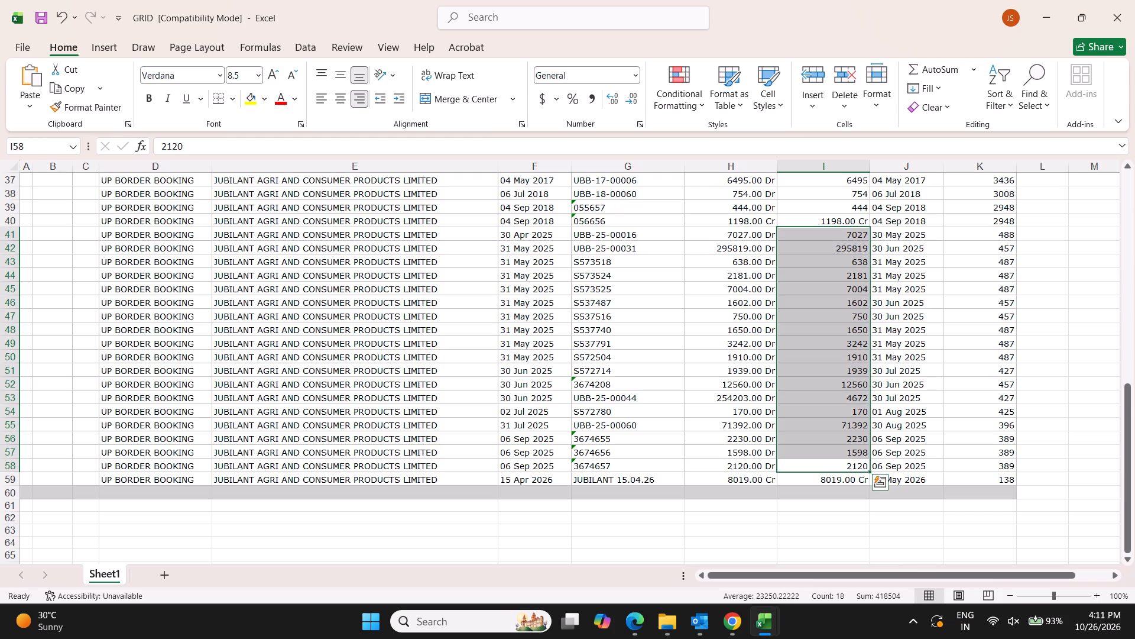
left_click_drag(850, 259, 850, 265)
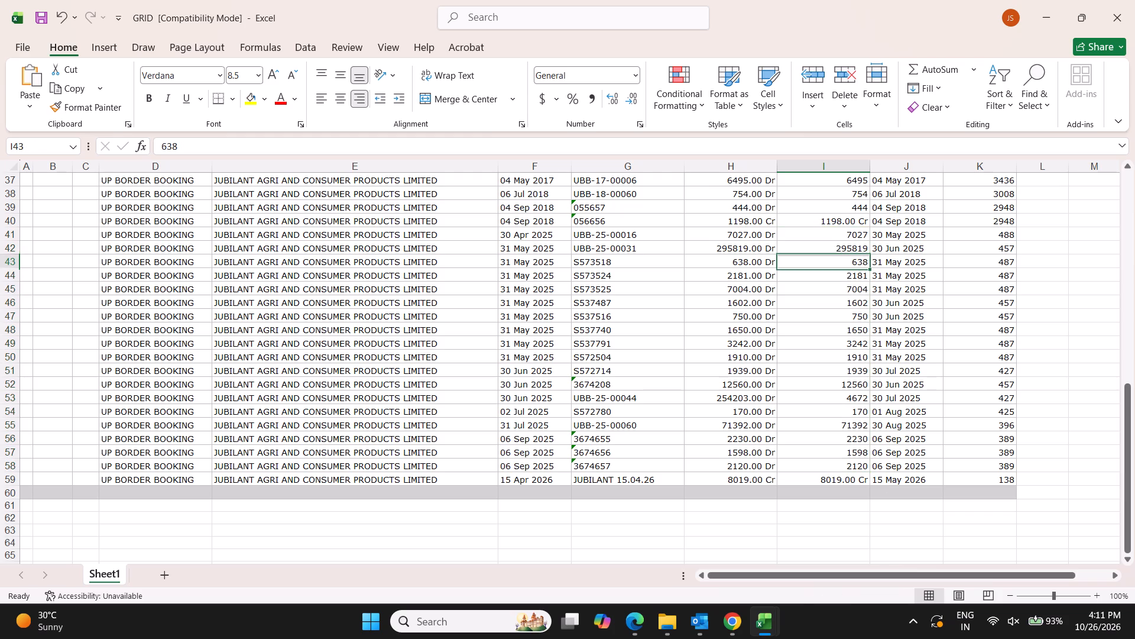
left_click_drag(850, 265, 849, 277)
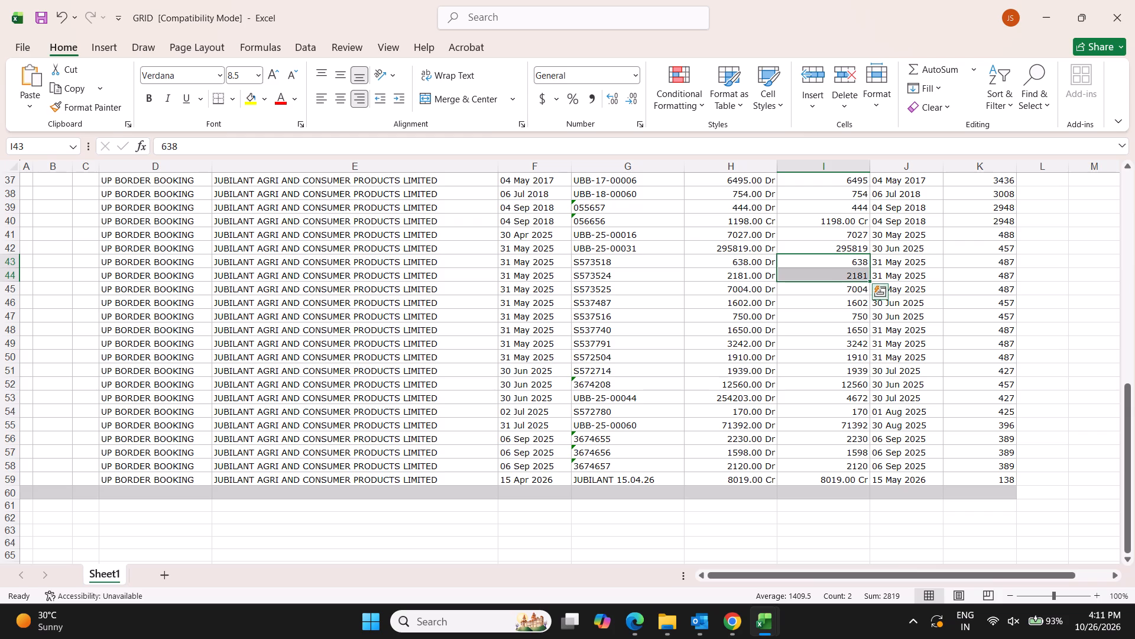
left_click(859, 259)
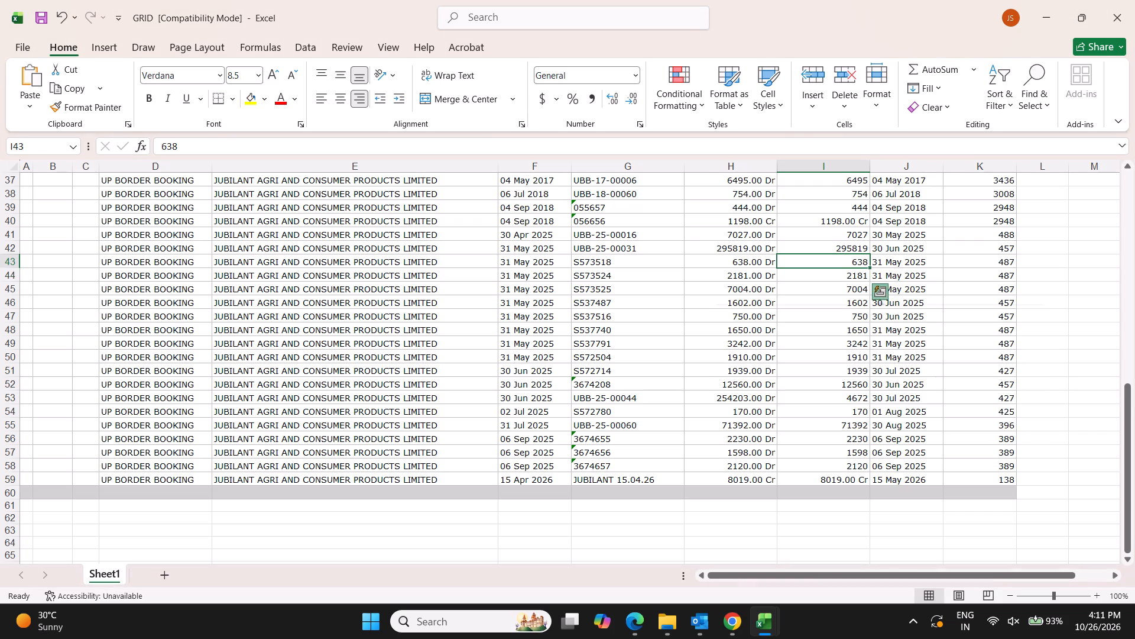
left_click_drag(856, 289, 857, 299)
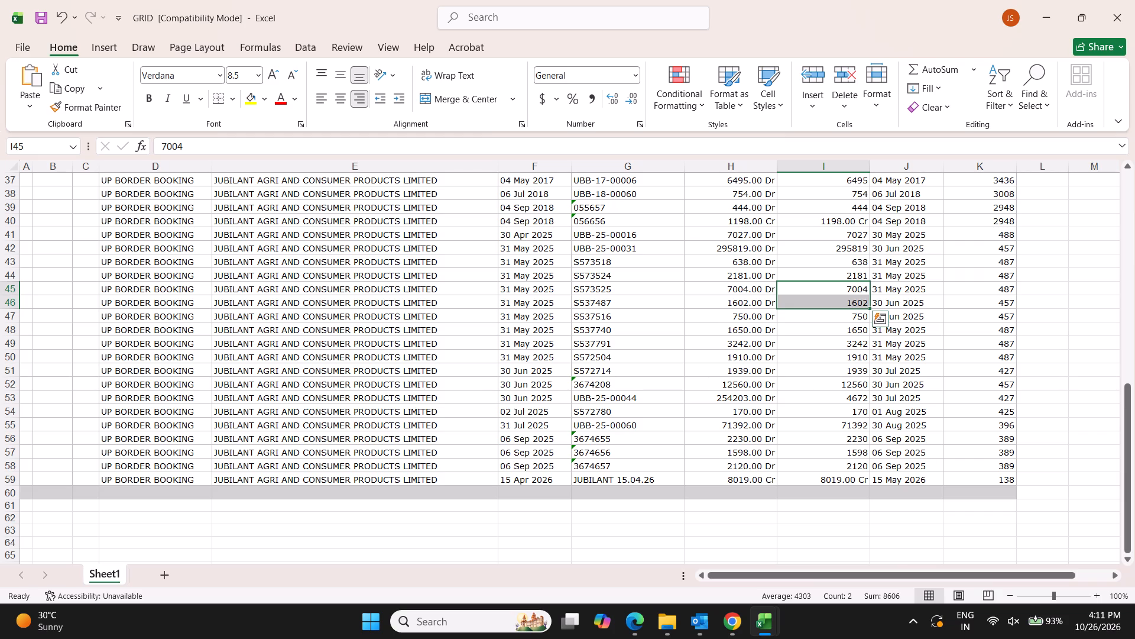
Delete rows 2 to 40, which hold the bills dated from March 2016 to September 2018.
scroll(908, 379, "up", 2)
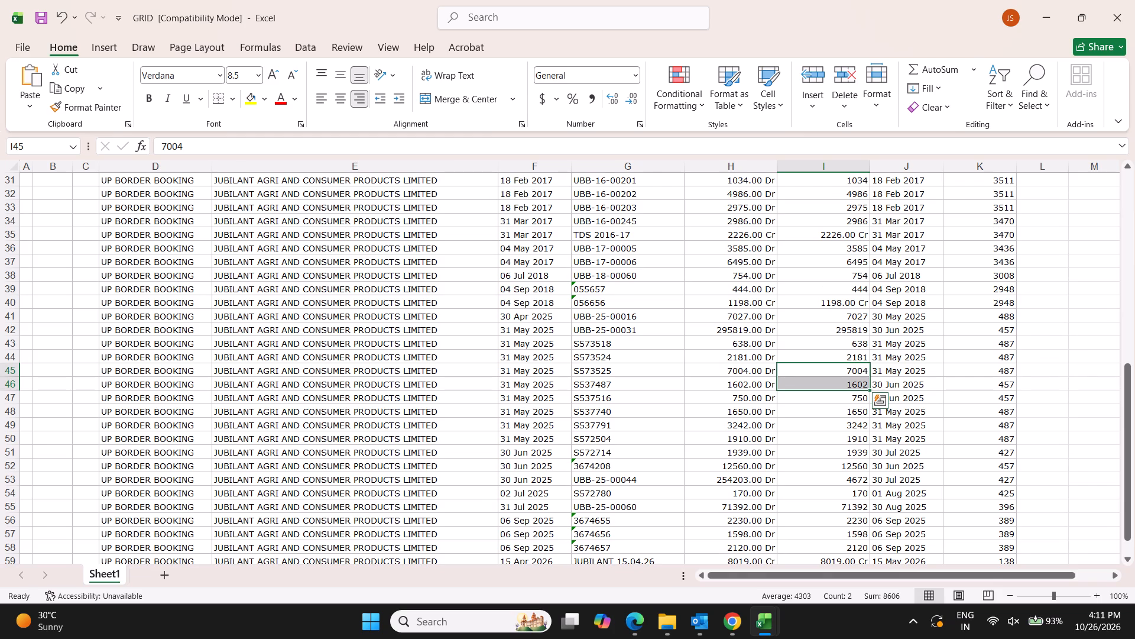
scroll(908, 379, "up", 1)
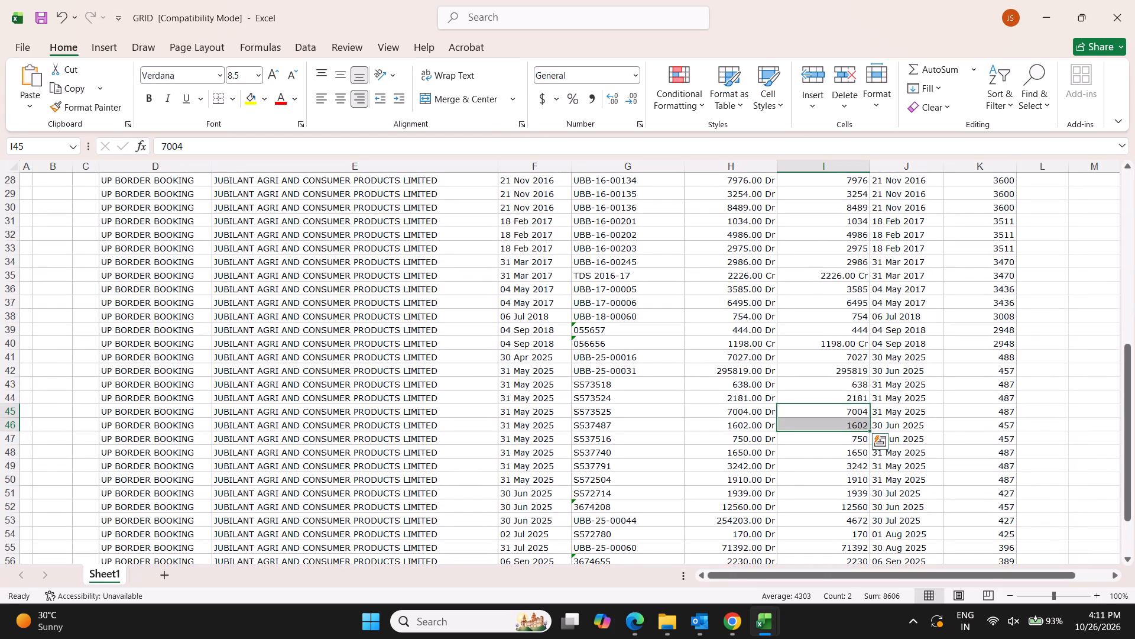
left_click(925, 409)
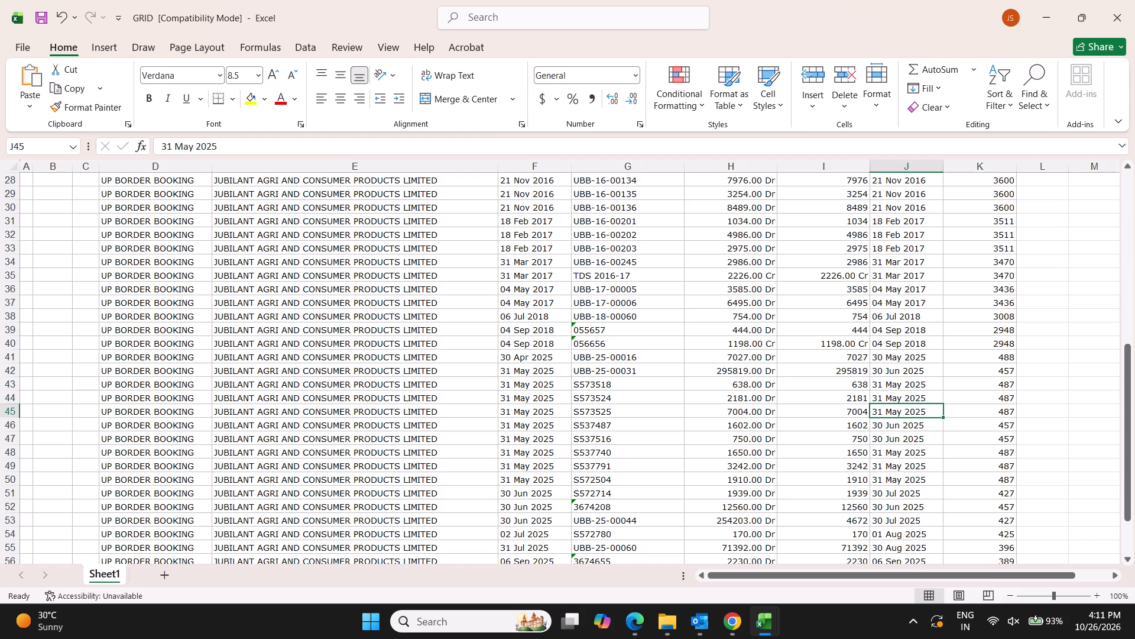
left_click_drag(903, 346, 893, 237)
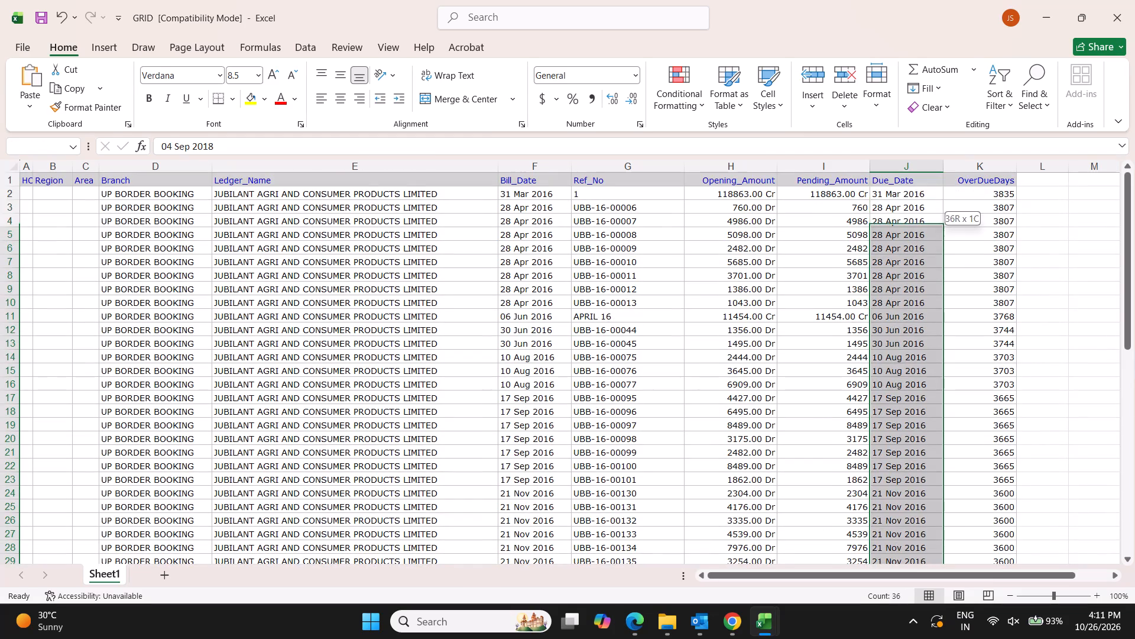
left_click_drag(893, 237, 893, 194)
key("shift+space")
key("ctrl+minus")
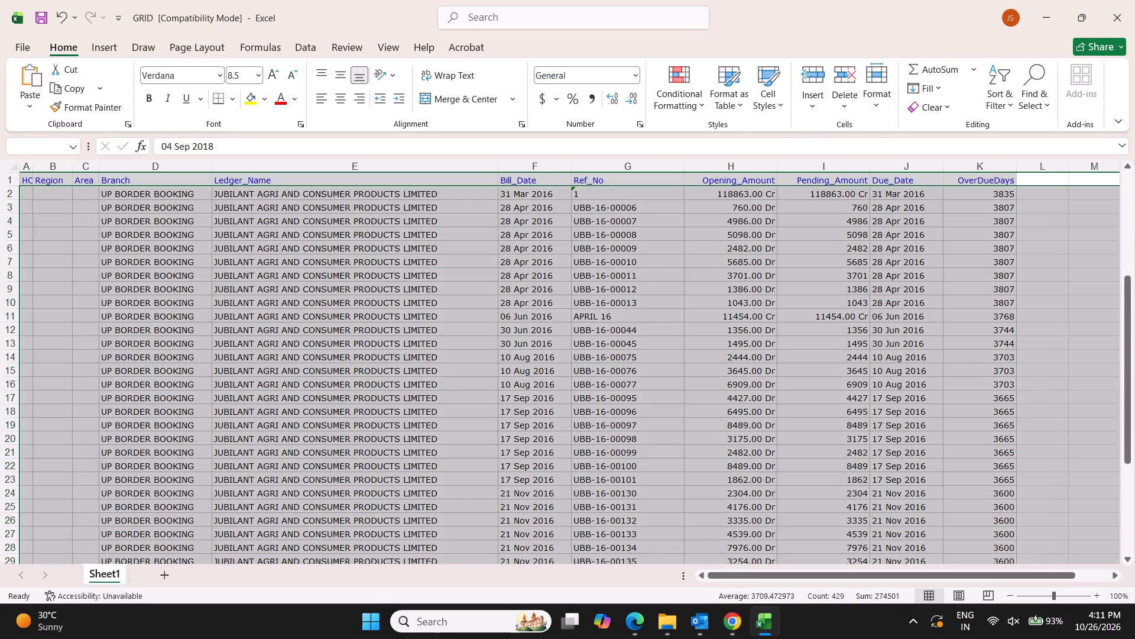
left_click(886, 287)
Change the Pending_Amount of the JUBILANT 15.04.26 credit entry to the negative number -8019.
left_click(843, 434)
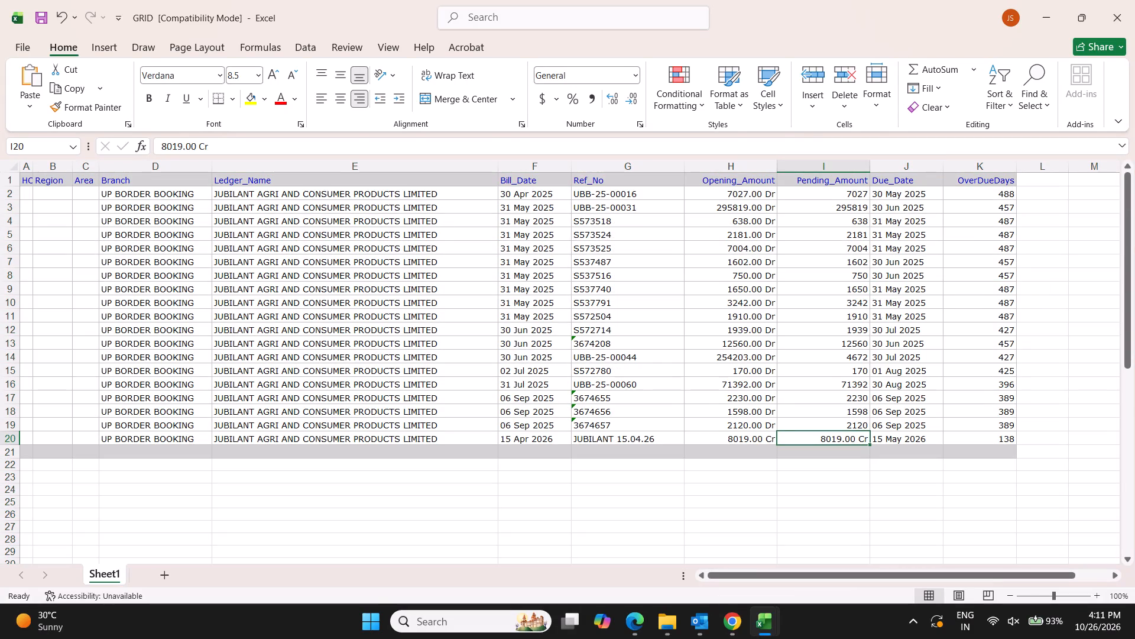
left_click(160, 144)
key("minus")
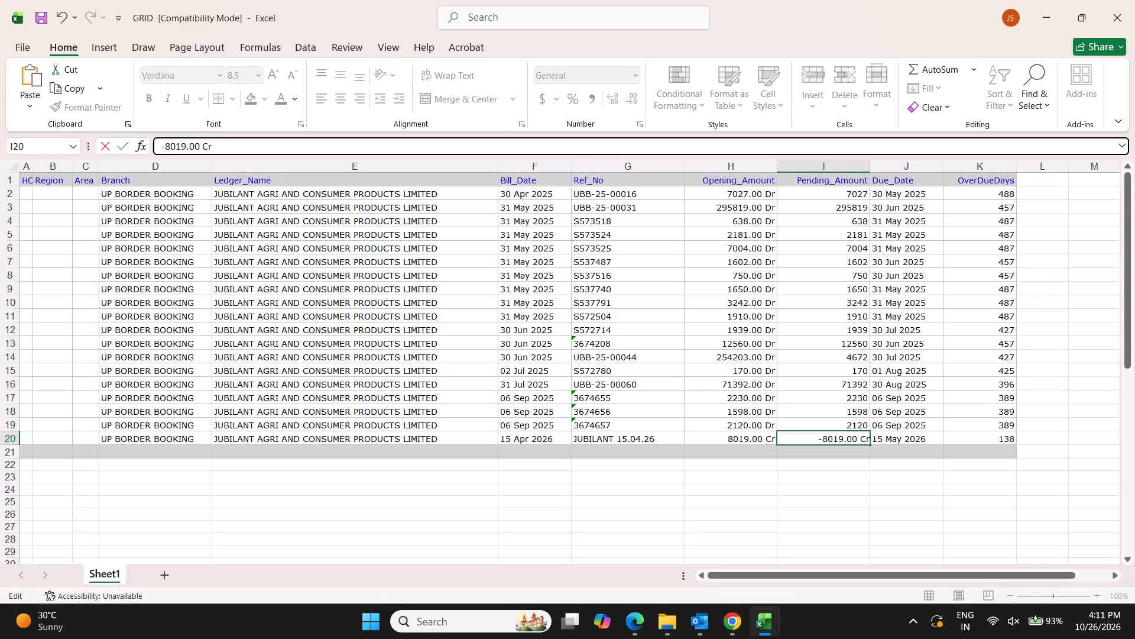
left_click(243, 142)
key("BackSpace")
key("BackSpace")
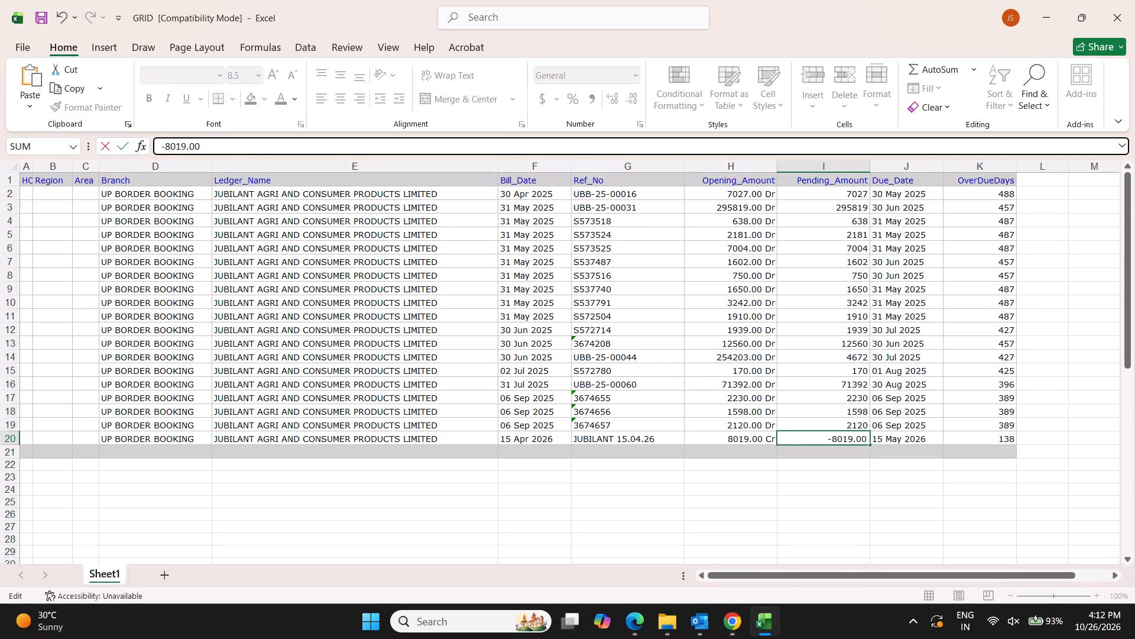
key("BackSpace")
key("Return")
Check the sum of the Pending_Amount column against JUBILANT's pending amount in the receivable outstanding report.
key("Up")
key("ctrl+shift+Up")
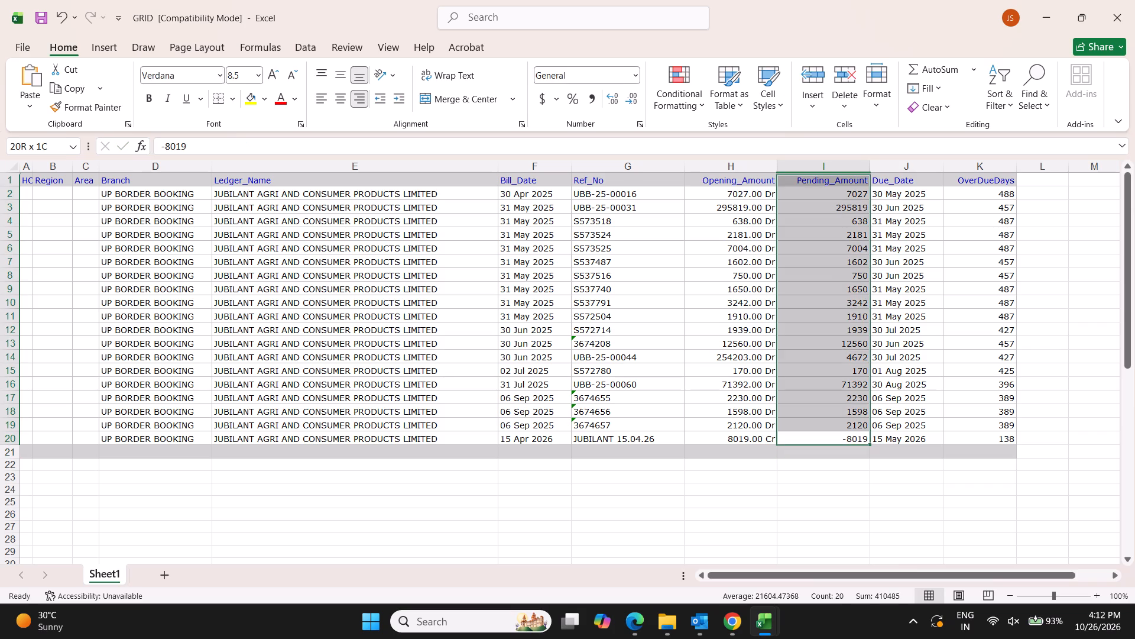
key("shift+Down")
key("alt+Tab")
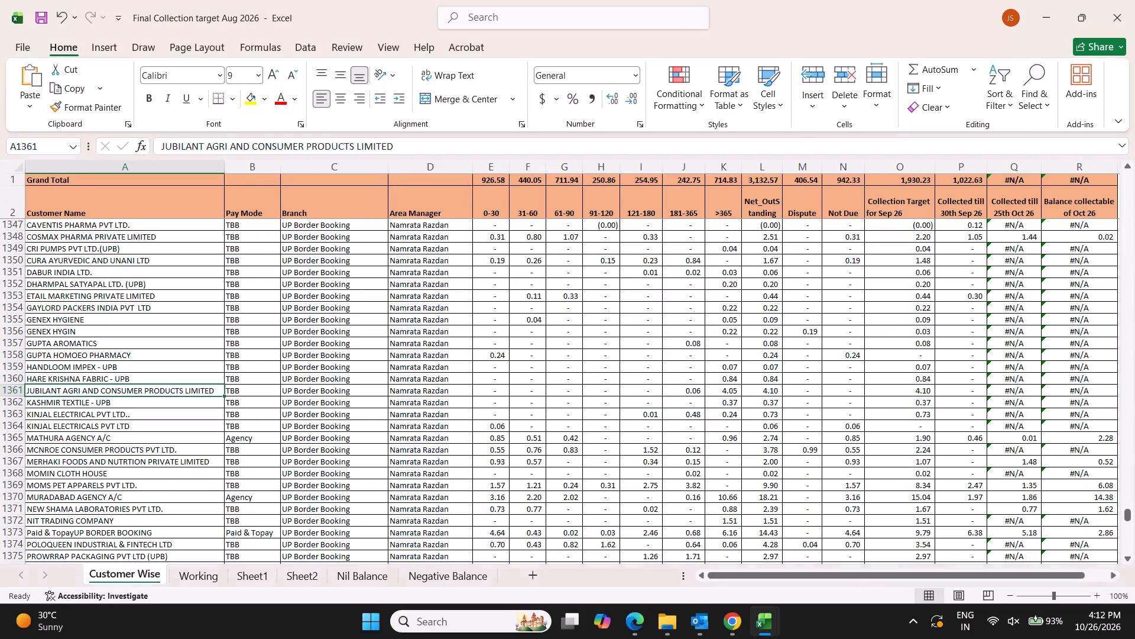
key("alt+Tab")
key("alt+Tab")
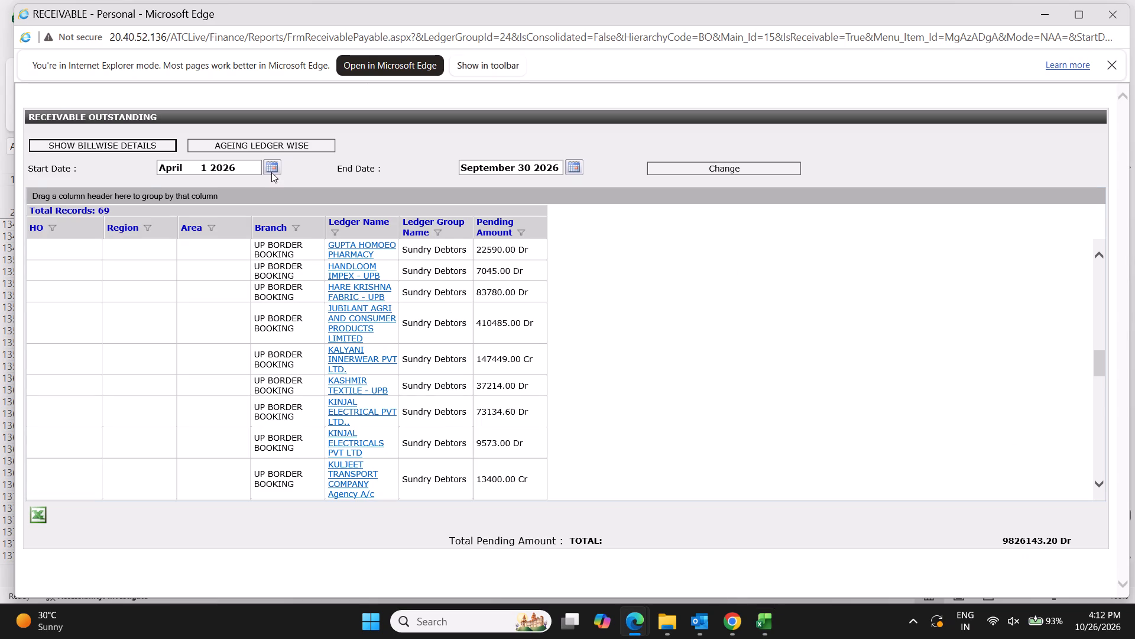
key("alt+Tab")
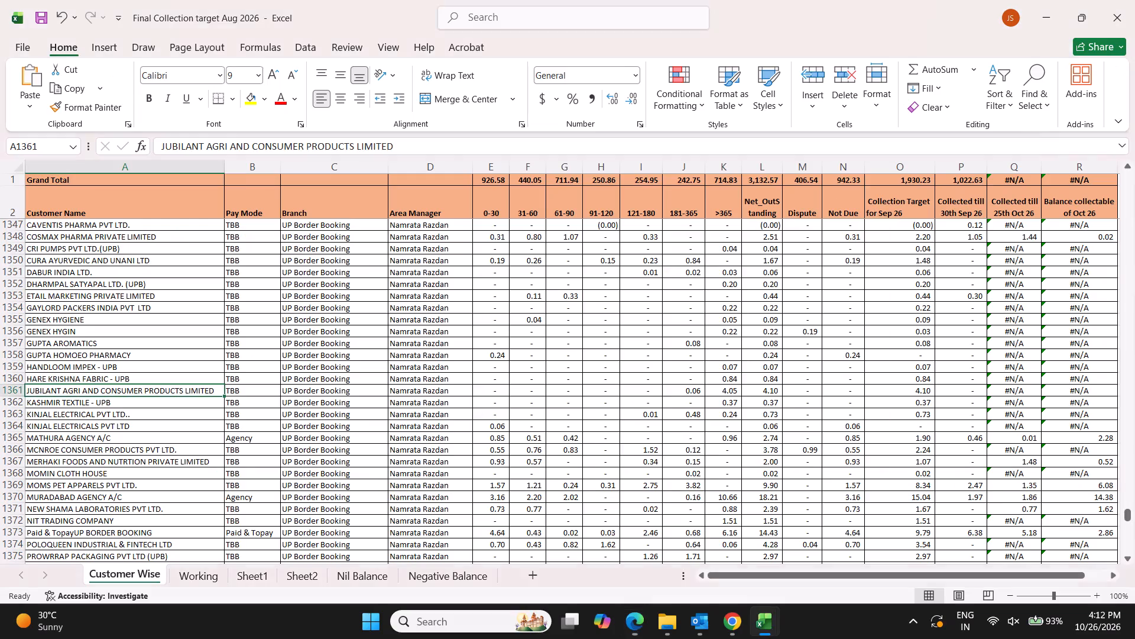
key("alt+Tab")
key("alt+Tab")
left_click(672, 390)
key("Escape")
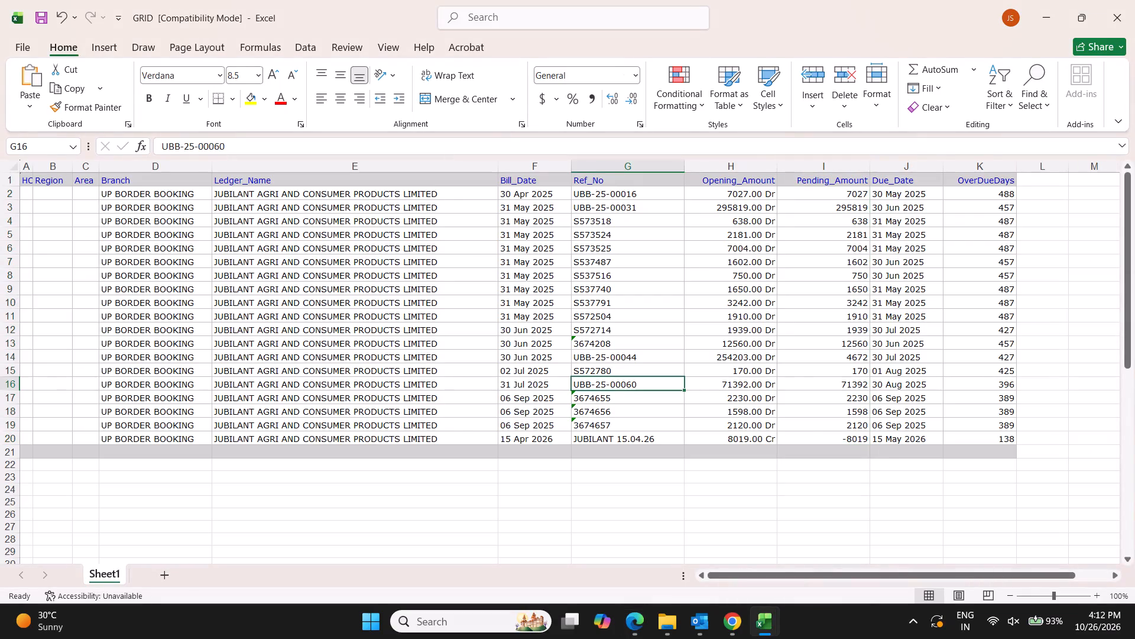
left_click(873, 508)
left_click(852, 443)
left_click(825, 508)
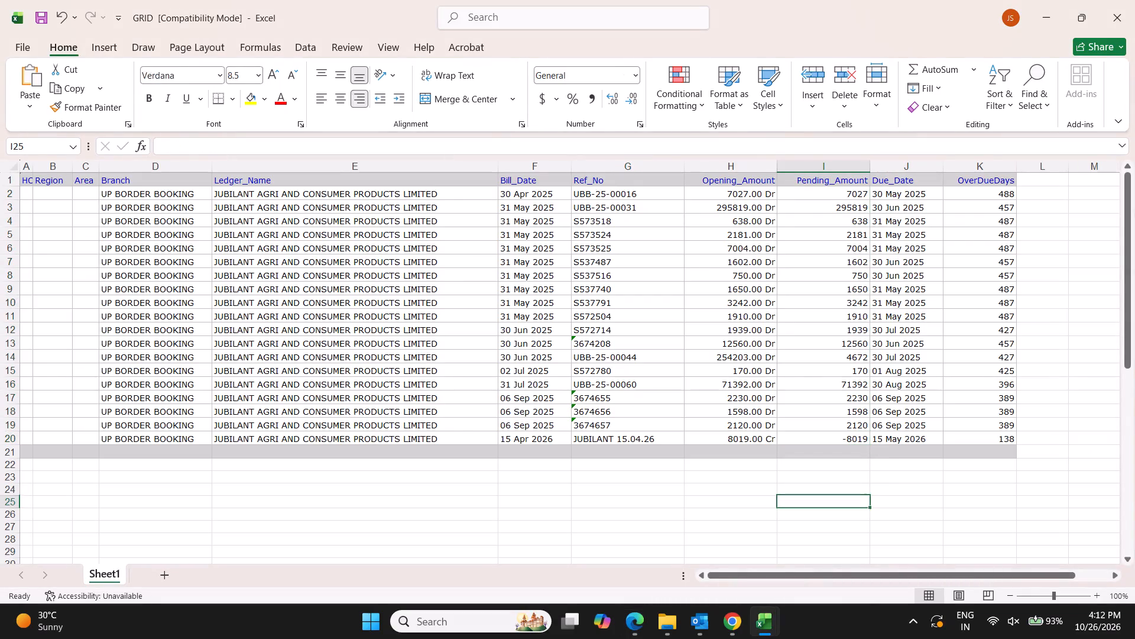
Delete the whole Opening_Amount column from the sheet.
left_click(738, 163)
right_click(738, 163)
left_click(794, 333)
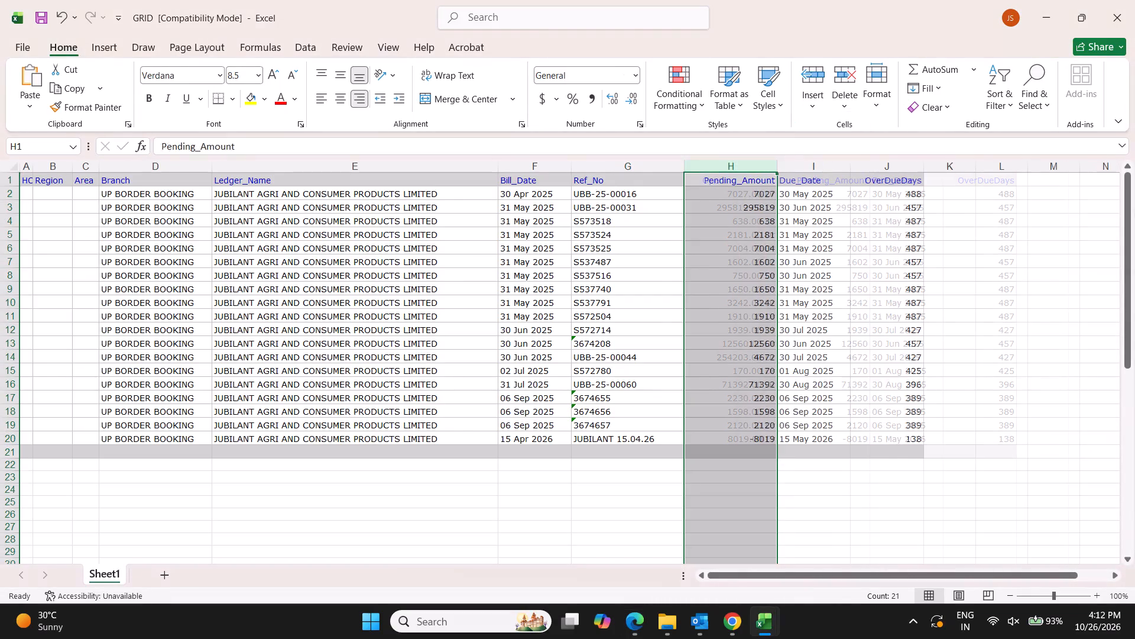
Delete the three empty columns HO, Region and Area so that Branch becomes the first column.
left_click(633, 518)
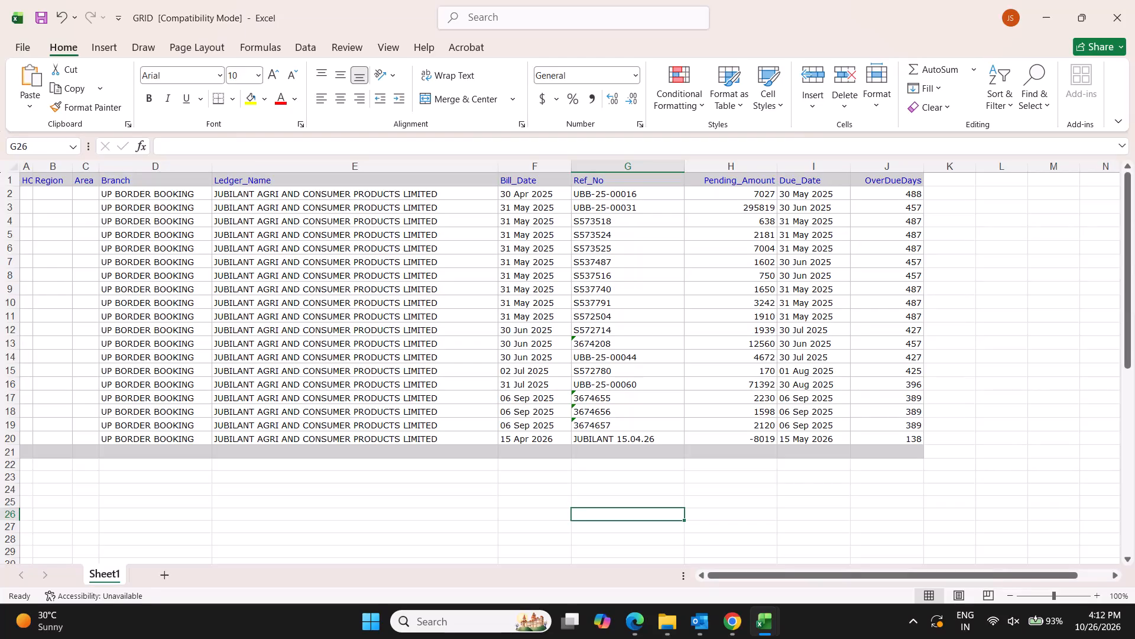
left_click_drag(83, 163, 22, 157)
right_click(34, 222)
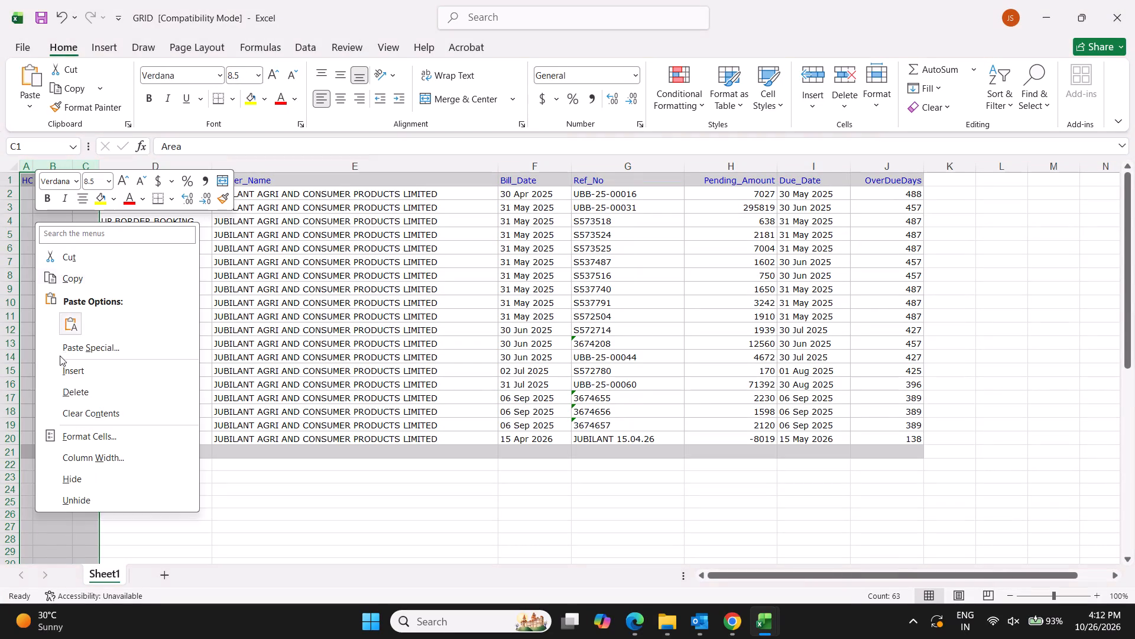
left_click(82, 388)
left_click(390, 371)
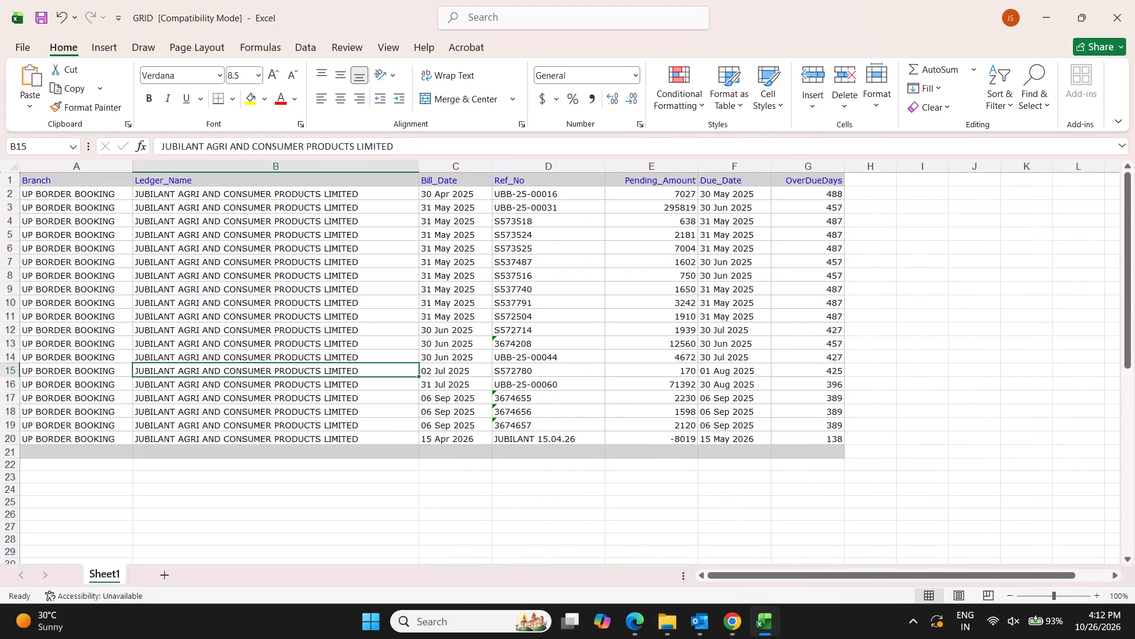
Delete the Due_Date and OverDueDays columns from the bill list.
left_click(576, 444)
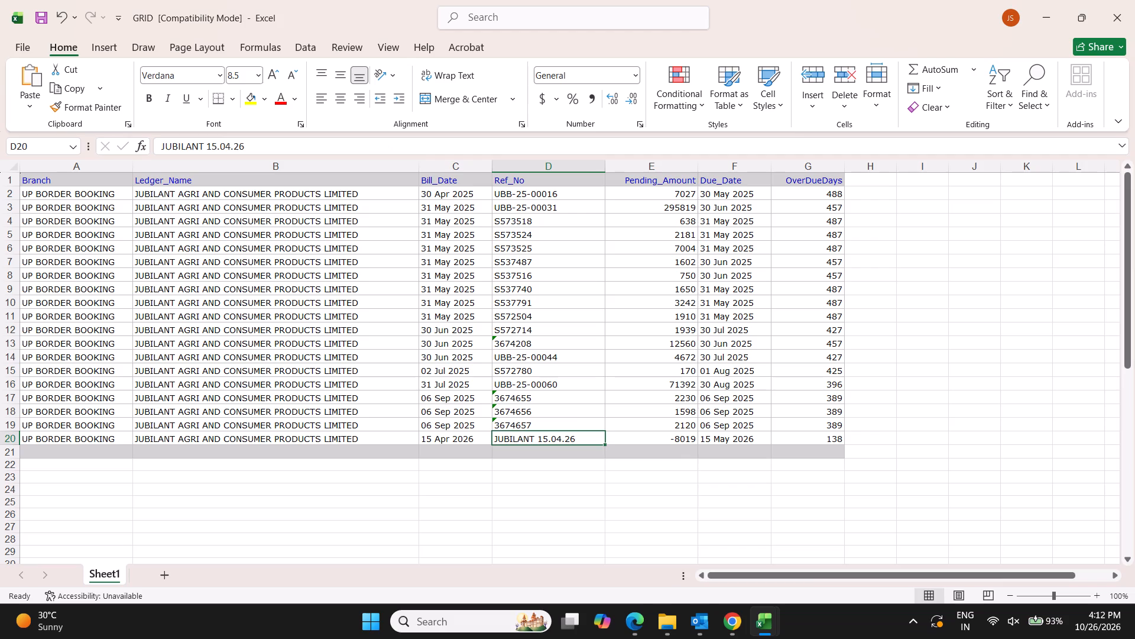
left_click(693, 488)
left_click(822, 492)
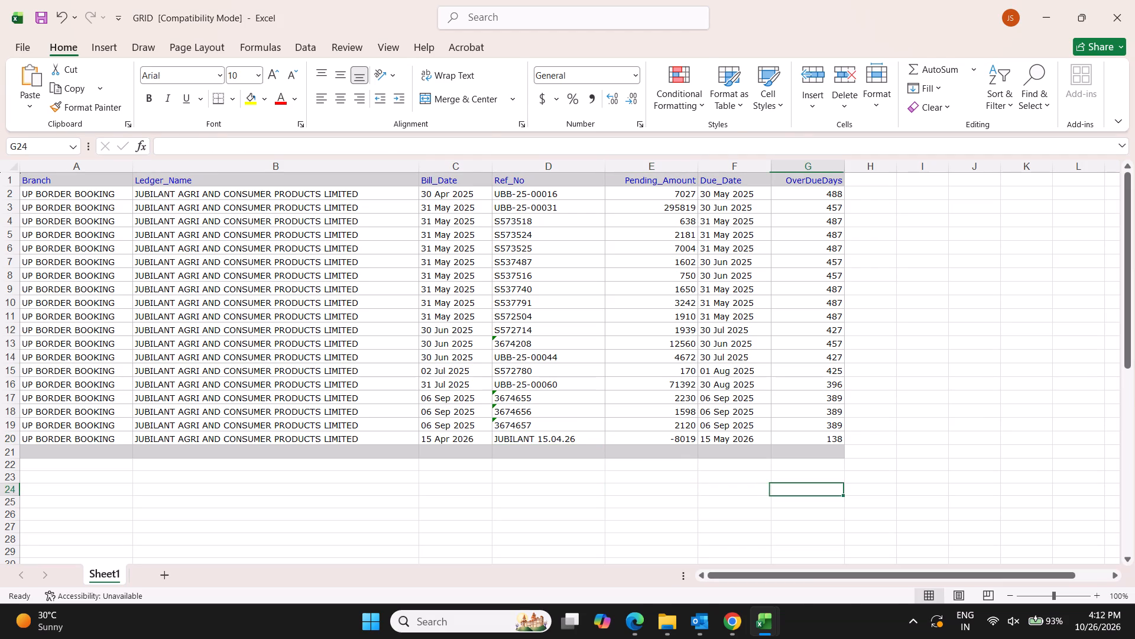
left_click_drag(731, 162, 803, 167)
right_click(804, 167)
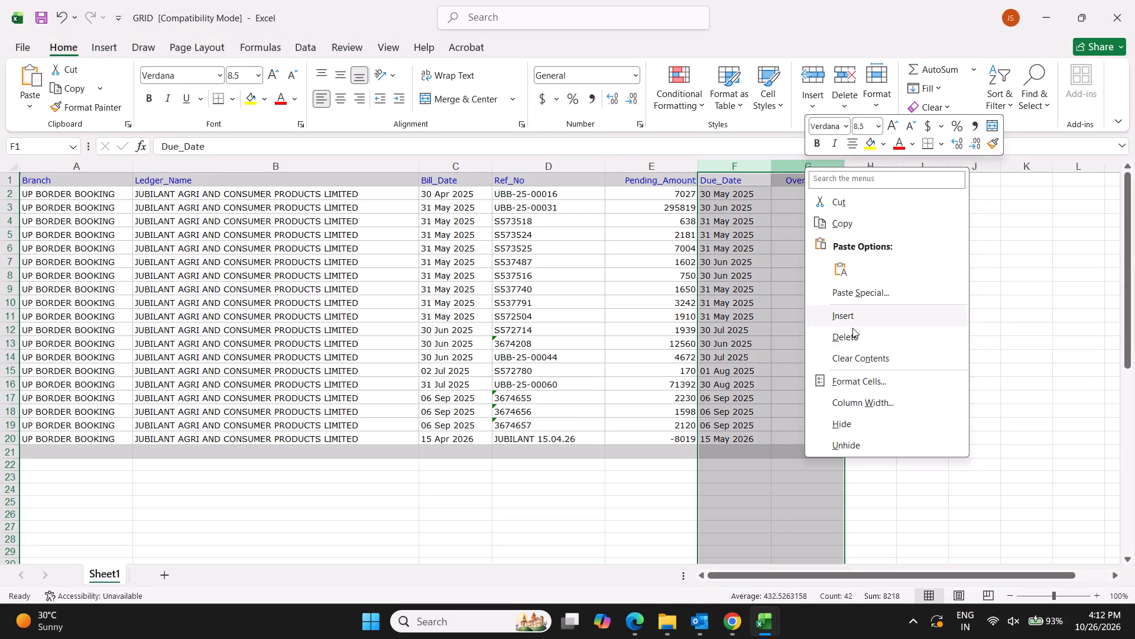
left_click(852, 329)
left_click(959, 359)
Add a sum of the Pending_Amount values E2:E20 in cell E21, directly below the last bill.
left_click(653, 453)
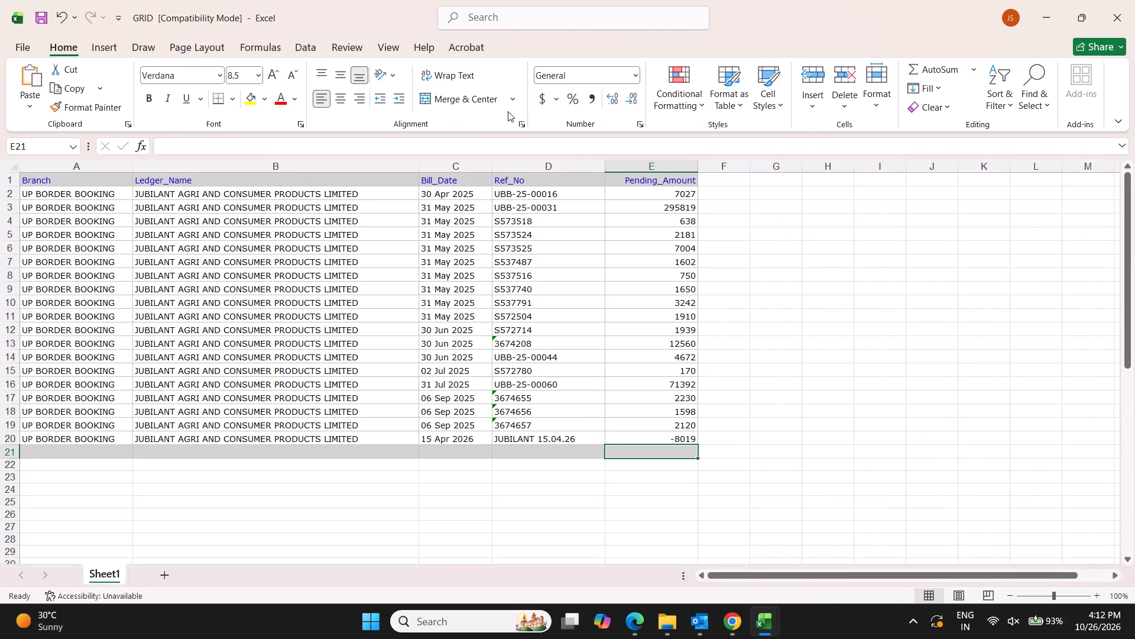
left_click(929, 73)
key("Return")
key("Up")
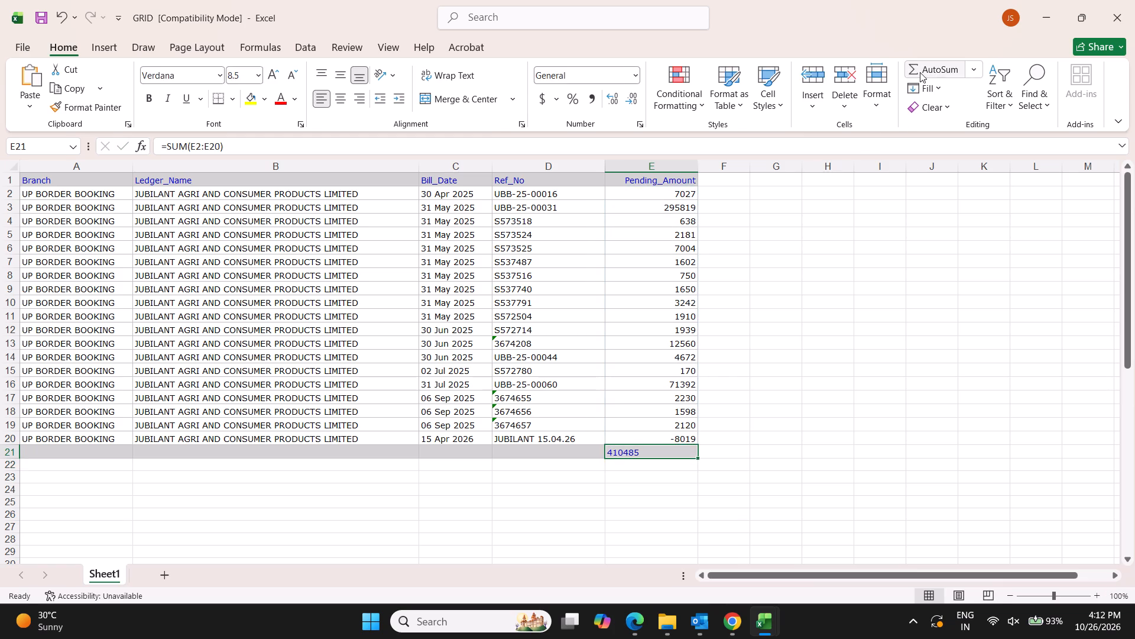
key("ctrl+c")
key("Escape")
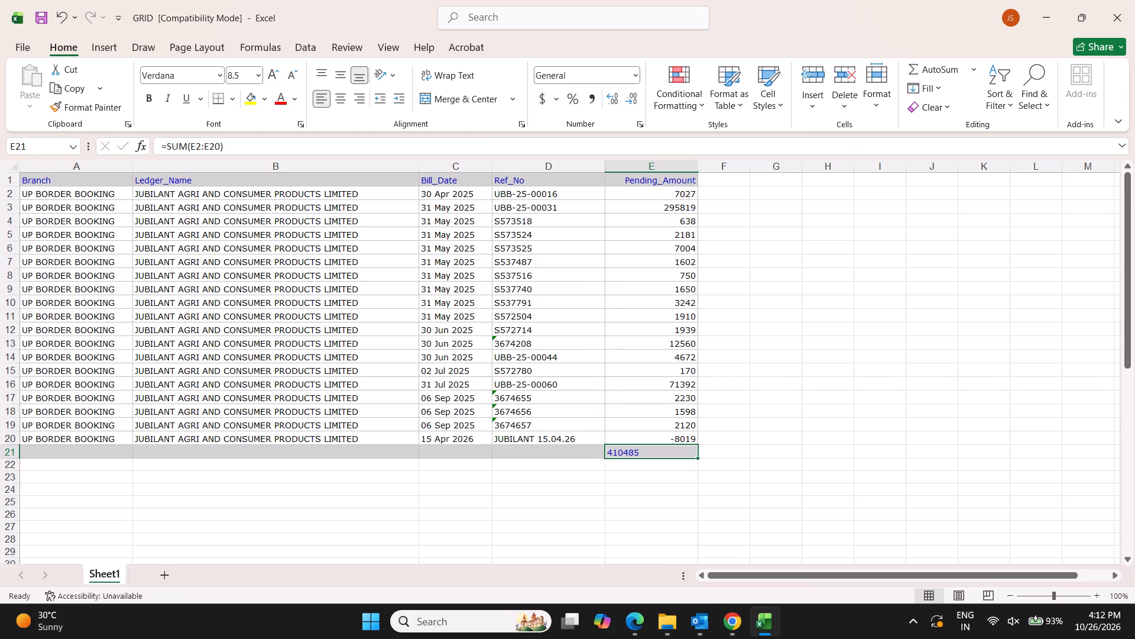
Fit the Pending_Amount column's width to its contents and apply the comma number style to the whole column.
double_click(698, 164)
left_click(650, 167)
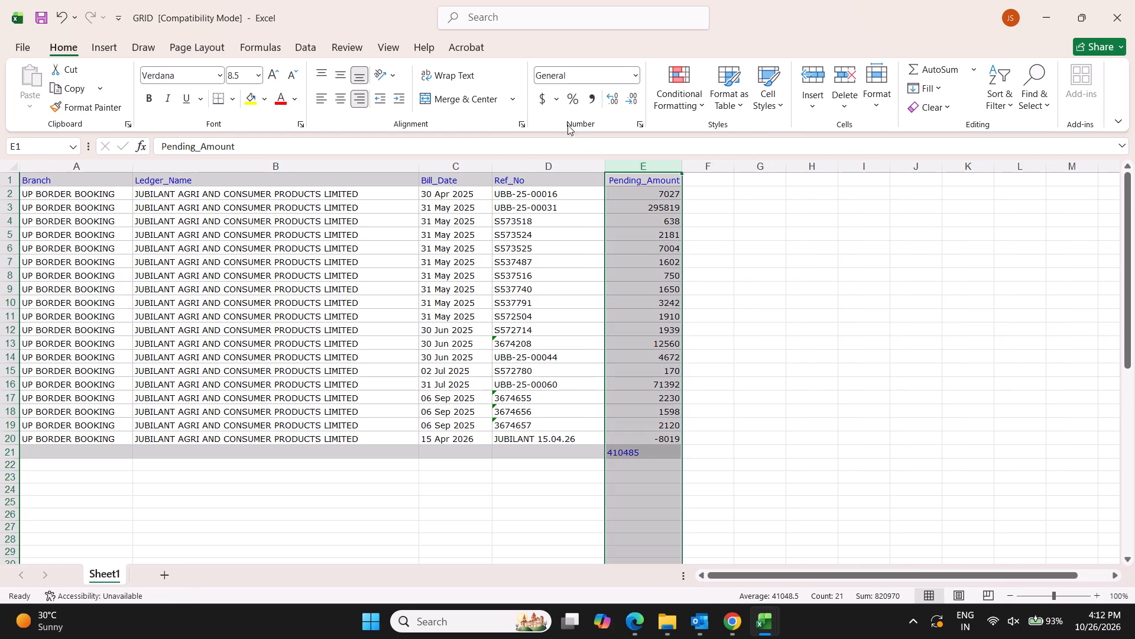
left_click(589, 106)
left_click(829, 402)
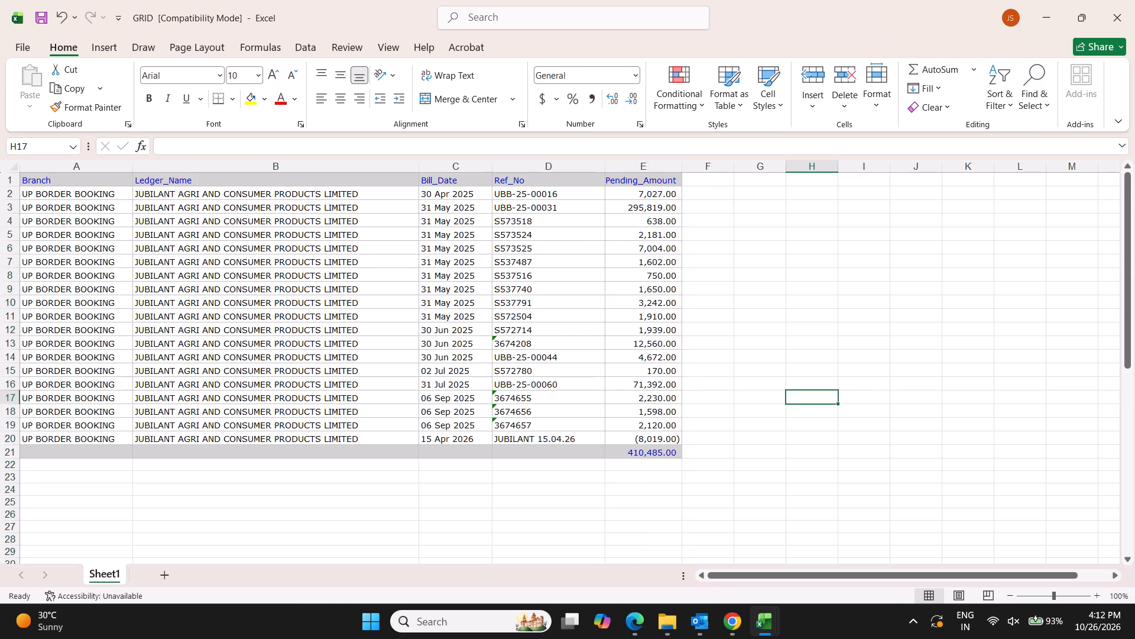
left_click(529, 213)
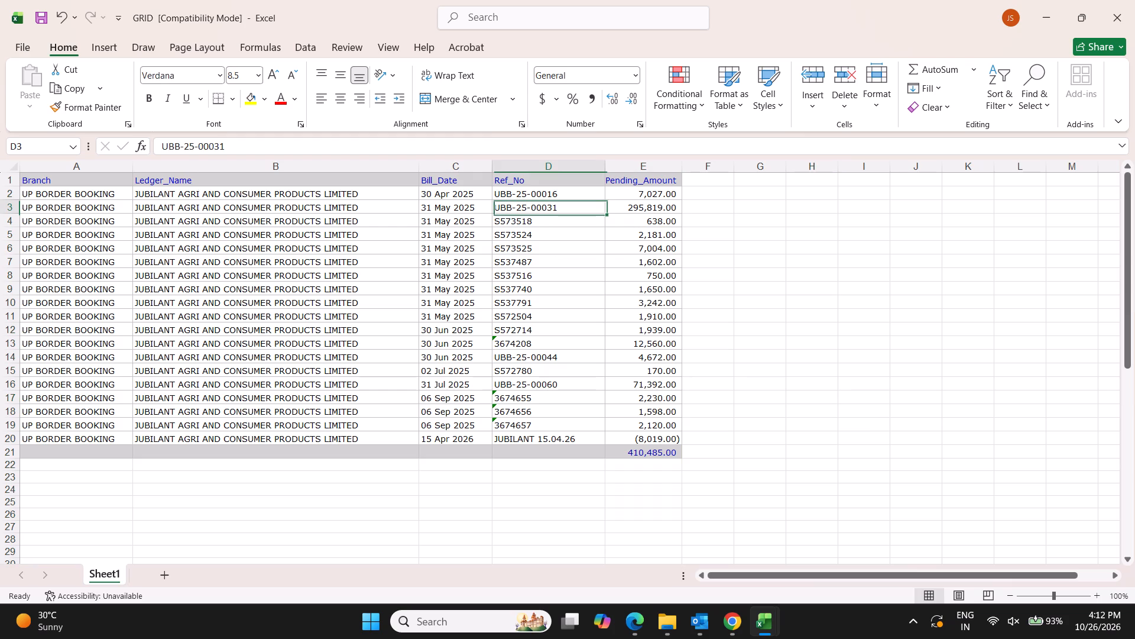
left_click(523, 224)
key("ctrl+c")
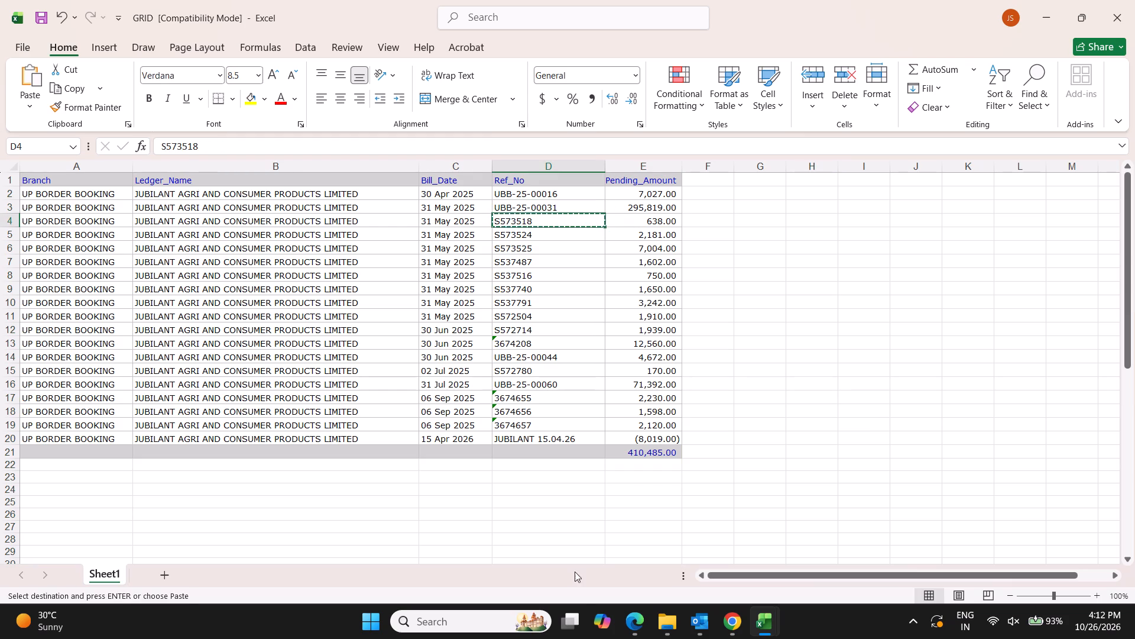
left_click(633, 618)
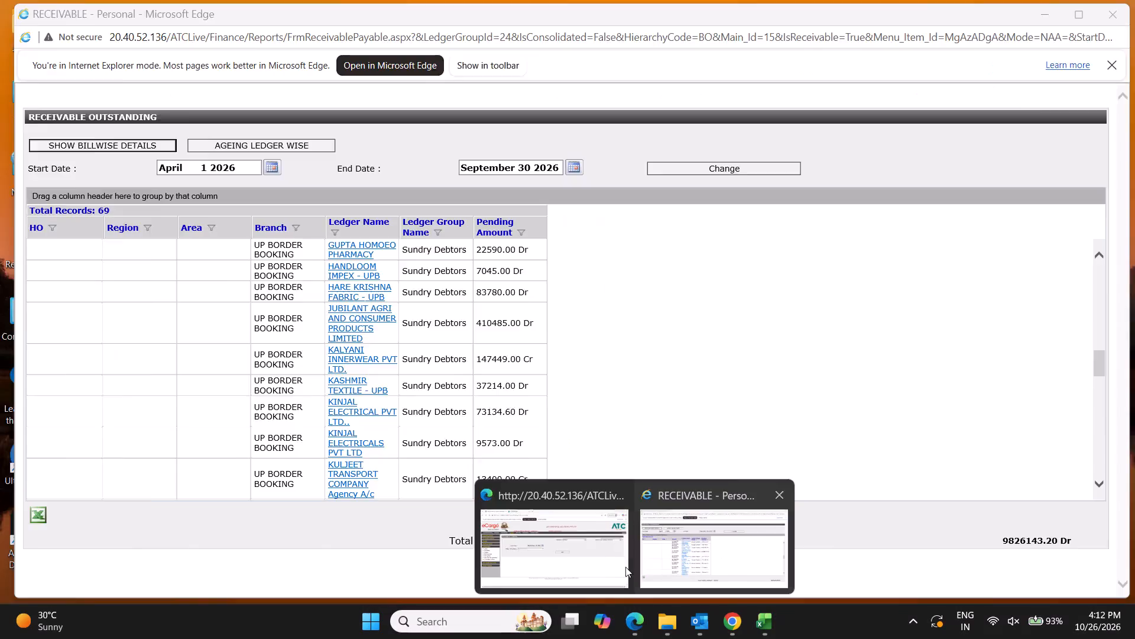
left_click(592, 559)
left_click(406, 181)
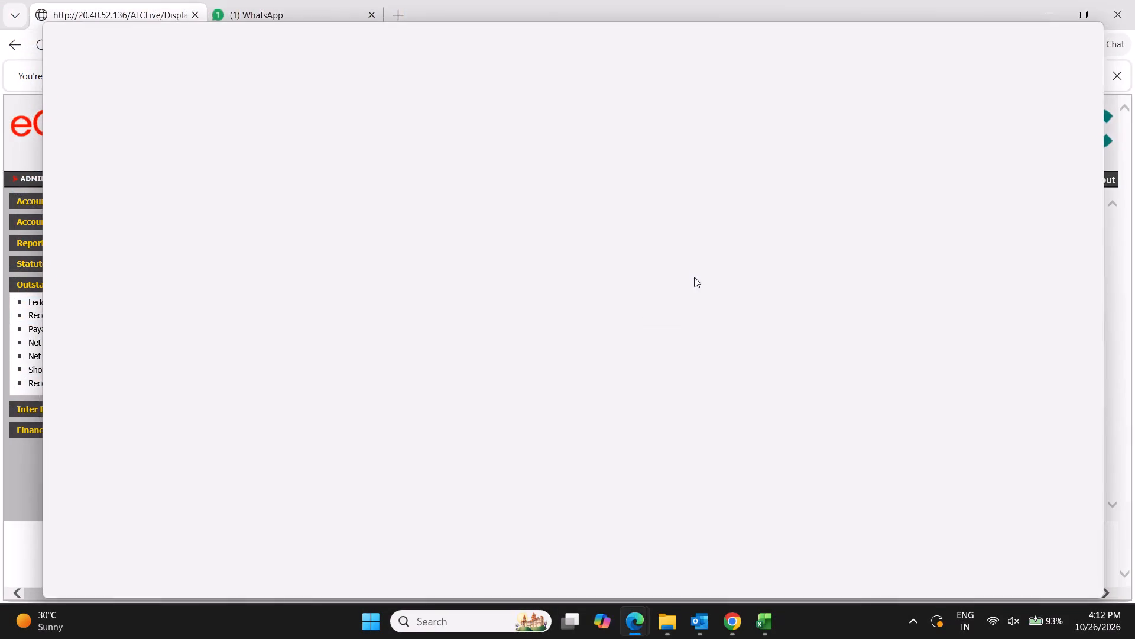
key("ctrl+v")
left_click(1019, 121)
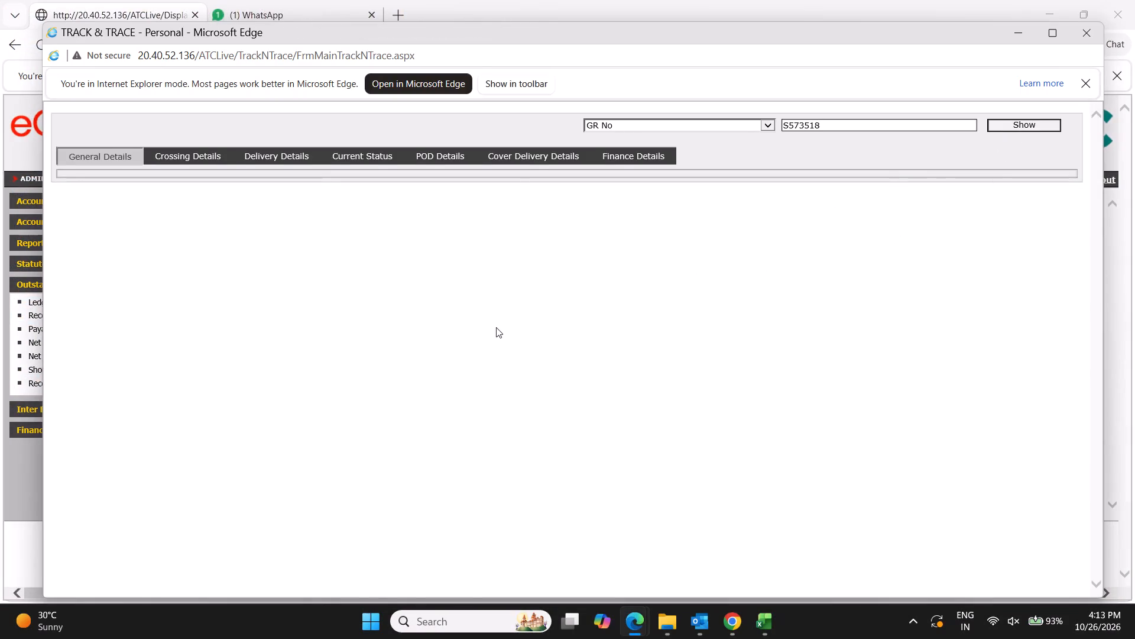
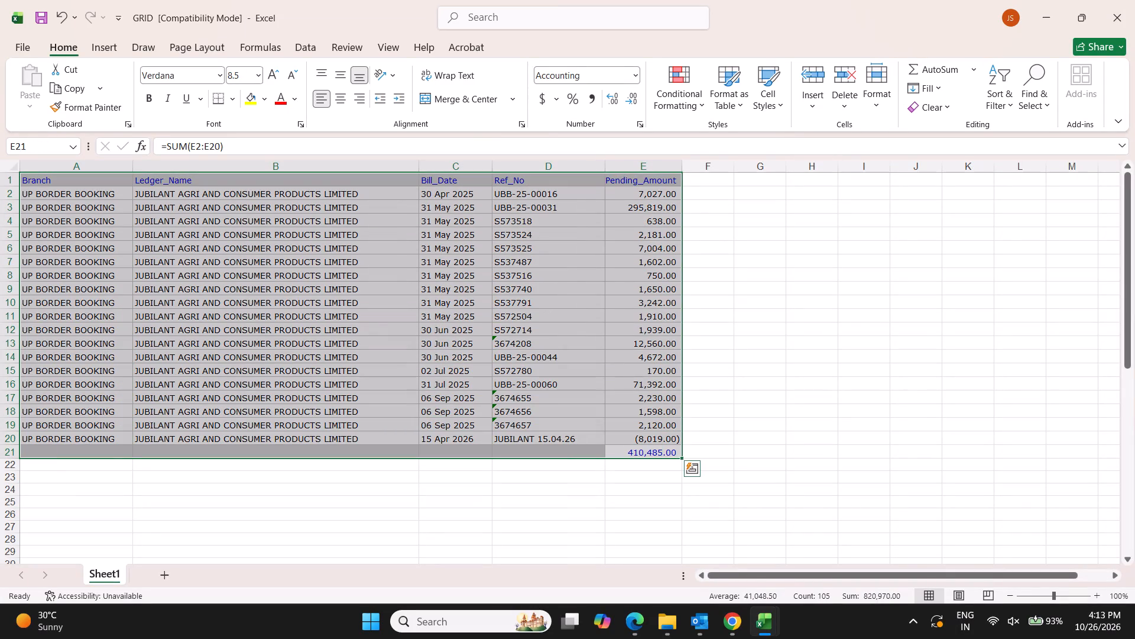
Apply all borders to the bill list, from the header row through the total row (A1:E21).
left_click(230, 91)
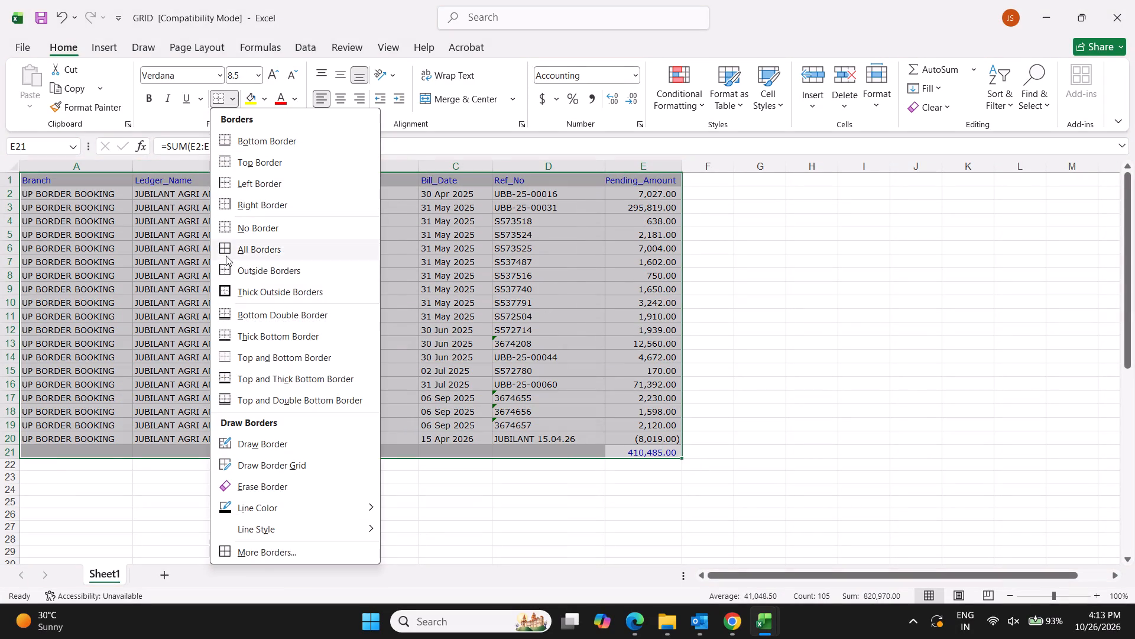
left_click(229, 246)
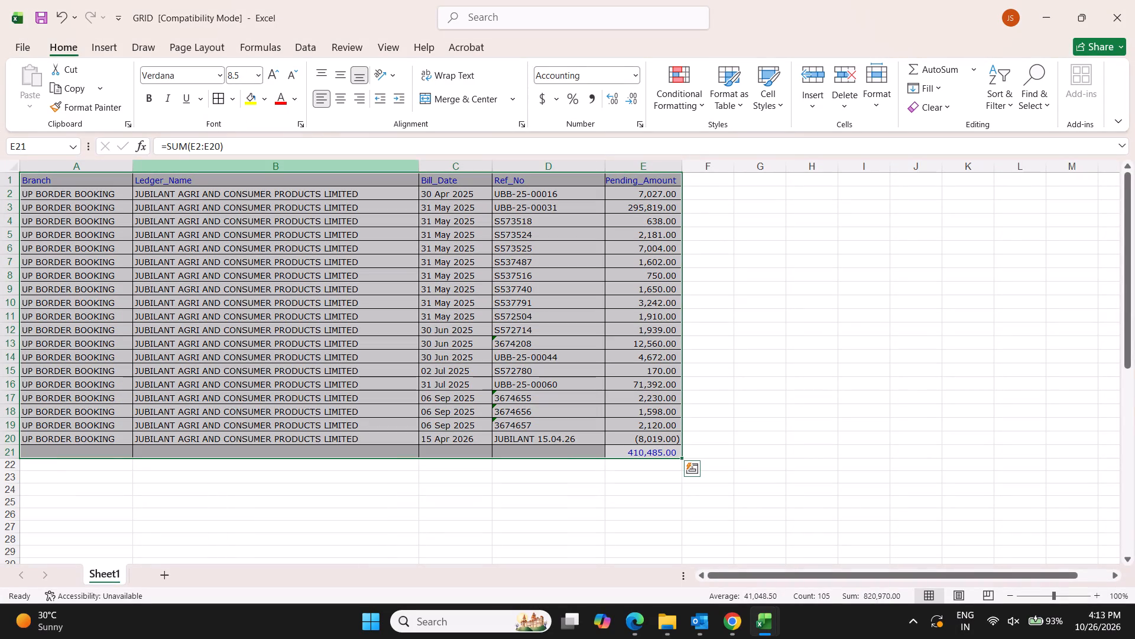
Make the bill list's text black and remove the fill colour from its cells, including the header and total rows.
left_click(293, 99)
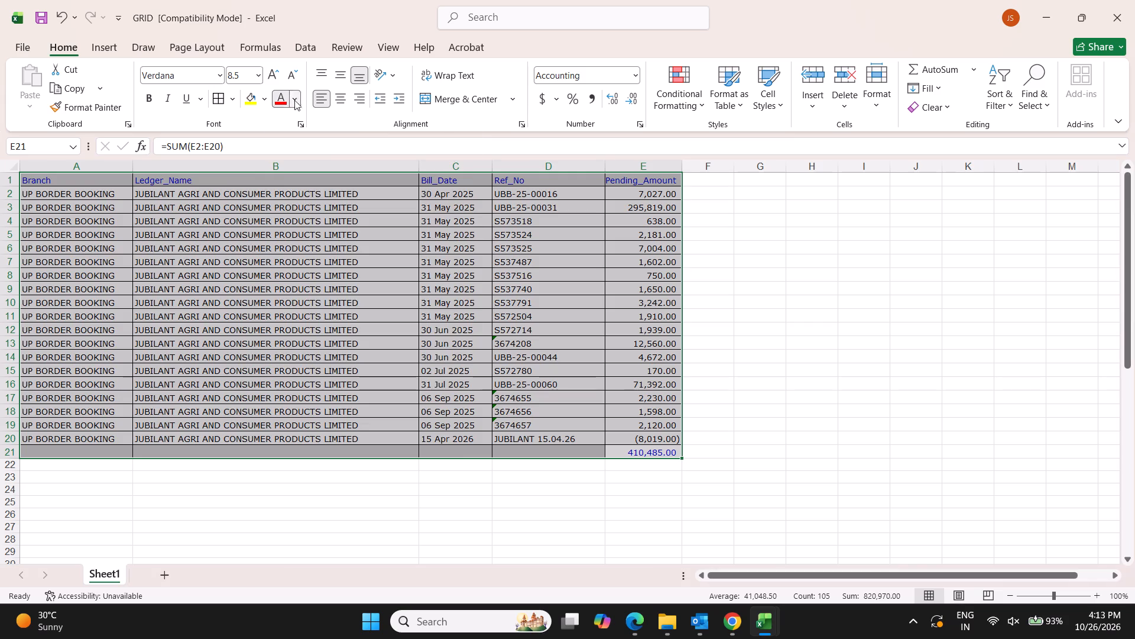
left_click(303, 143)
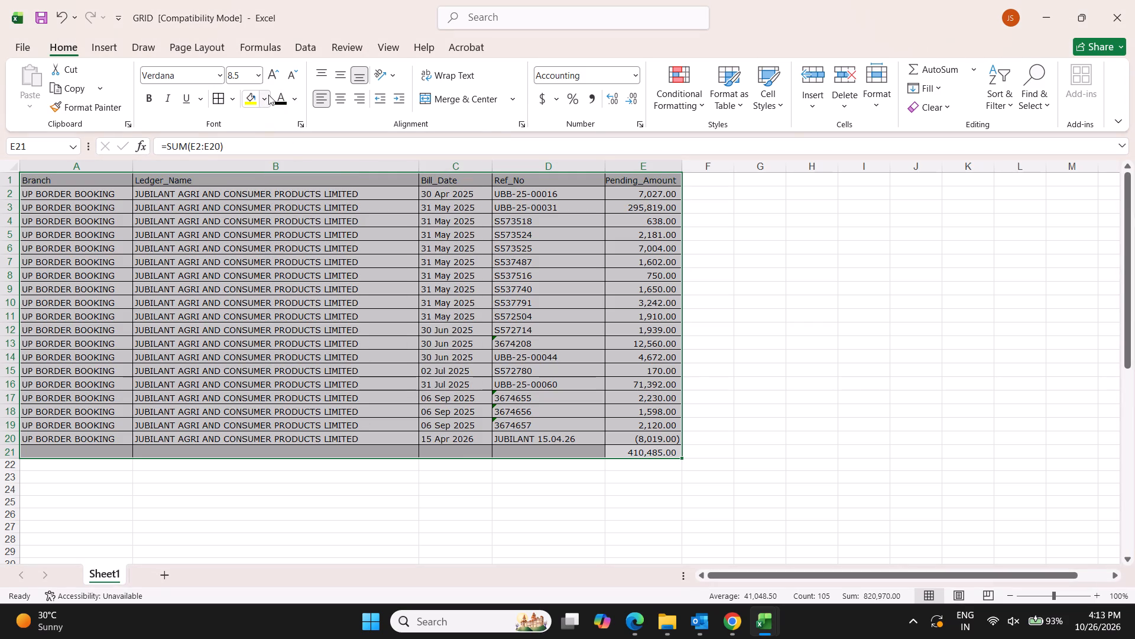
left_click(265, 96)
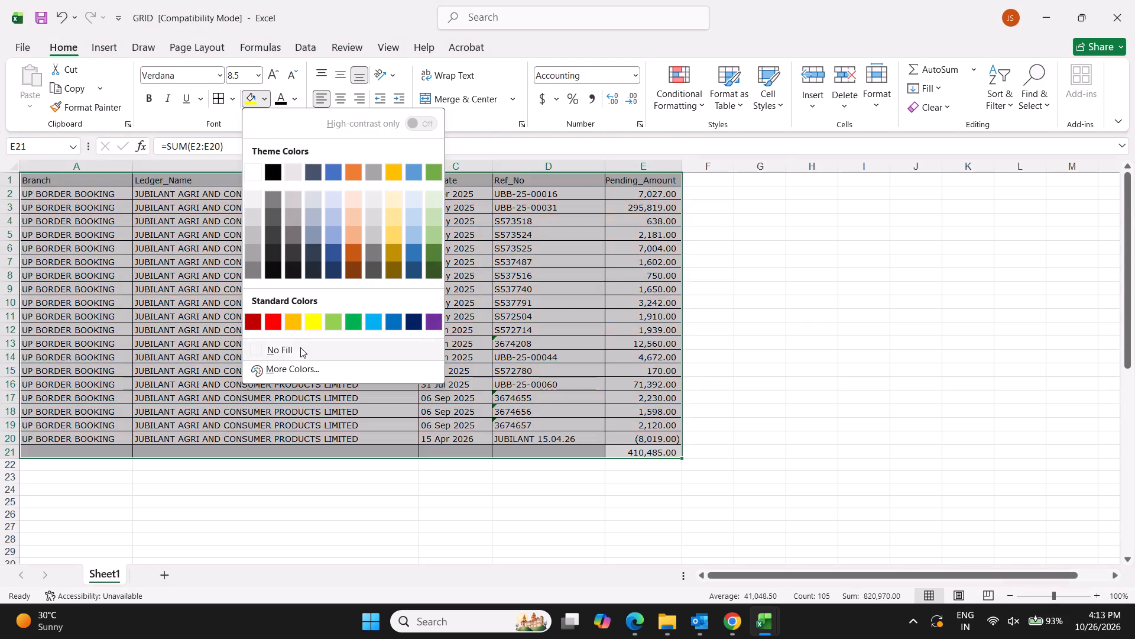
left_click(300, 347)
left_click(686, 385)
Make the whole header row 1 bold.
left_click(633, 180)
key("shift+space")
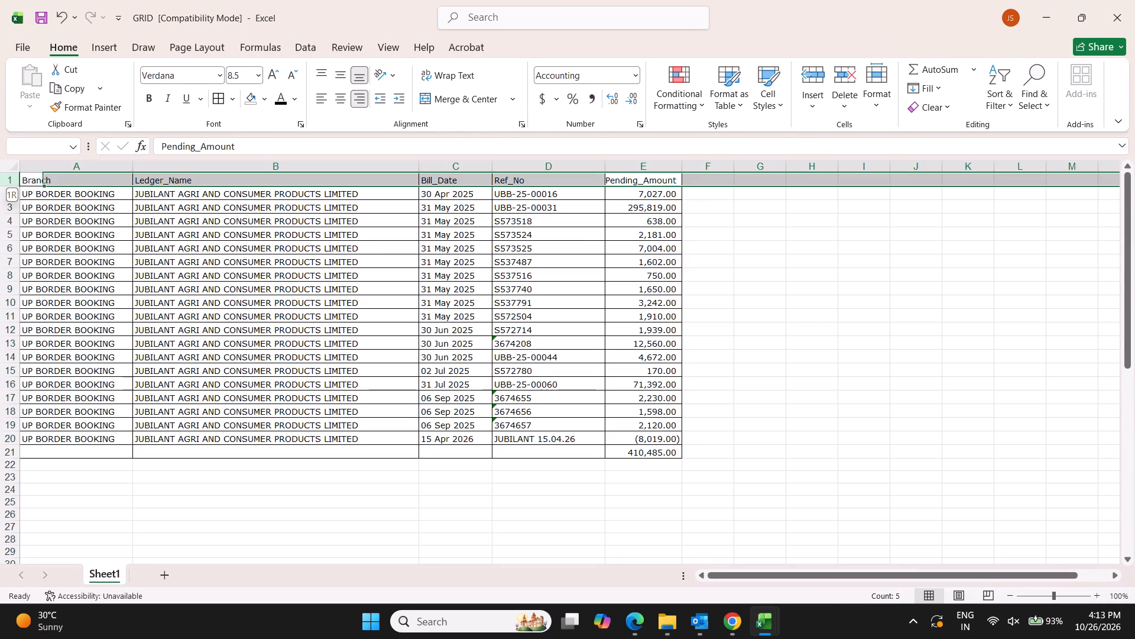
key("ctrl+b")
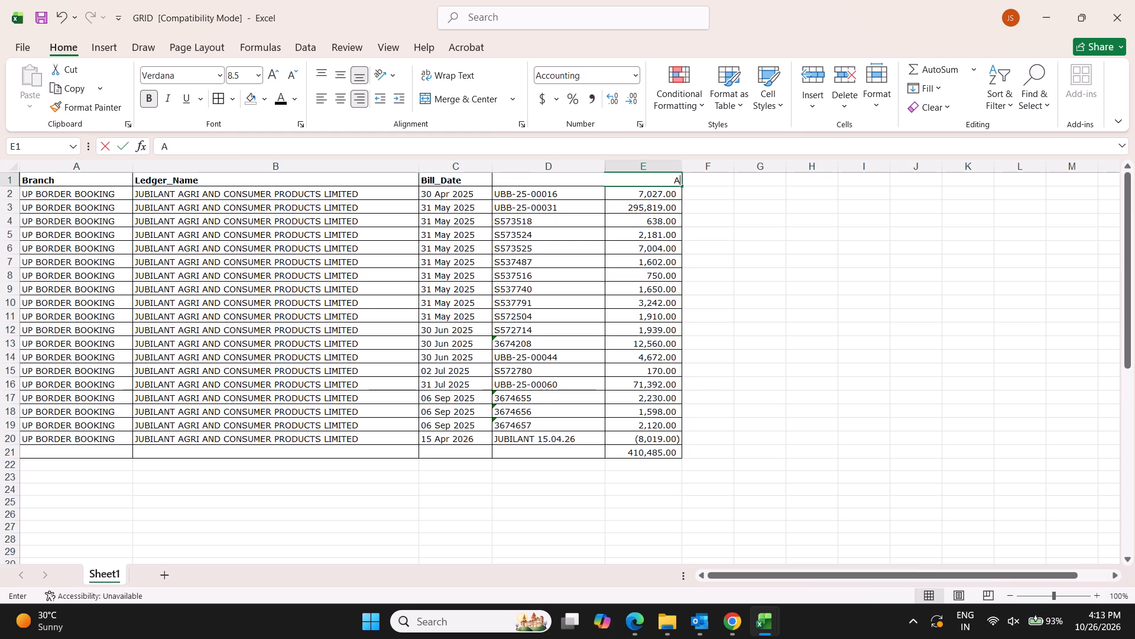
Rename the Pending_Amount header in cell E1 as Amount.
key("Return")
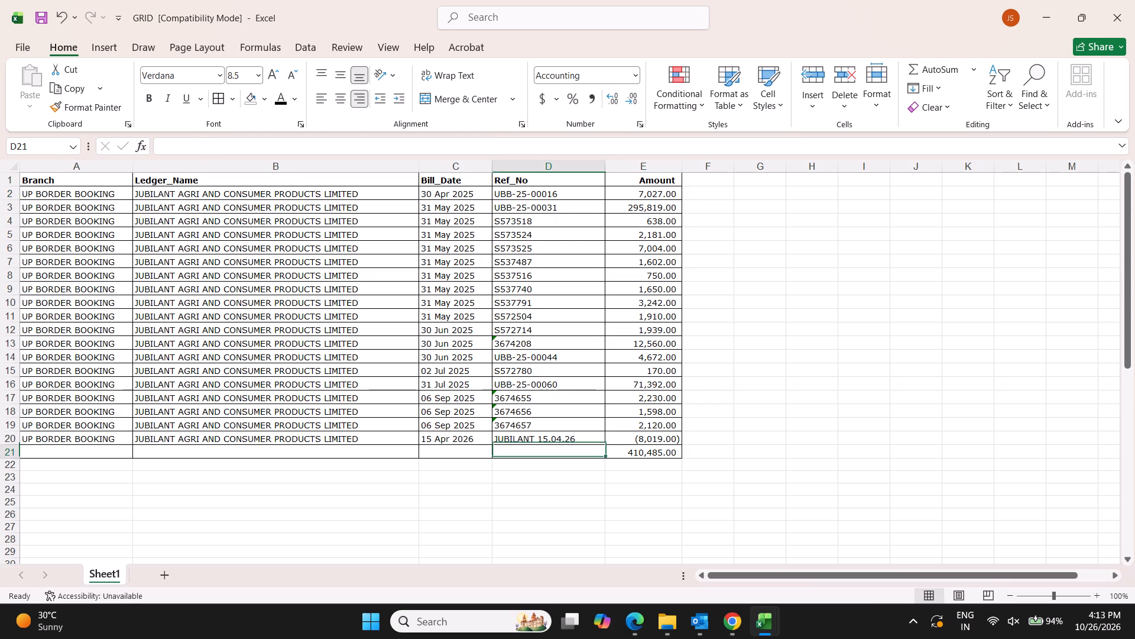
Enter the label Total in cell D21 and make it and the total amount in E21 bold.
key("Return")
key("Up")
key("shift+Right")
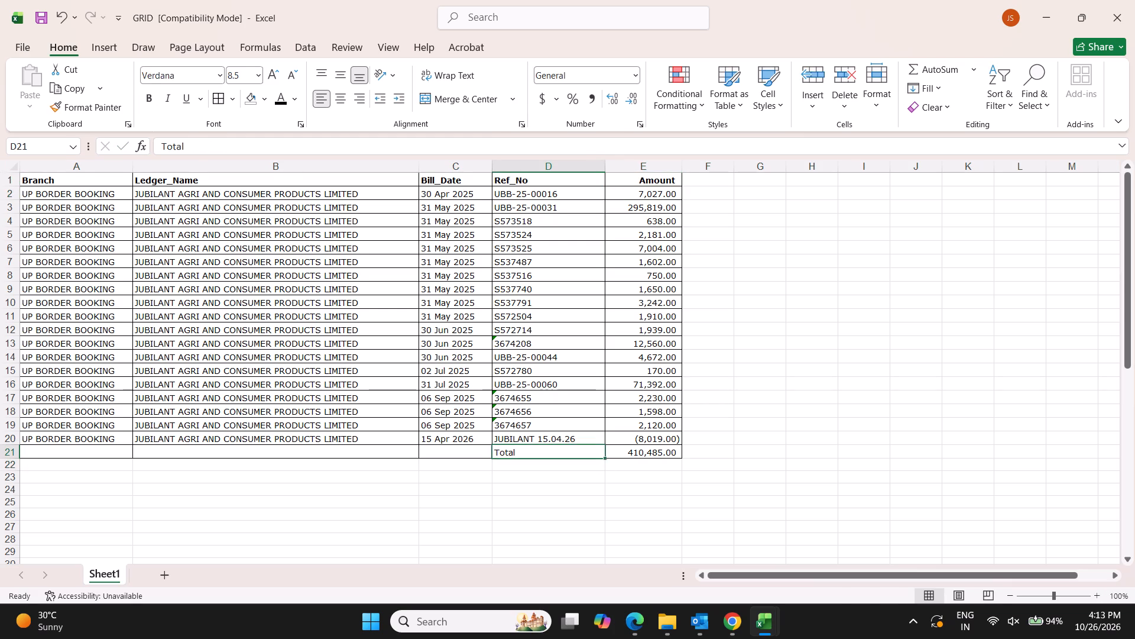
key("ctrl+b")
key("Escape")
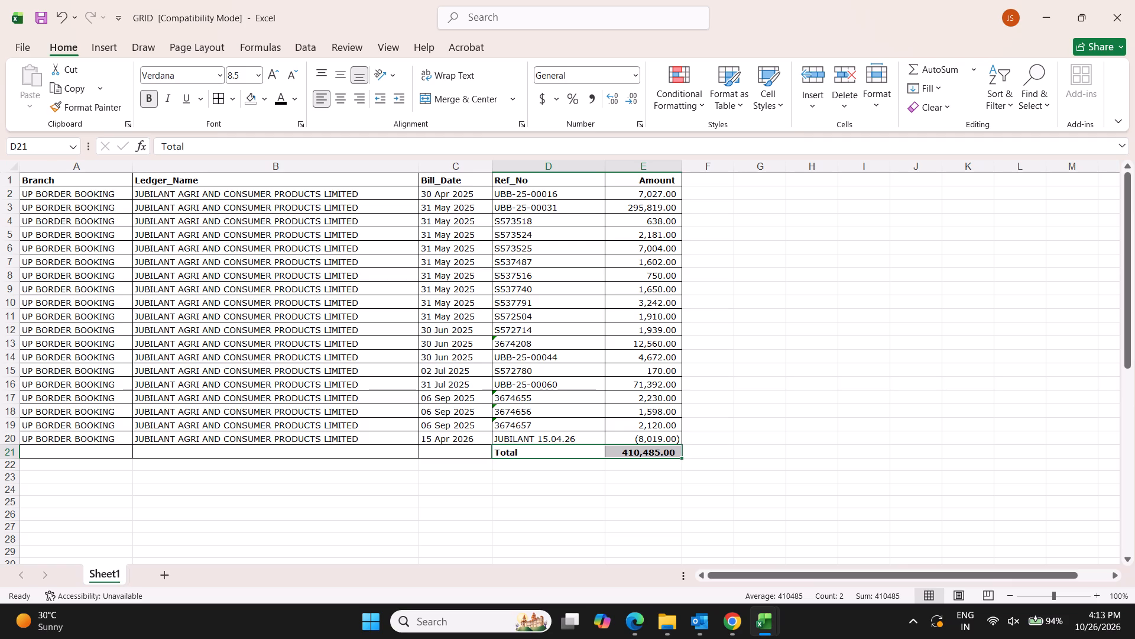
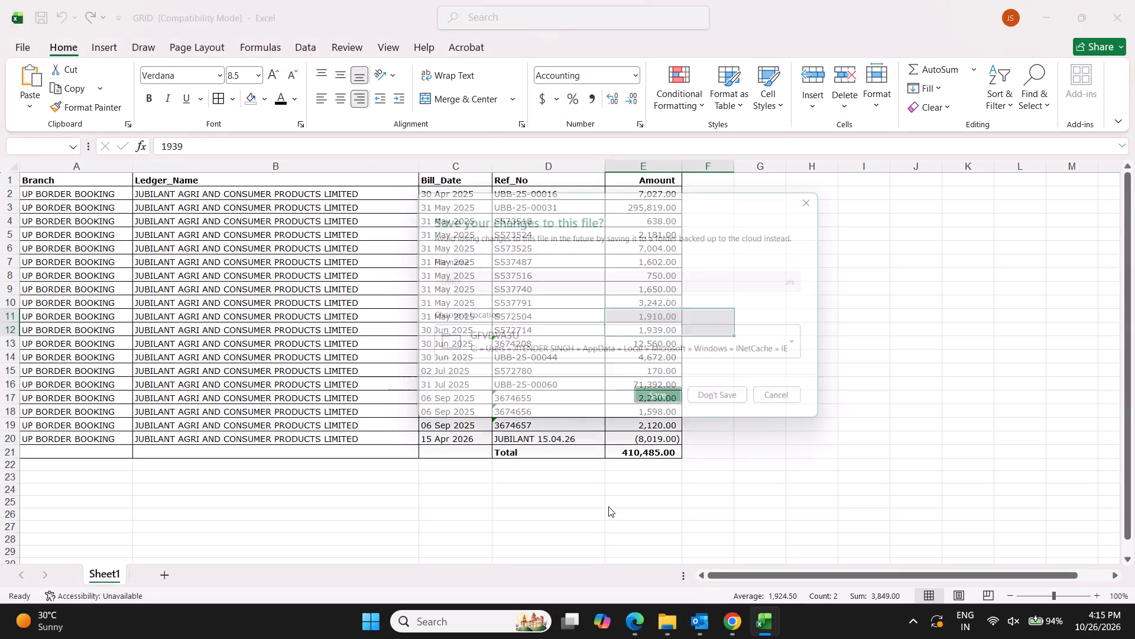
Close the exported GRID bill list without saving its changes.
left_click(735, 398)
Select cell D1364 on the Customer Wise sheet and save the Final Collection target Aug 2026 workbook.
left_click(409, 427)
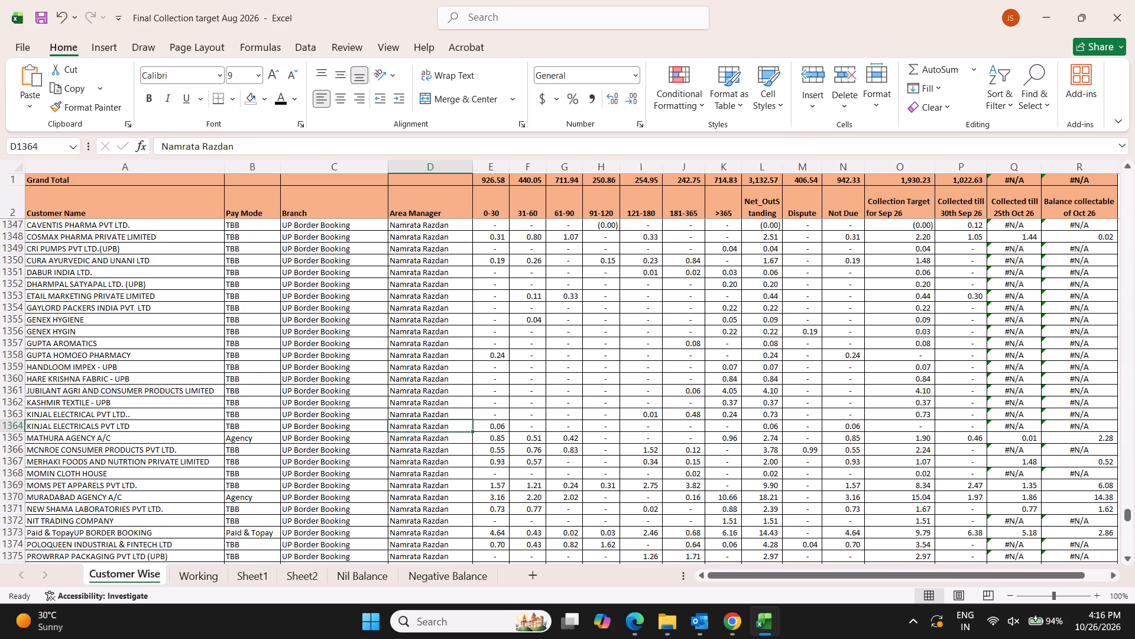
key("ctrl+s")
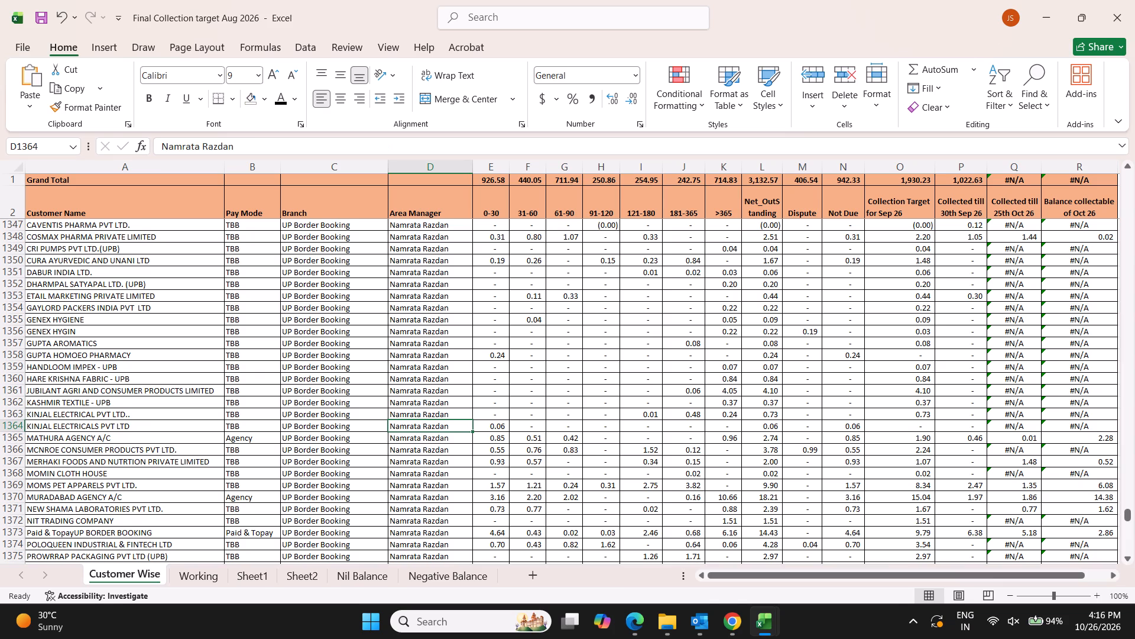
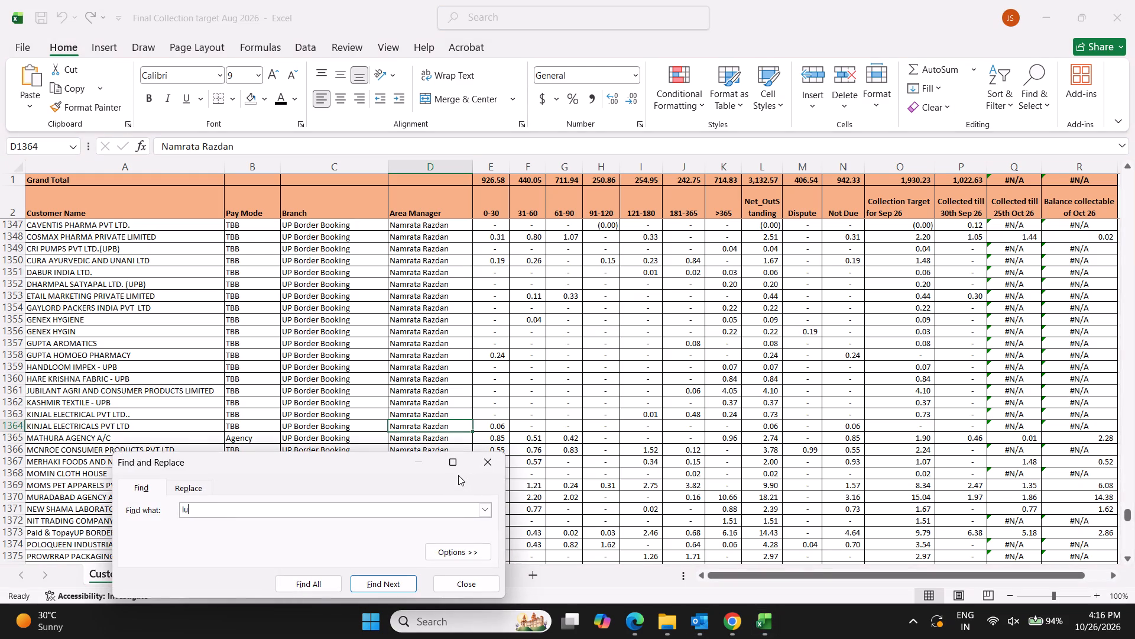
Search the Customer Wise sheet of the collection target workbook for ludhiana and close the search.
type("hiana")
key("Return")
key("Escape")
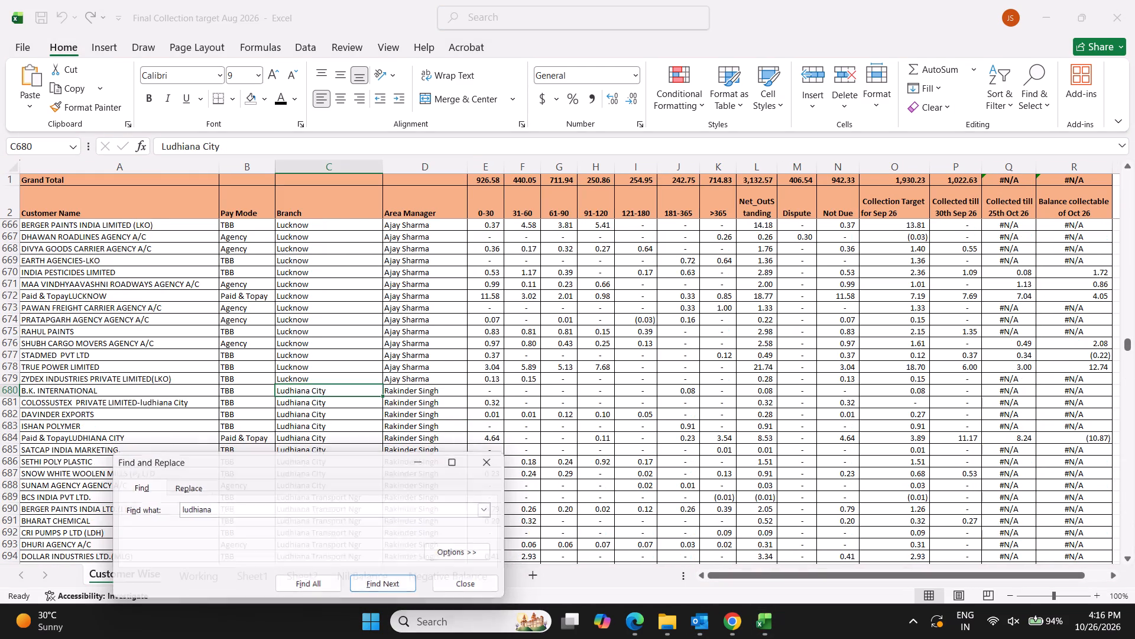
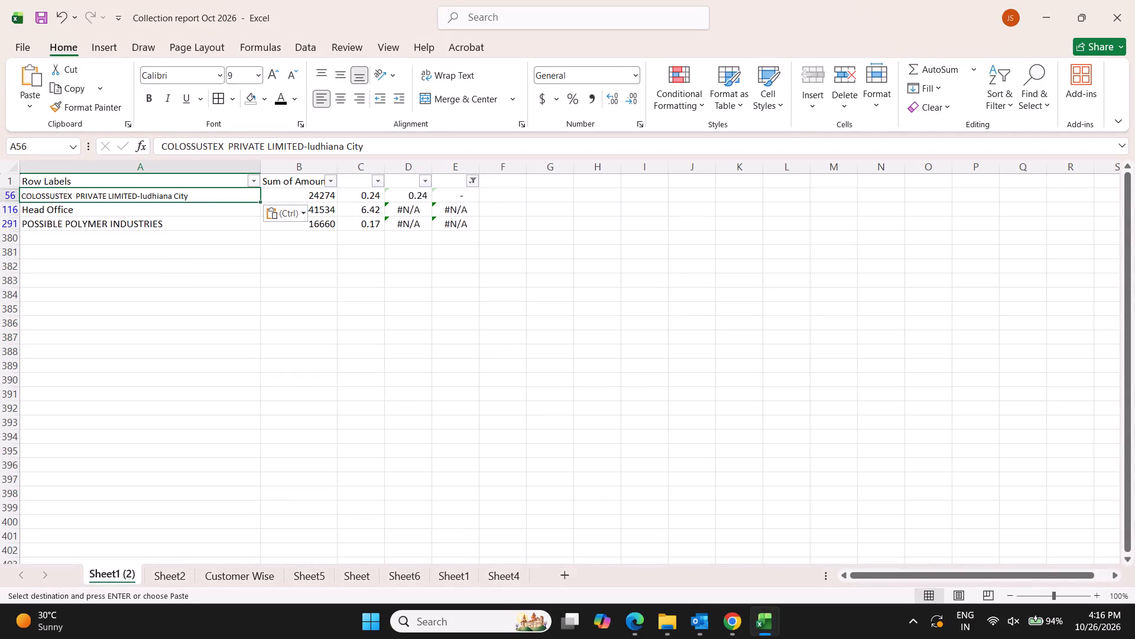
Search the Customer Wise sheet for ludhiana and go through the first few matches.
left_click(235, 580)
left_click(434, 355)
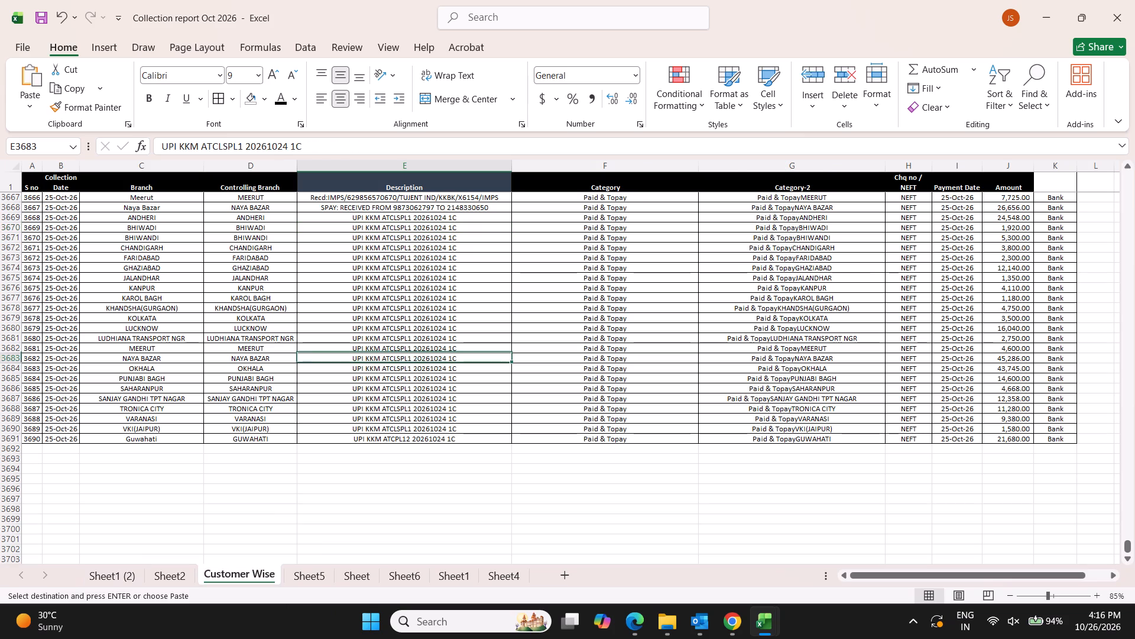
key("ctrl+f")
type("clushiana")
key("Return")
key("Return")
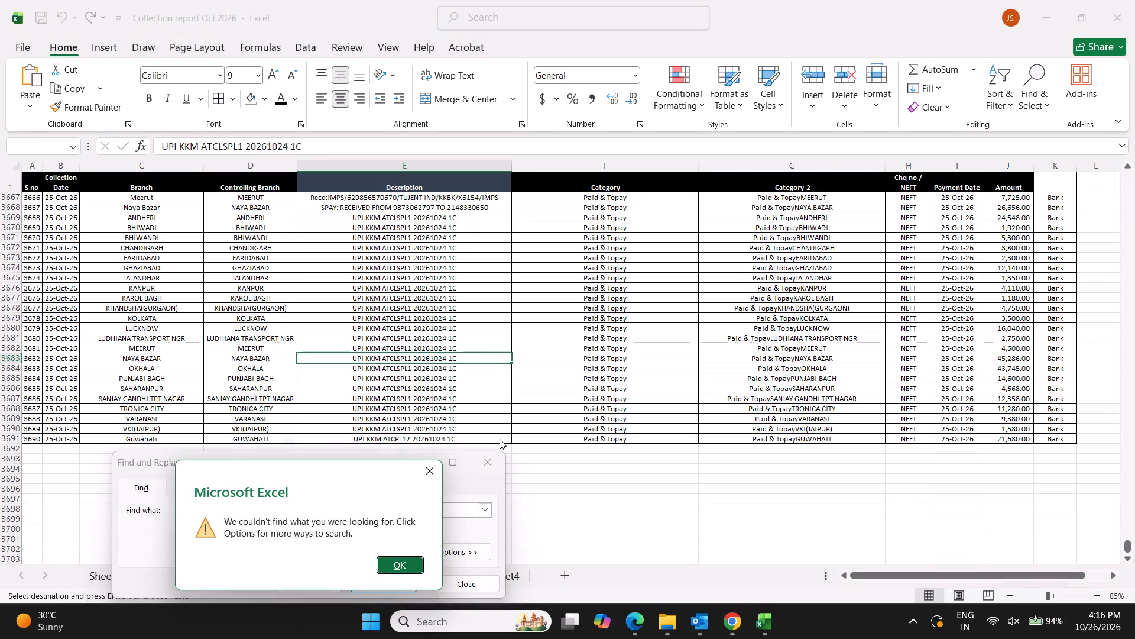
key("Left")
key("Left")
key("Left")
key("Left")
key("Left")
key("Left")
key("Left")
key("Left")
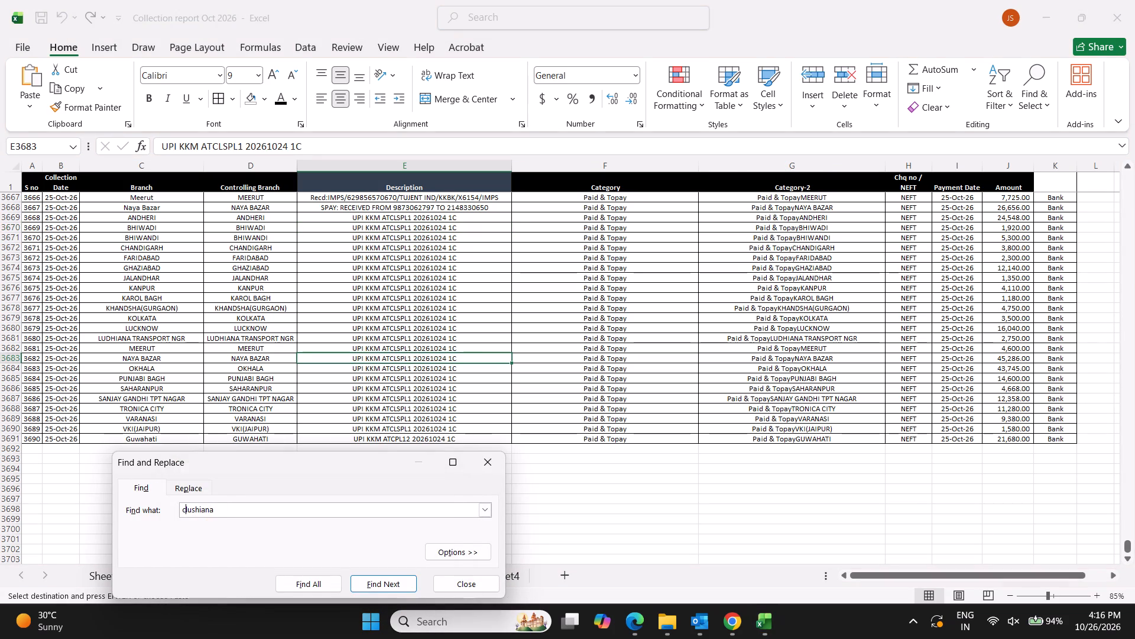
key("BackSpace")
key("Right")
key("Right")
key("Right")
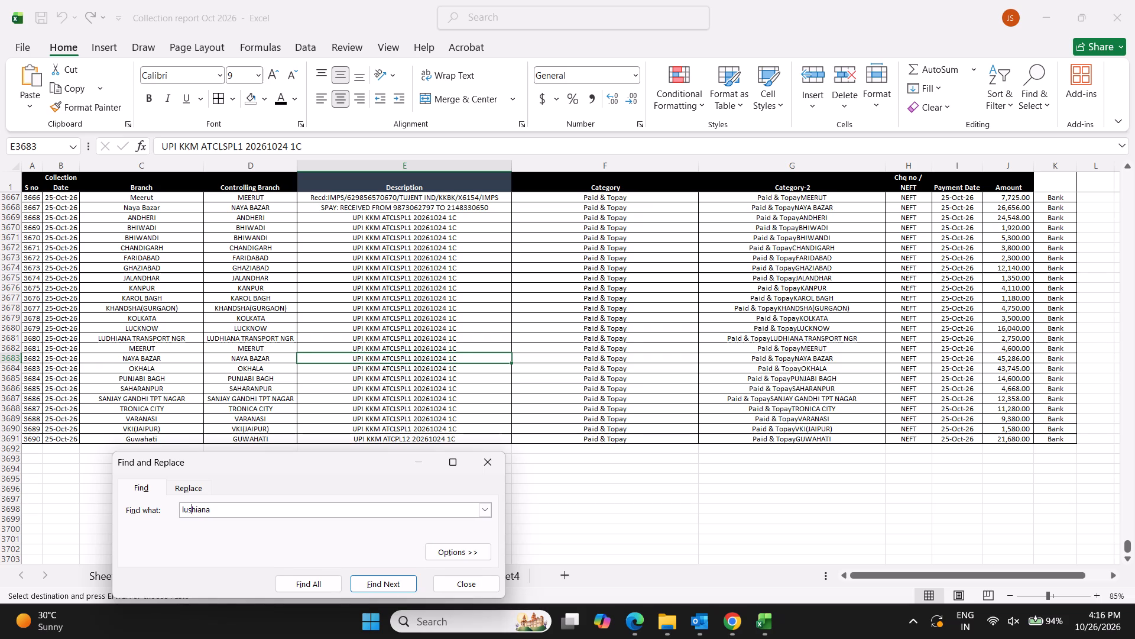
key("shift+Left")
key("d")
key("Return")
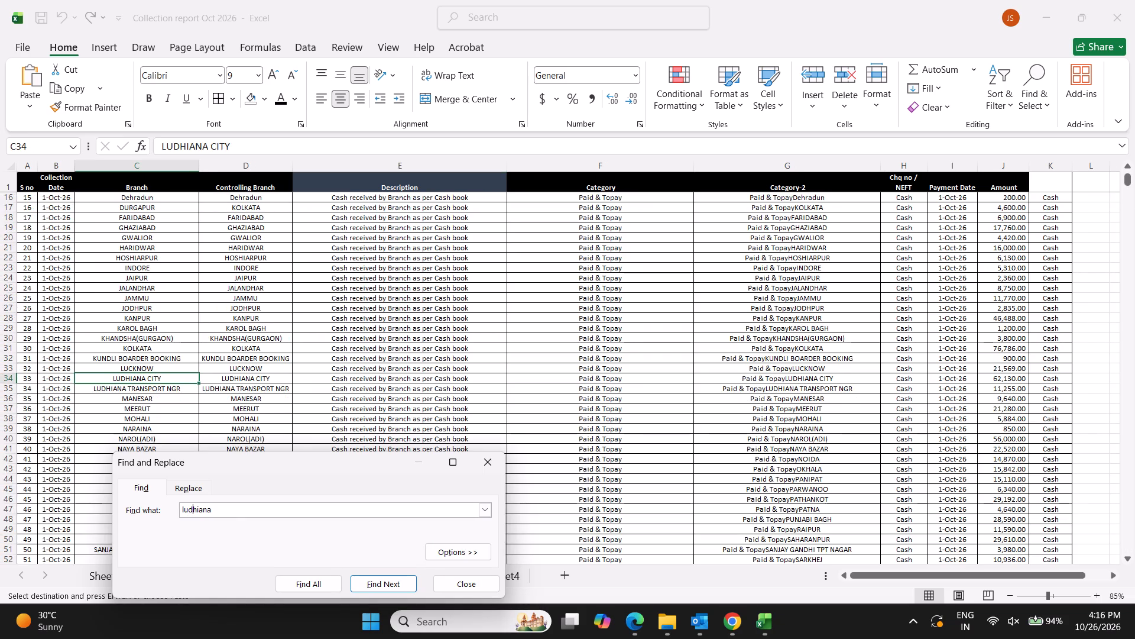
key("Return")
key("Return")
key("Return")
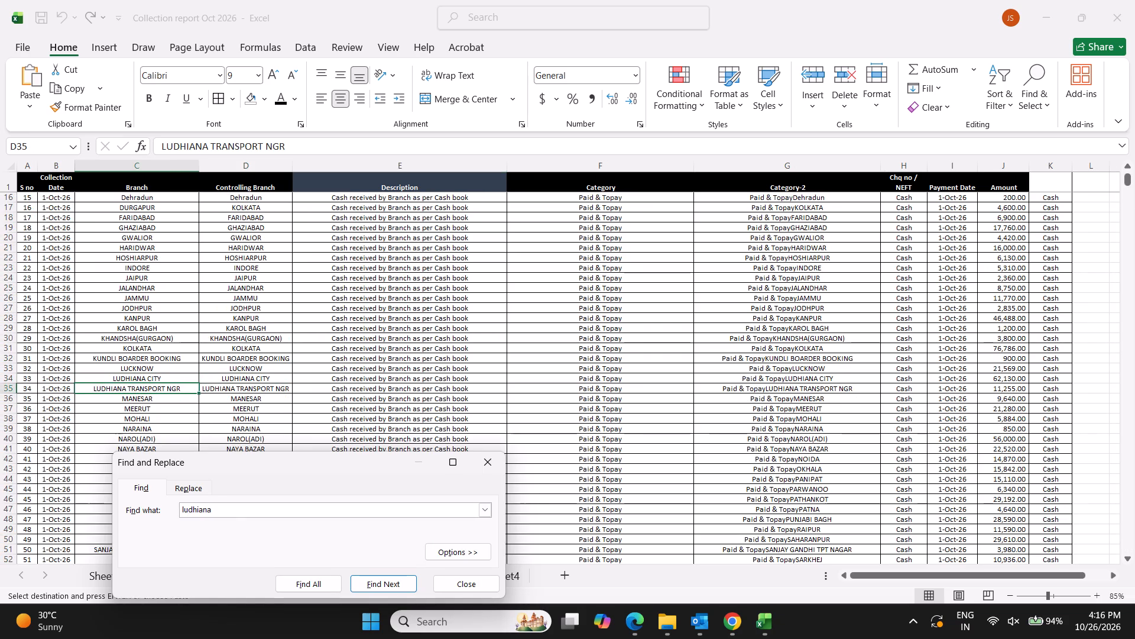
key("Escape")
Start a search limited to the Controlling Branch column (D) of the Customer Wise sheet.
left_click(271, 162)
key("ctrl+f")
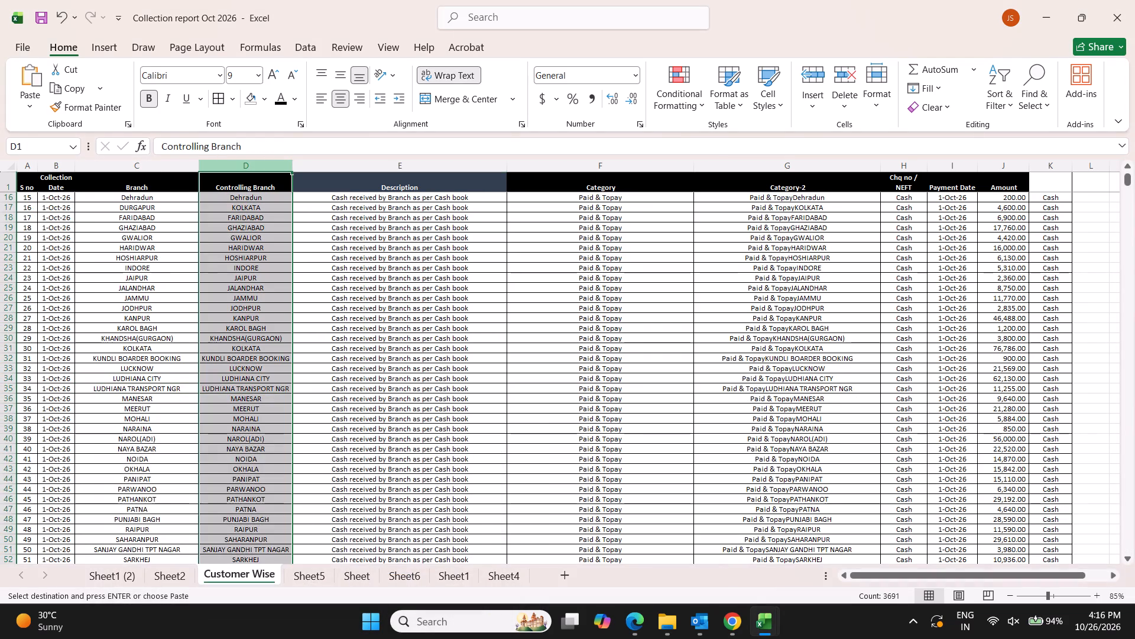
Search the Controlling Branch column of the Customer Wise sheet for "ludhiana city" and examine the matching collection entries one by one.
key("Right")
key("space")
type("city")
key("Return")
key("Return")
key("Return")
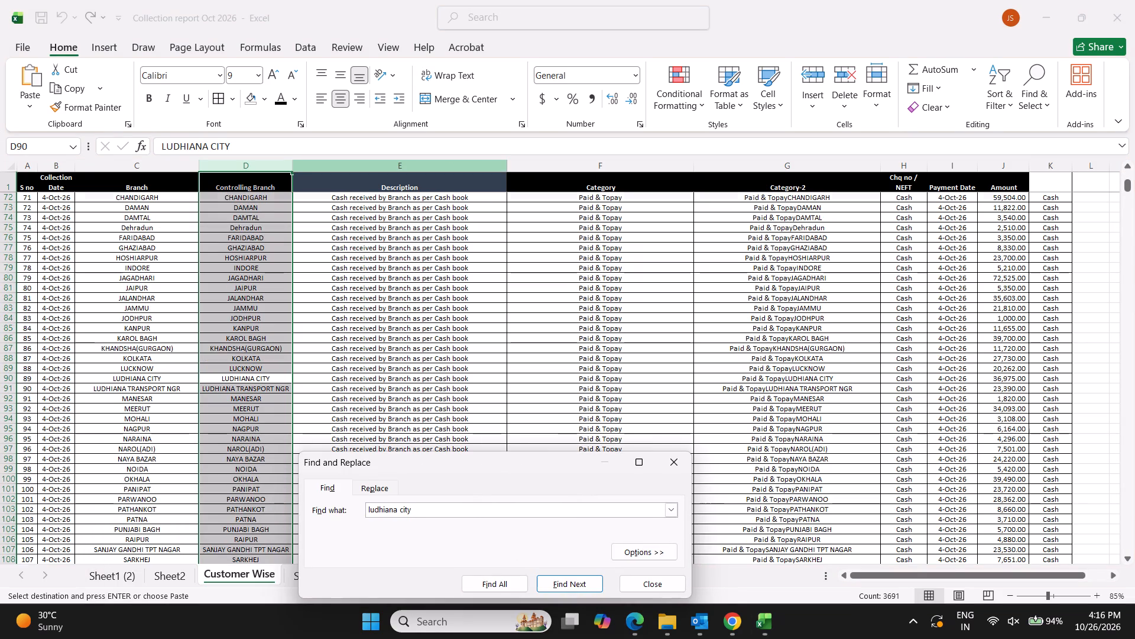
key("Return")
key("Return")
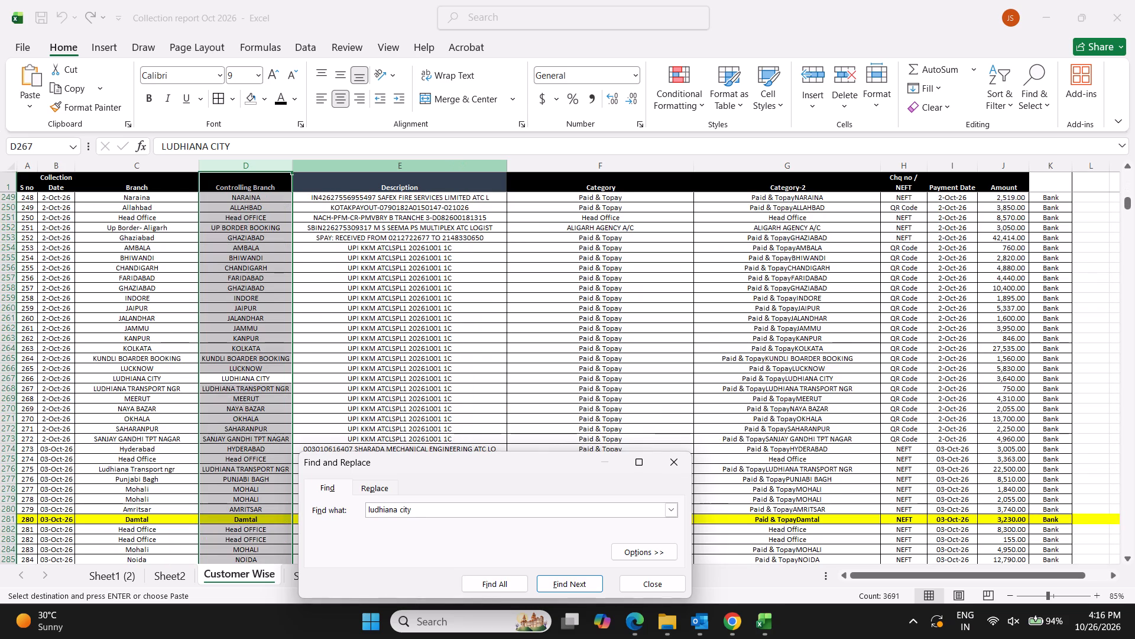
key("Return")
key("Return")
key("Return")
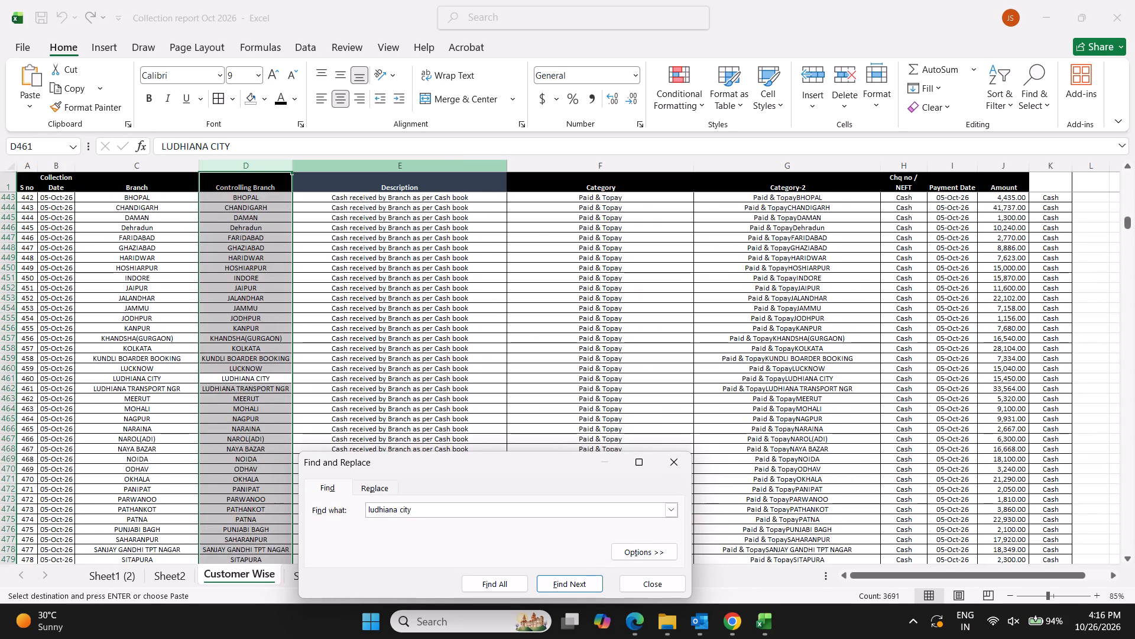
key("Return")
key("Return")
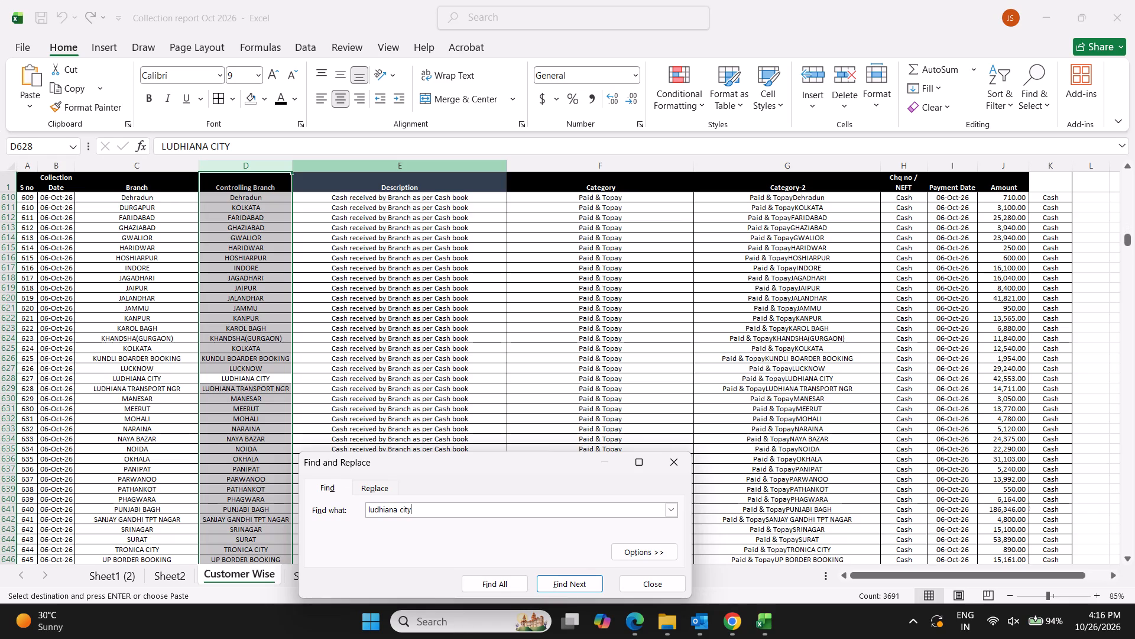
key("Return")
key("Return")
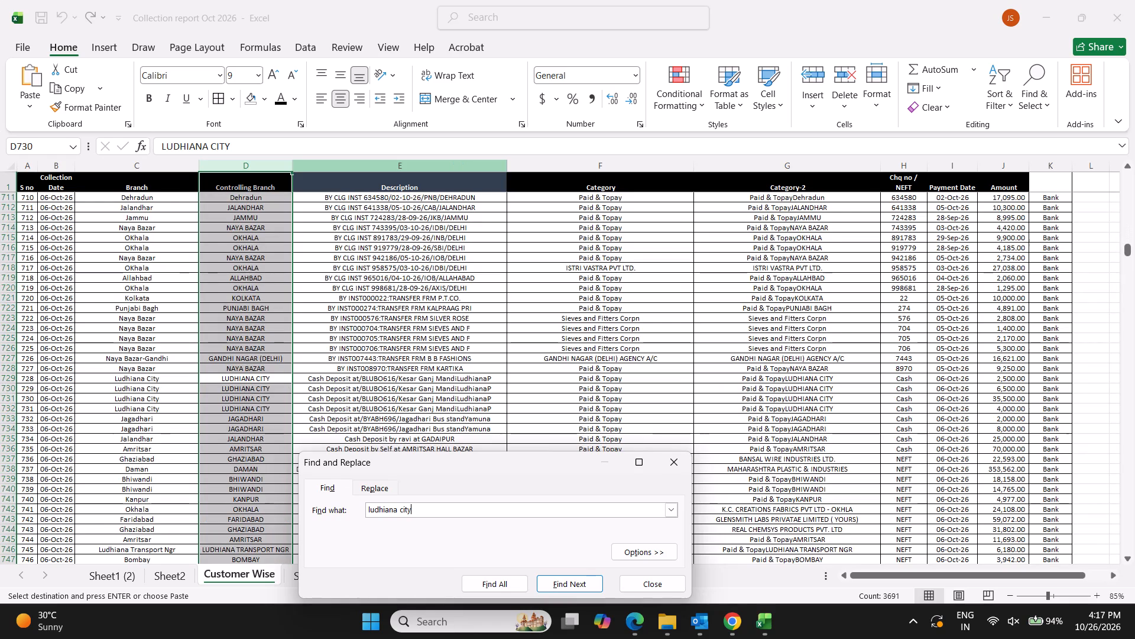
key("Return")
key("Return")
key("Return")
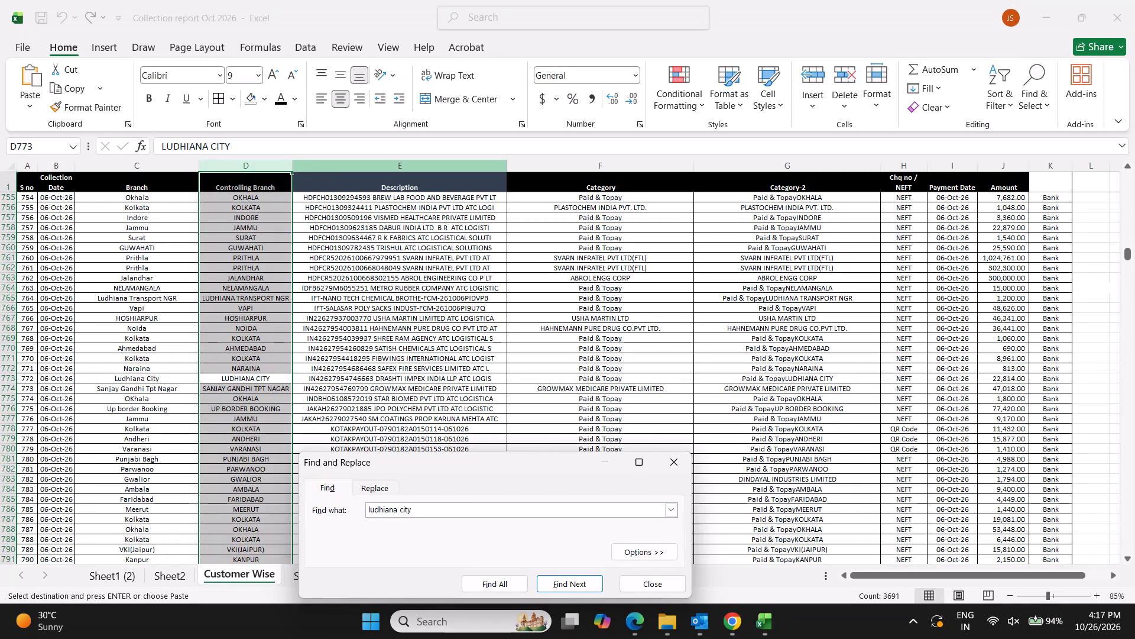
key("Return")
key("Return")
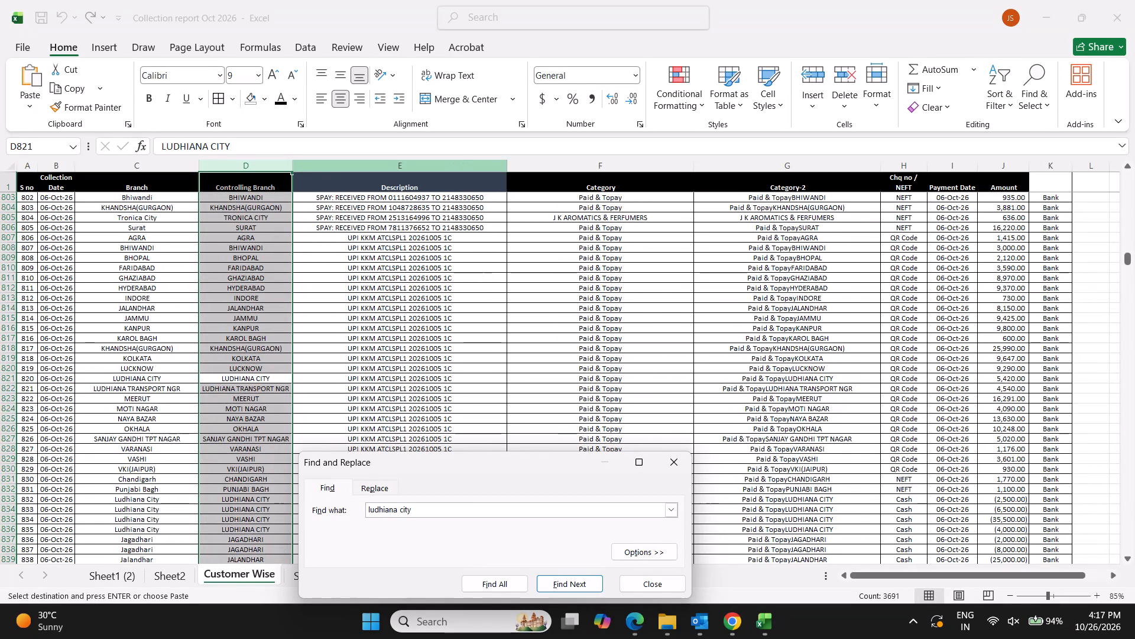
key("Return")
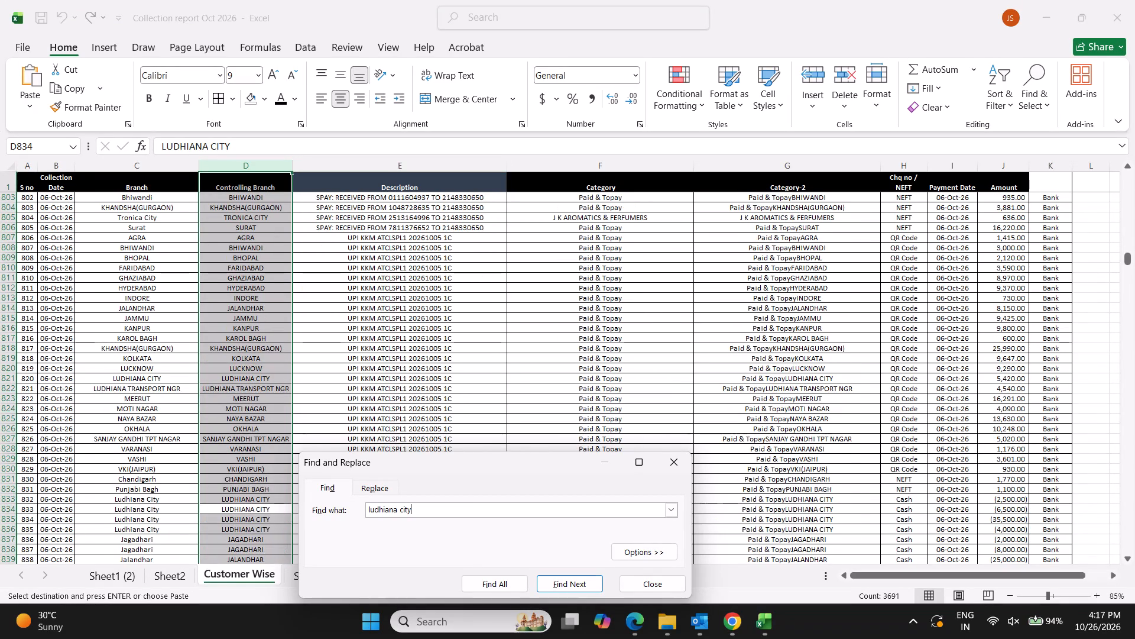
left_click_drag(436, 478, 423, 192)
left_click_drag(437, 466, 349, 166)
key("Return")
key("Return")
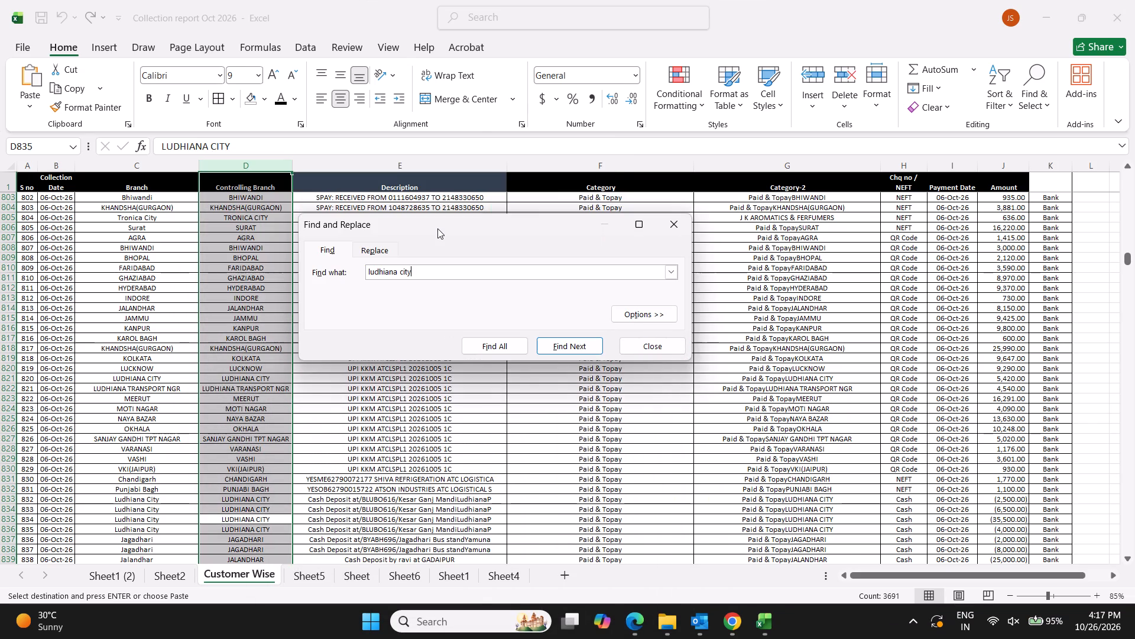
key("Return")
key("Return")
key("Return")
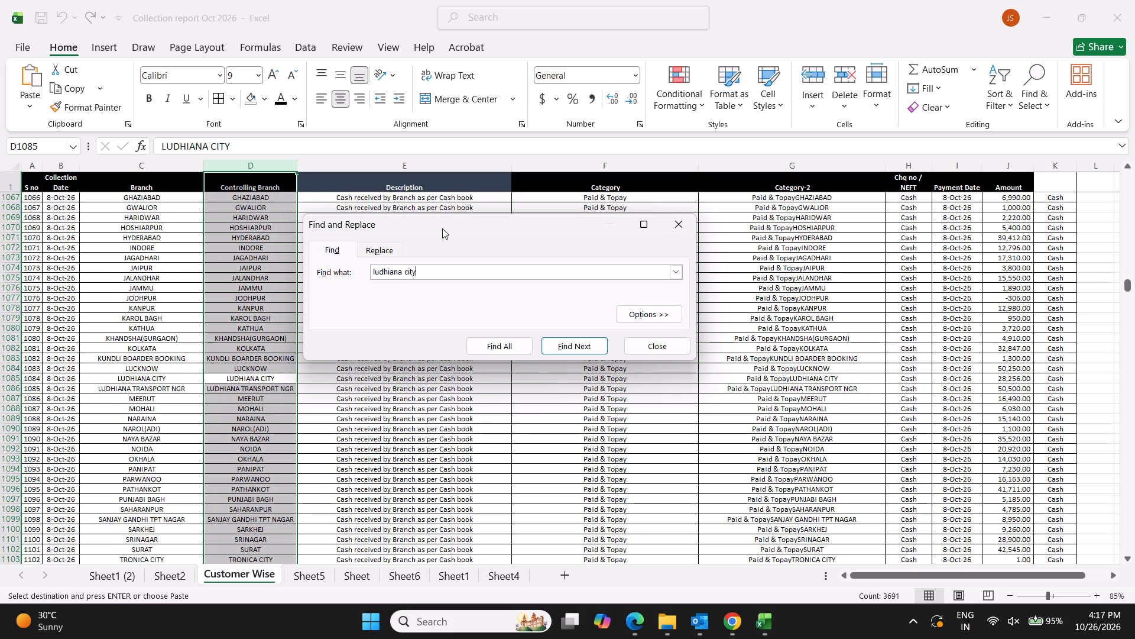
key("Return")
key("Return")
key("Return")
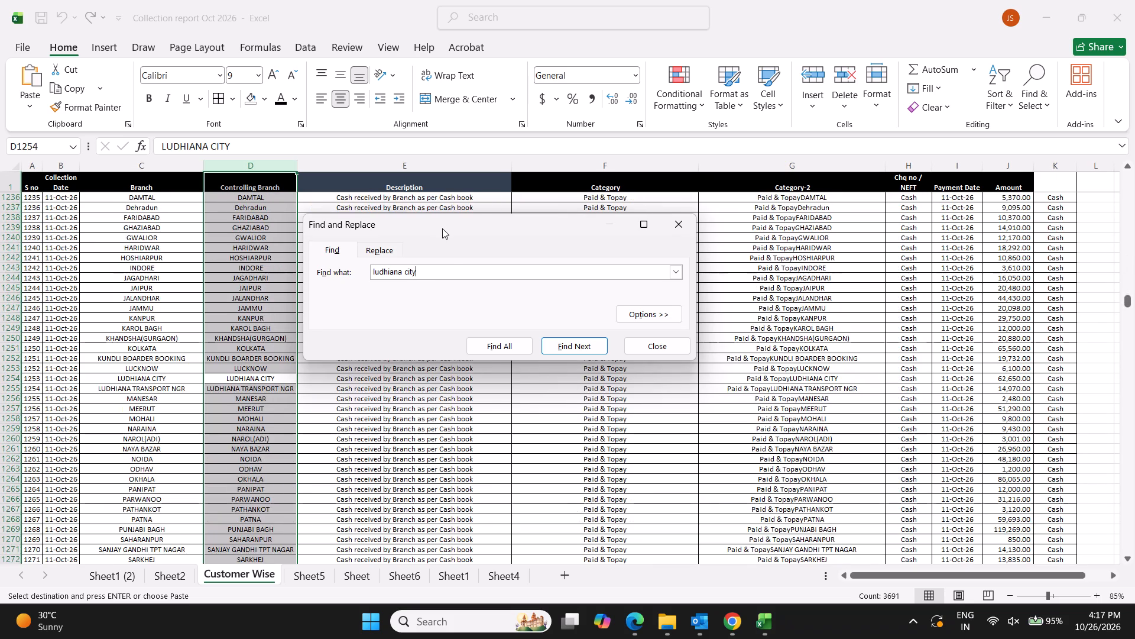
key("Return")
key("Return")
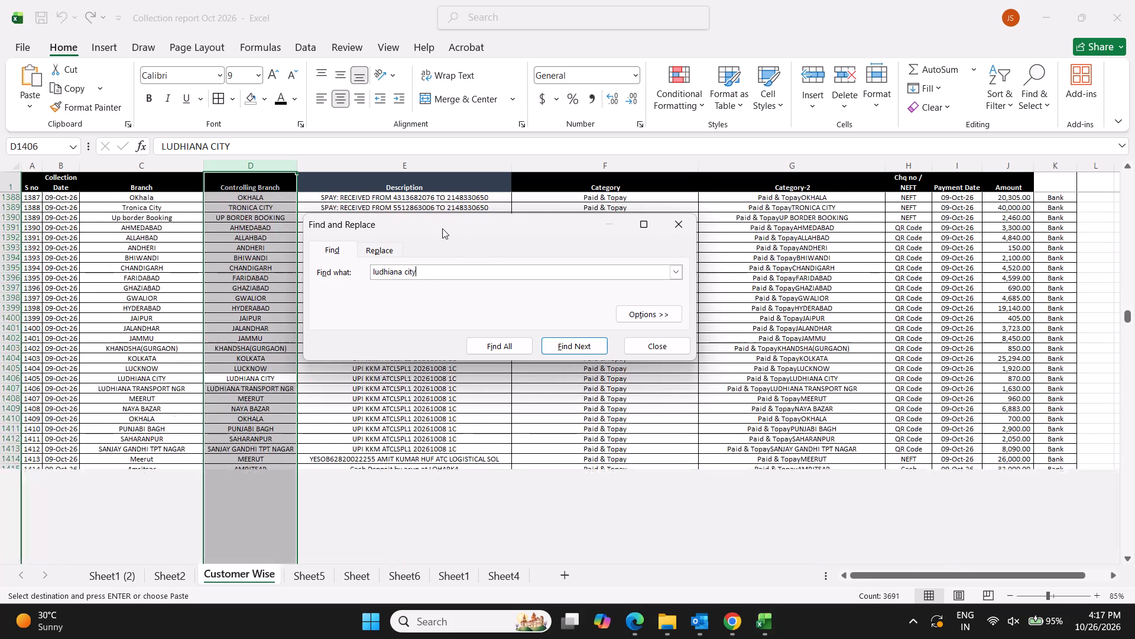
key("Return")
key("Return")
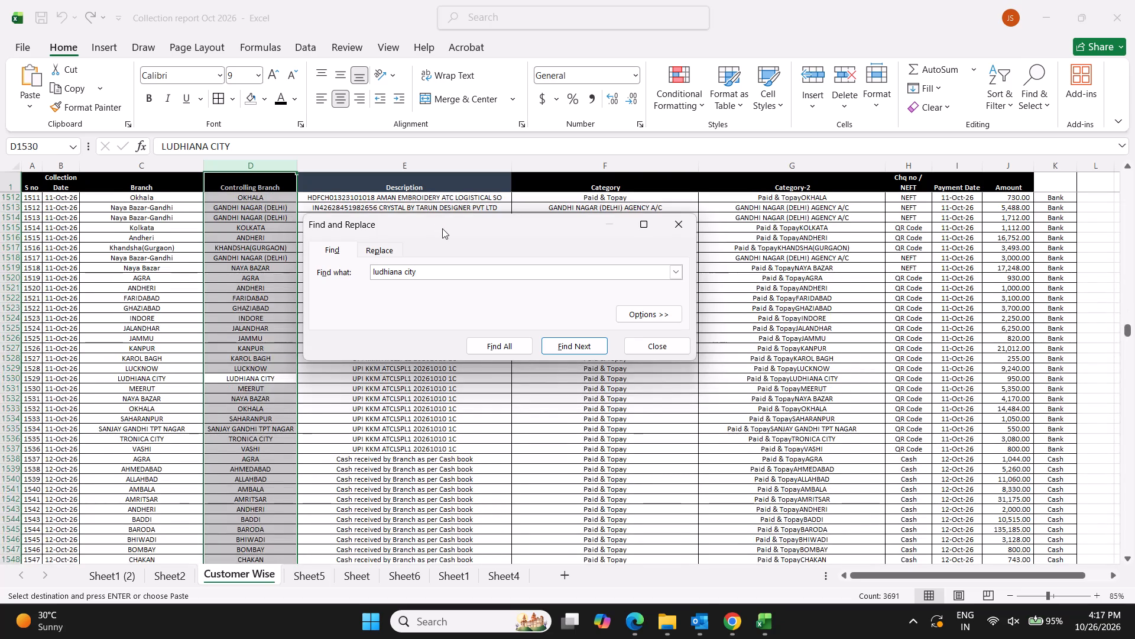
key("Return")
key("Return")
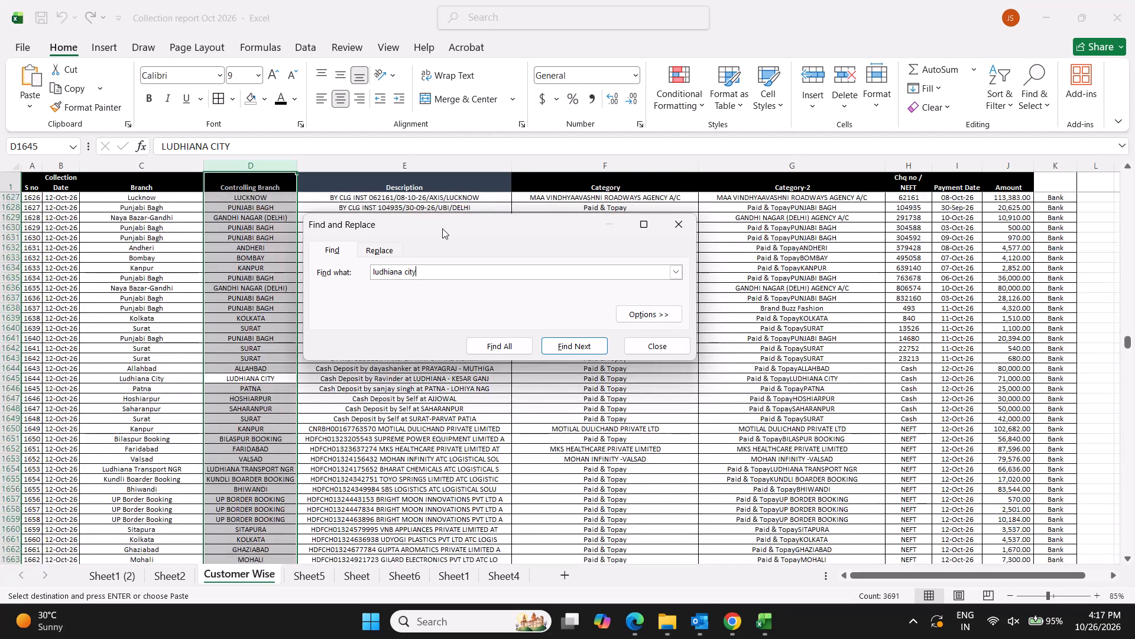
key("Return")
key("Return")
key("Return")
key("Return")
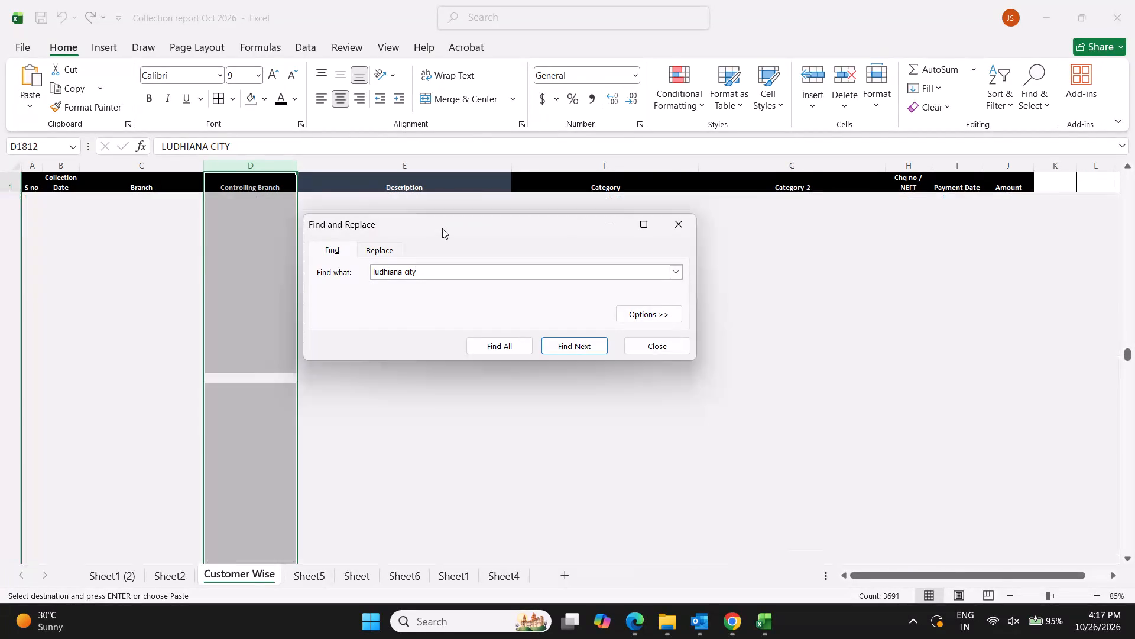
key("Return")
key("Return")
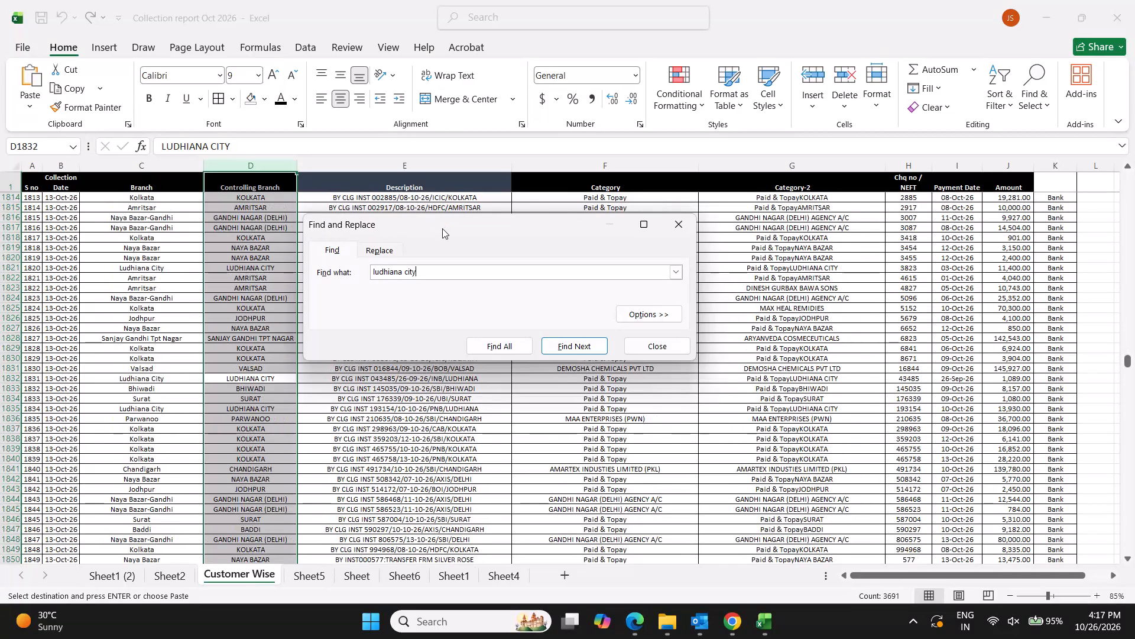
key("Return")
key("Return")
key("Return")
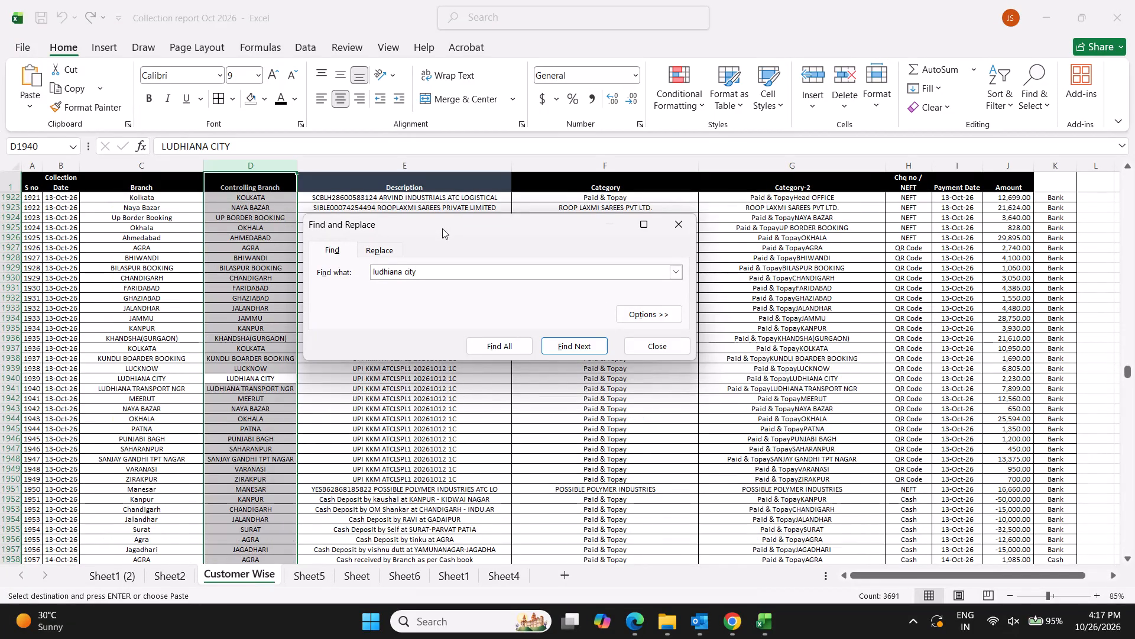
key("Return")
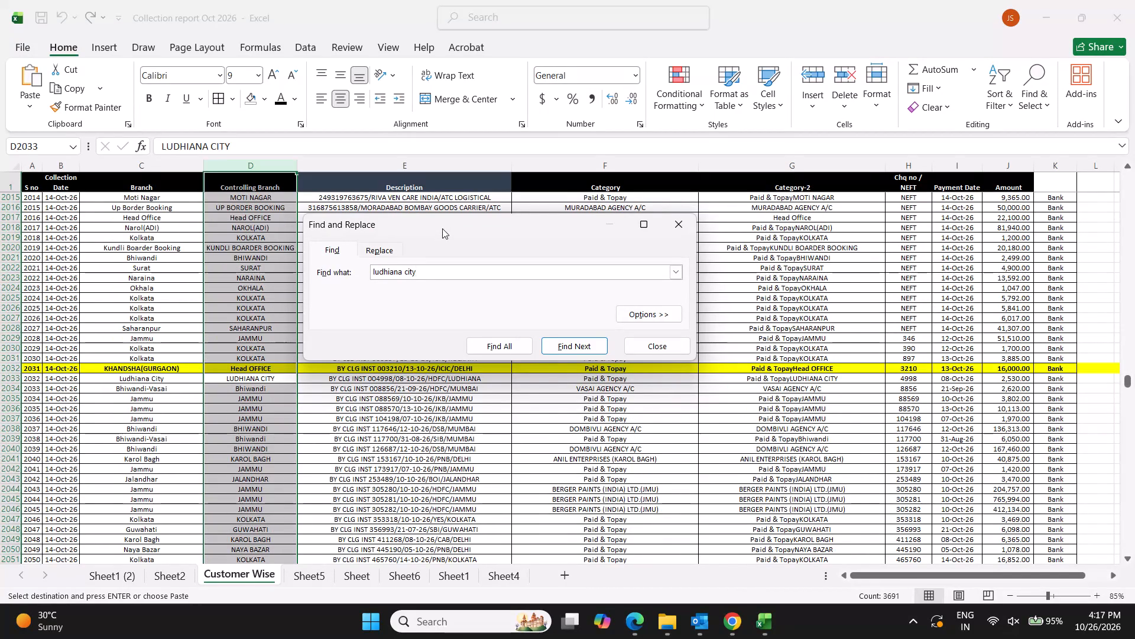
key("Escape")
Change the Controlling Branch in cell D2032, on the highlighted row, to KHANDSHA(GURGAON).
key("Up")
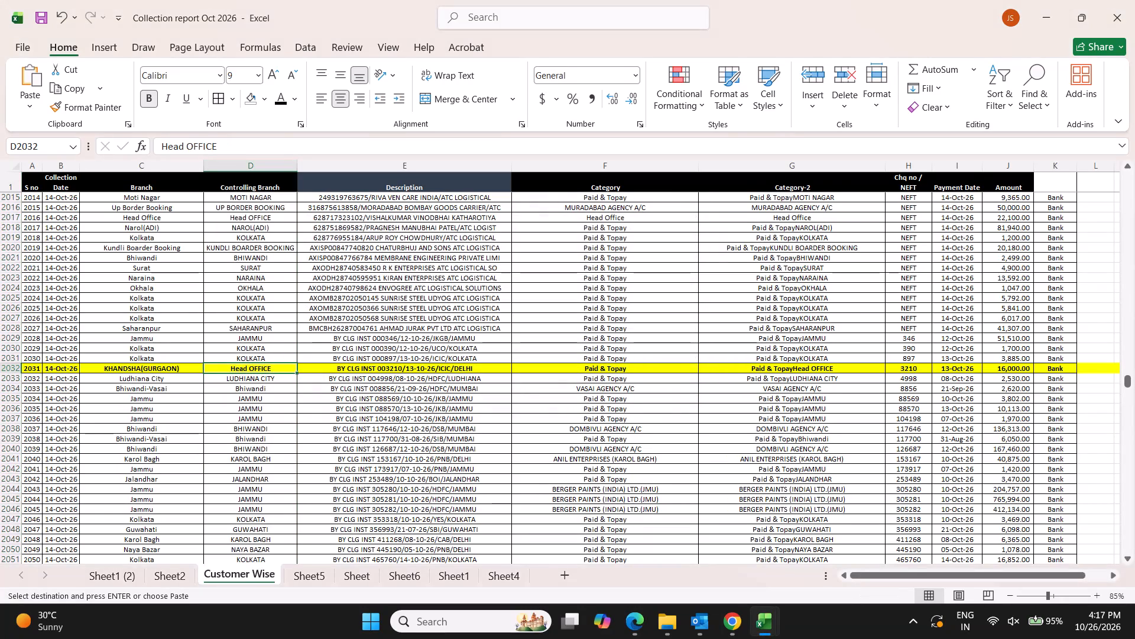
key("k")
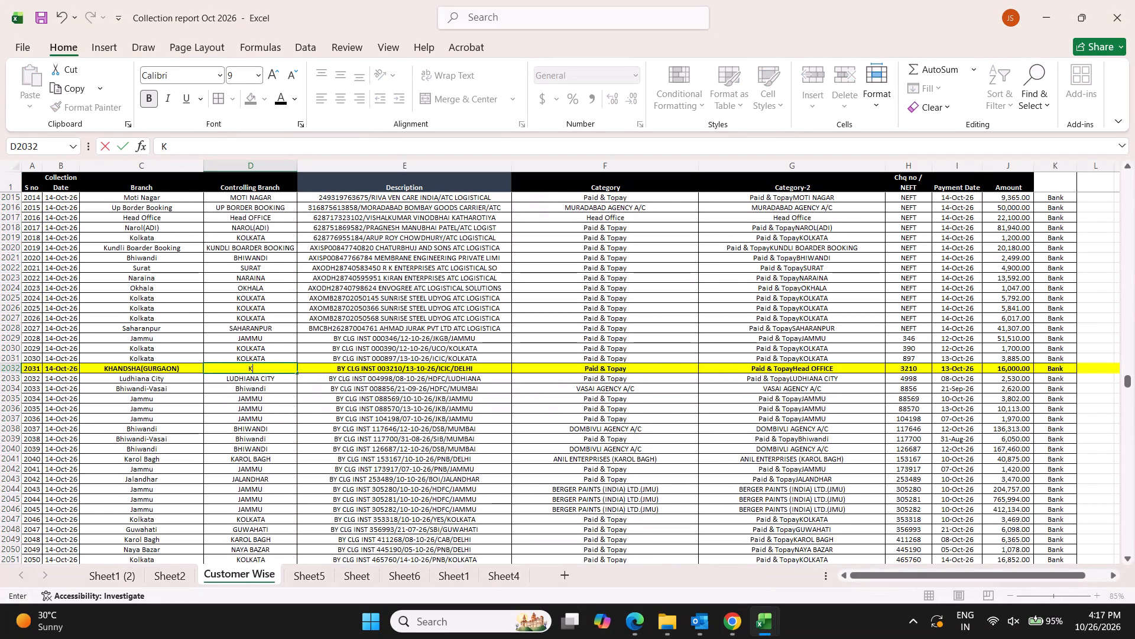
type("ha")
key("Return")
key("Up")
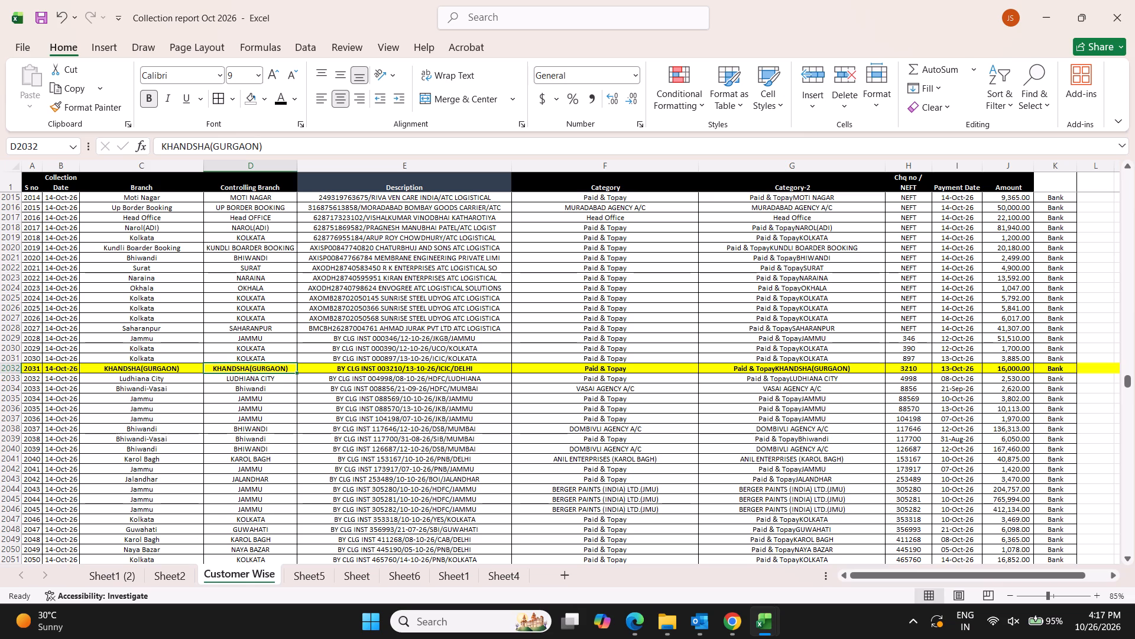
Search the Customer Wise sheet for "colo", first across all cells and again within the Description column only.
key("Down")
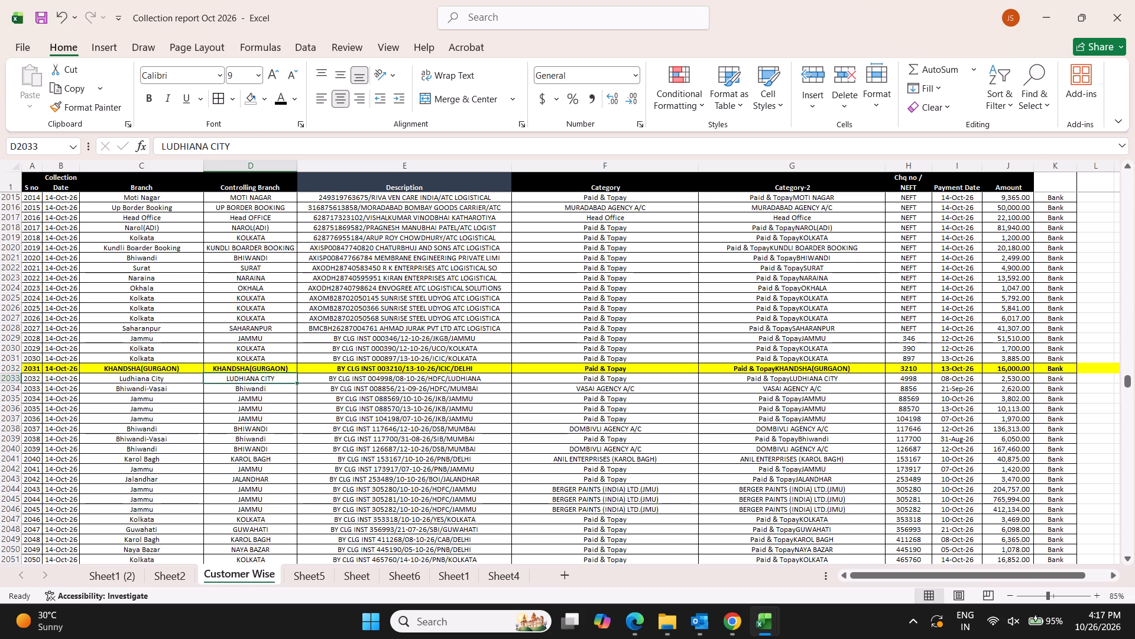
key("ctrl+f")
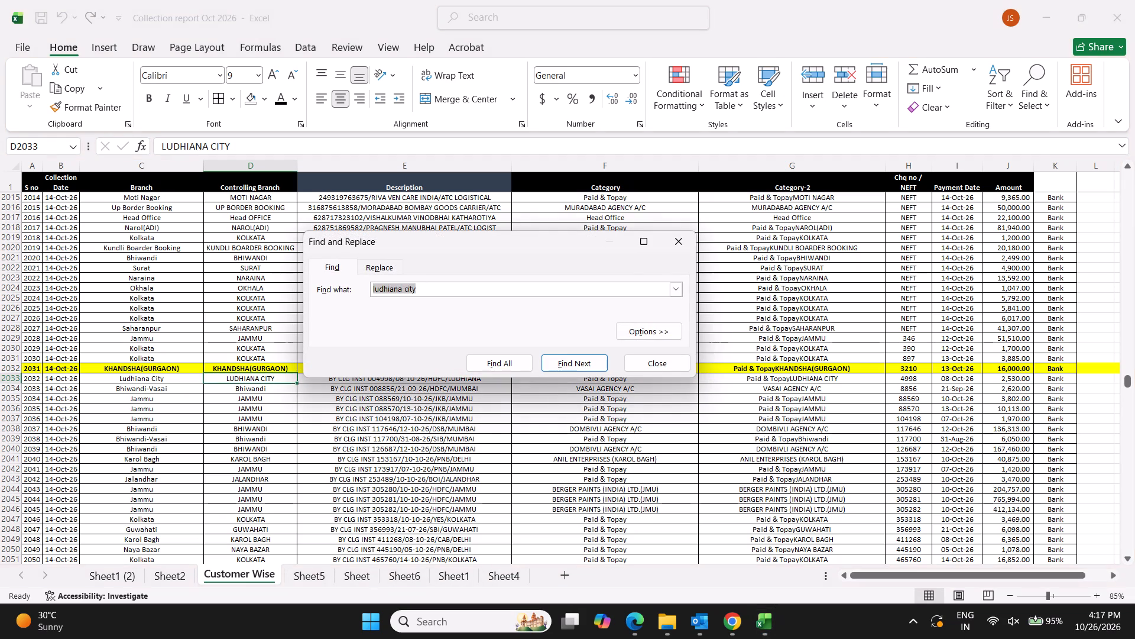
type("colo")
key("Return")
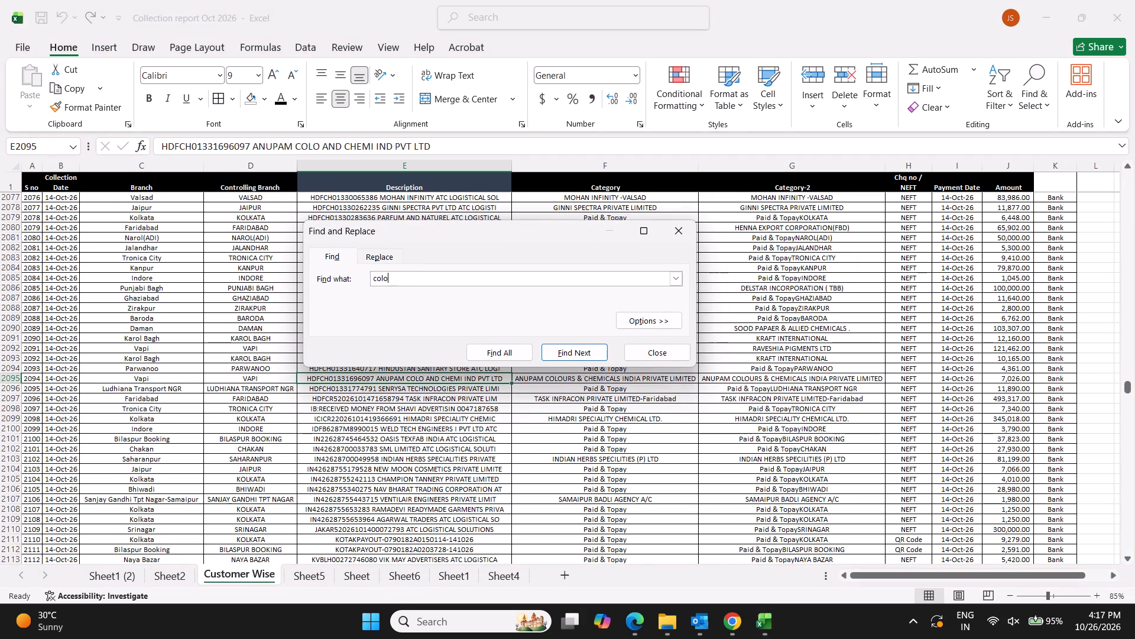
key("Return")
key("Return")
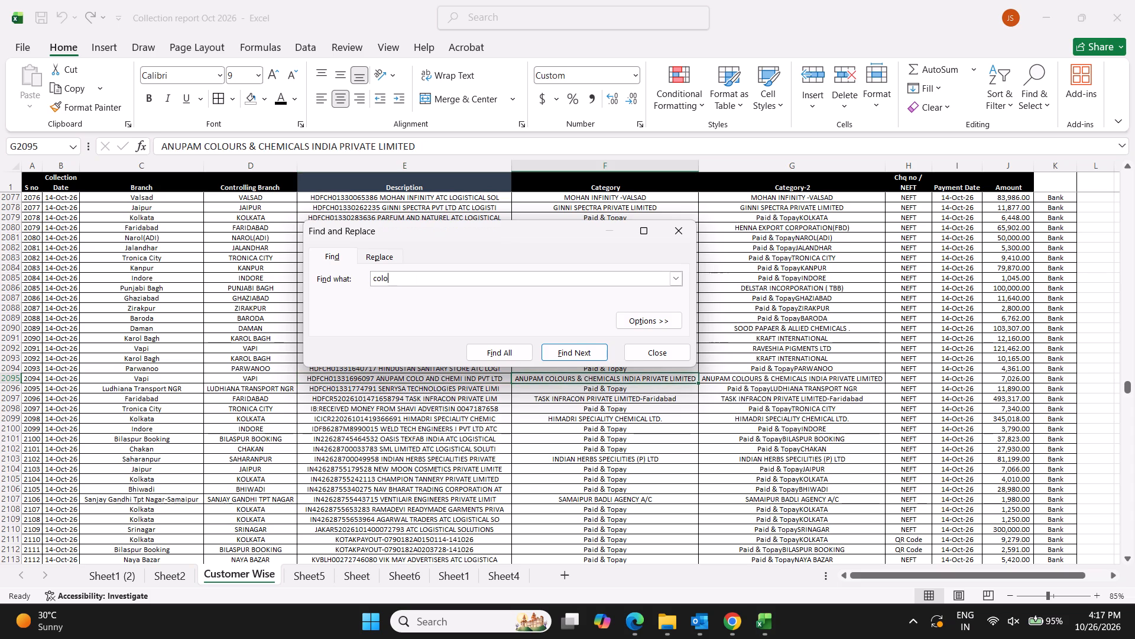
key("Escape")
left_click(428, 165)
key("ctrl+f")
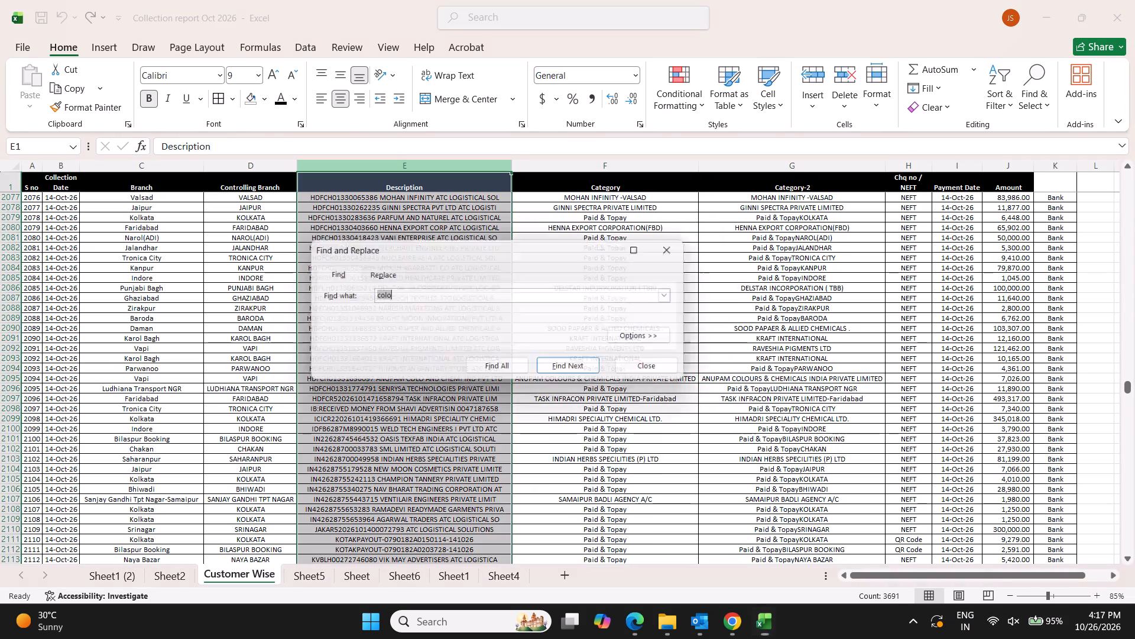
key("Return")
key("Return")
key("Return")
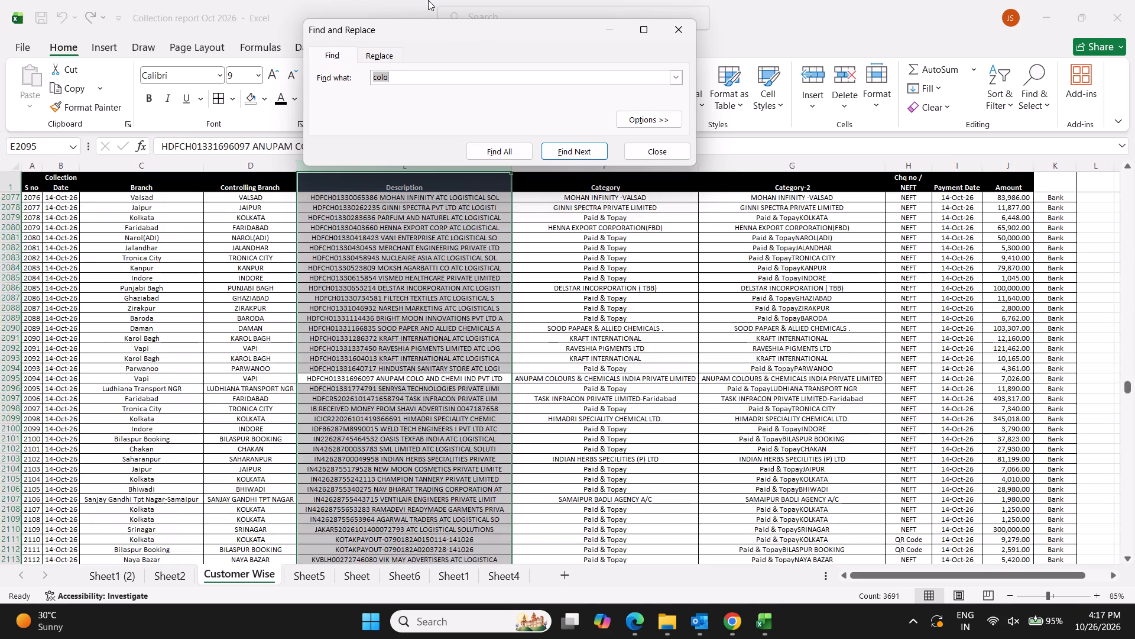
key("Return")
key("Return")
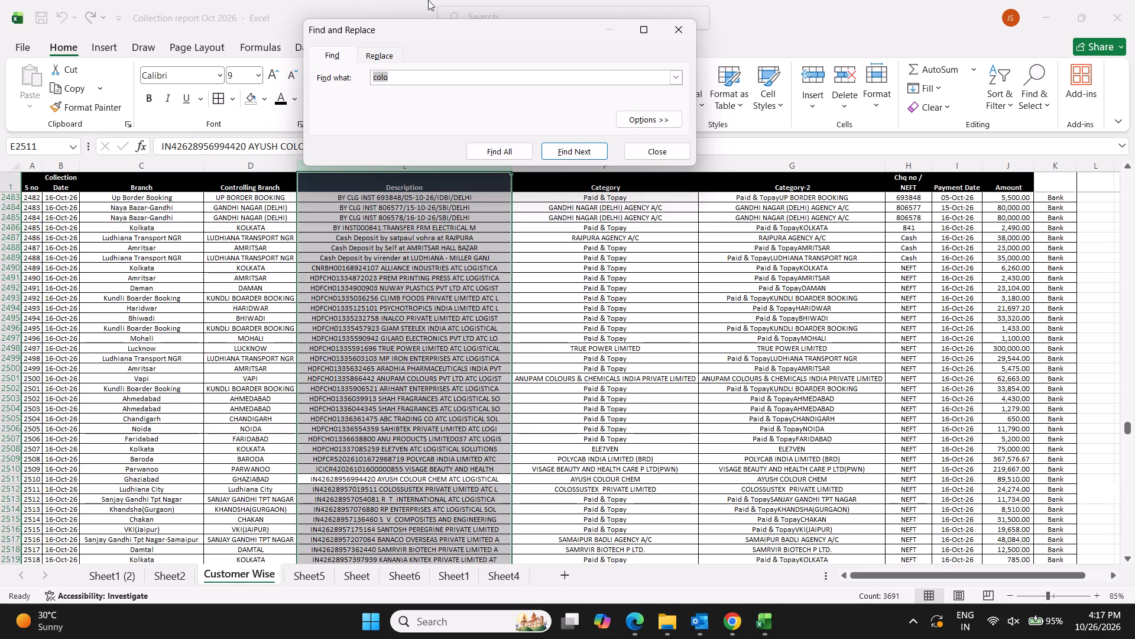
key("Return")
key("Return")
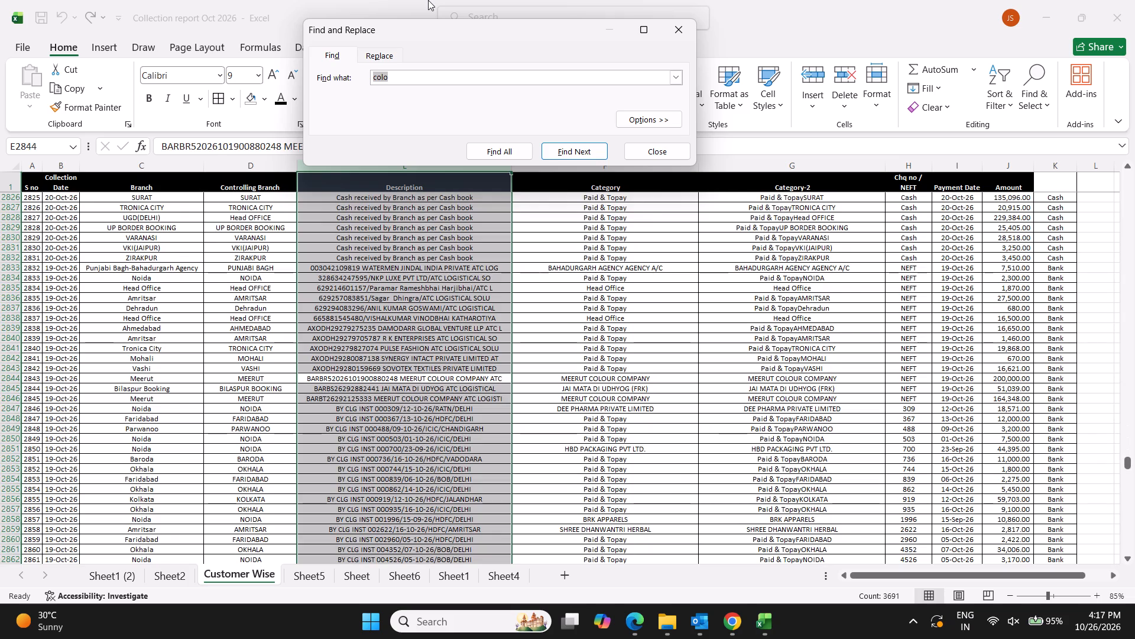
key("Escape")
Add filters to the header row of the Customer Wise sheet.
left_click(390, 178)
key("shift+space")
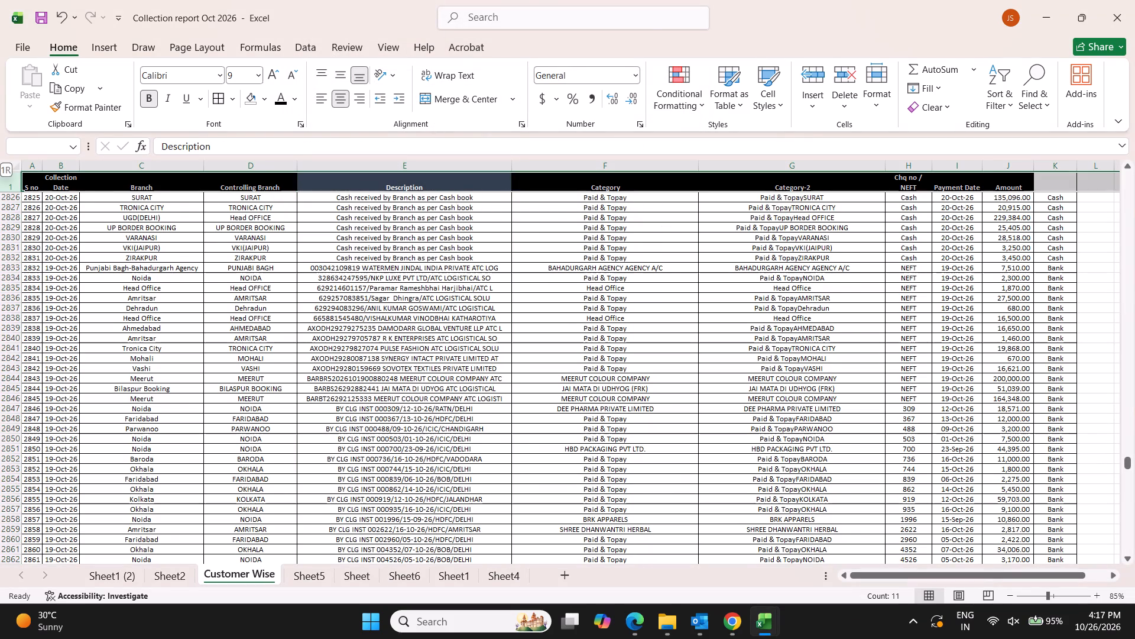
key("alt+d")
key("f")
key("f")
Start filtering the Controlling Branch column by deselecting all branches.
left_click(288, 180)
left_click(163, 377)
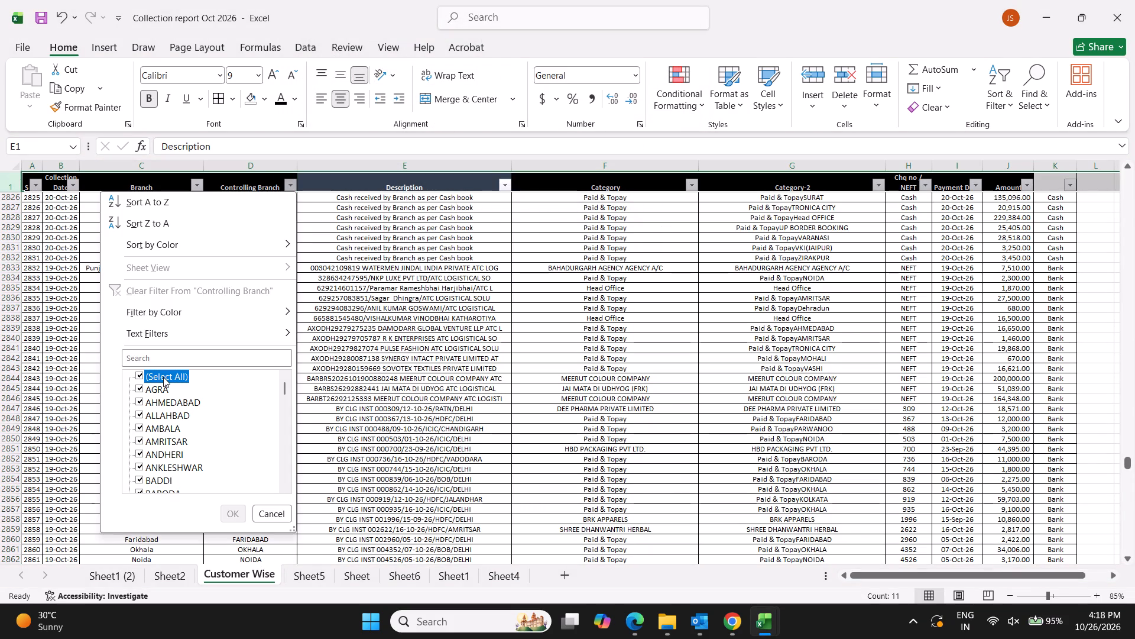
Filter the Controlling Branch column for "ludhiana" and look through the matching collection entries.
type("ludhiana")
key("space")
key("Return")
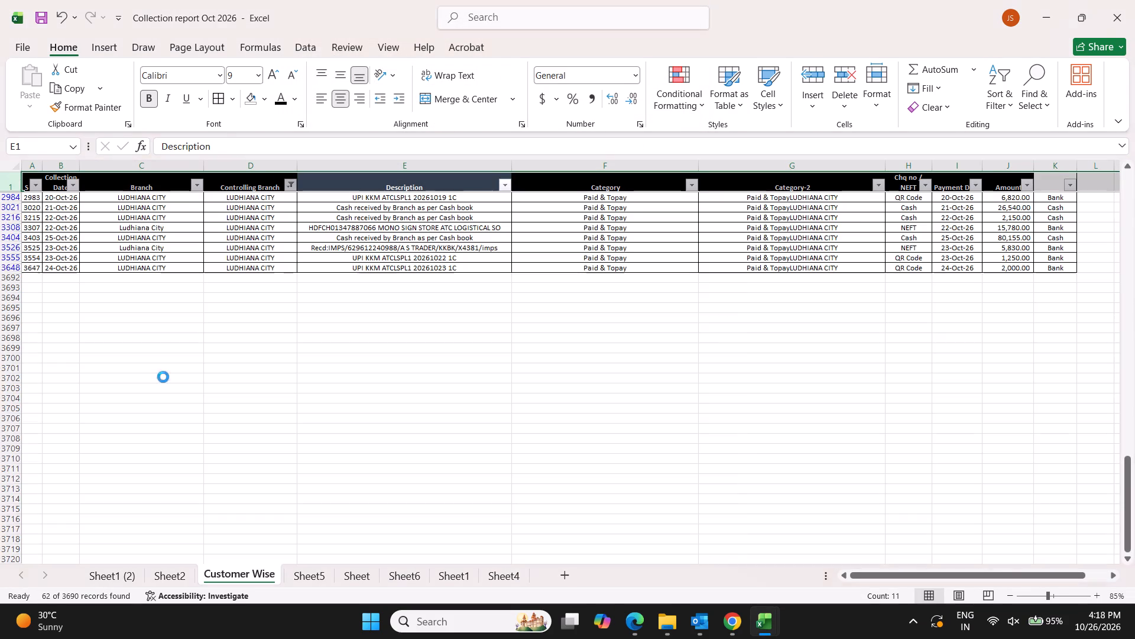
scroll(529, 398, "up", 2)
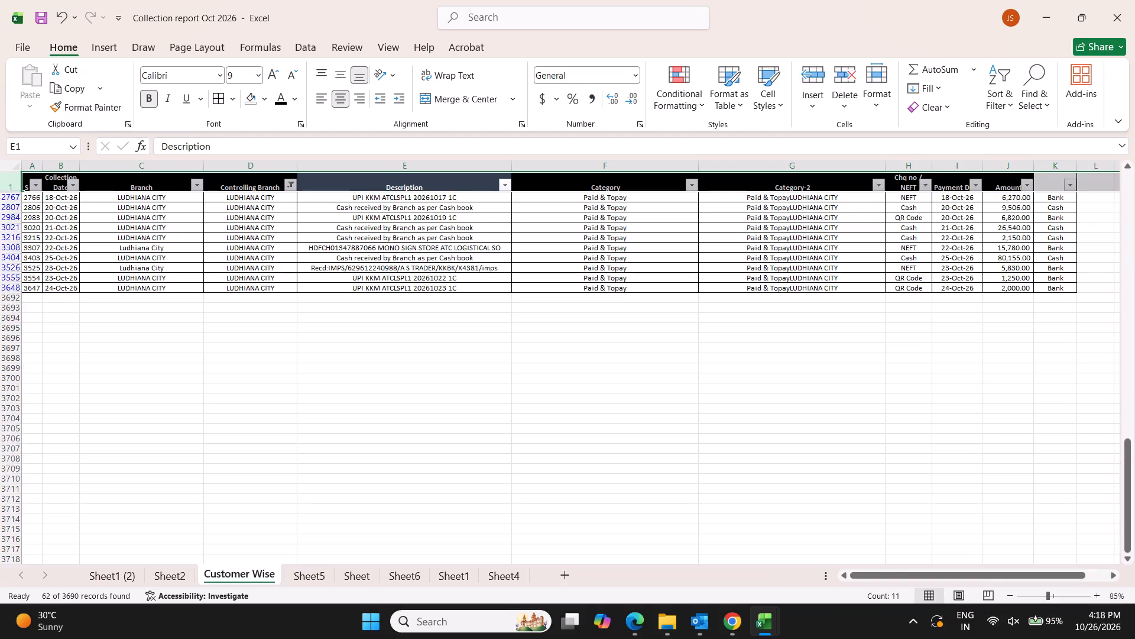
scroll(529, 398, "up", 6)
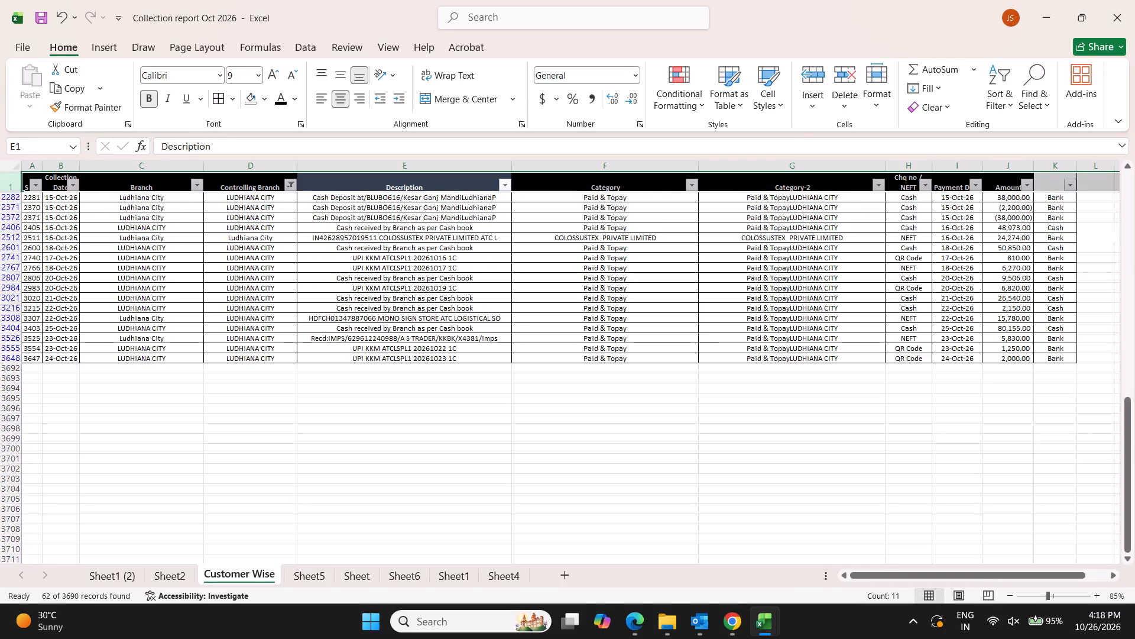
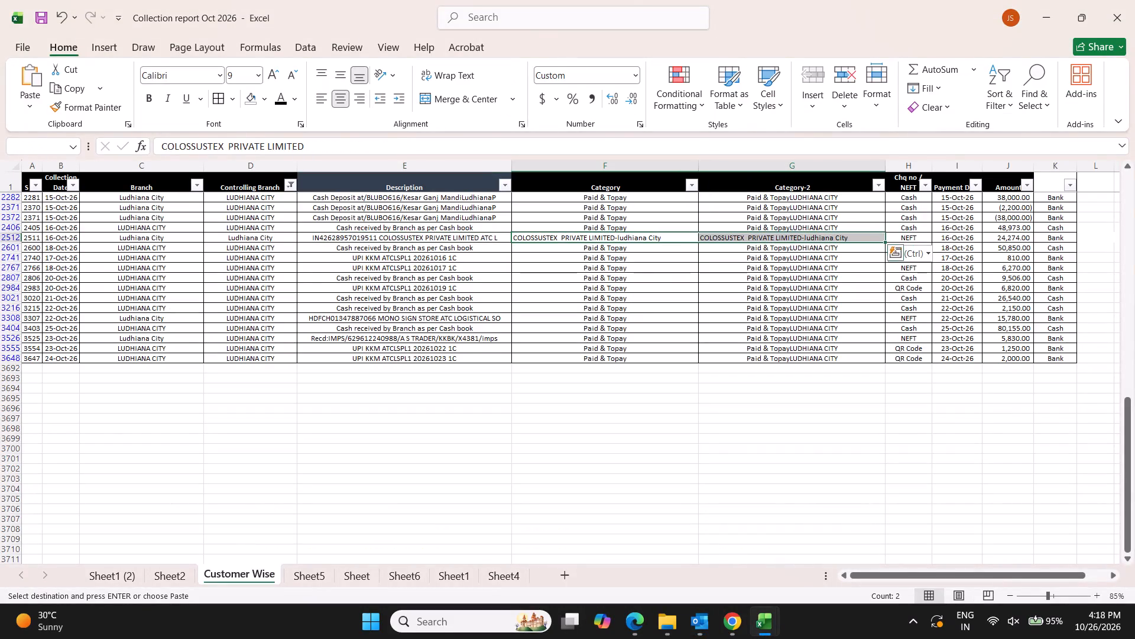
Return to the Final Collection target Aug 2026 workbook to check the COLOSSUSTEX PRIVATE LIMITED-ludhiana City row on the Customer Wise sheet.
left_click(627, 312)
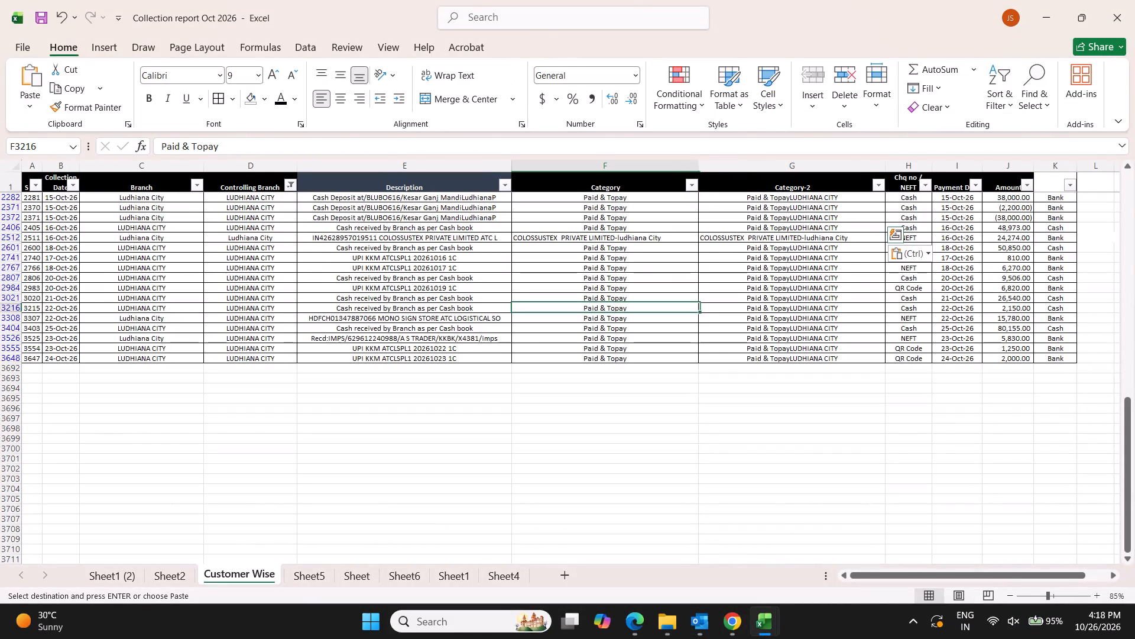
key("alt+Tab")
key("alt+Tab")
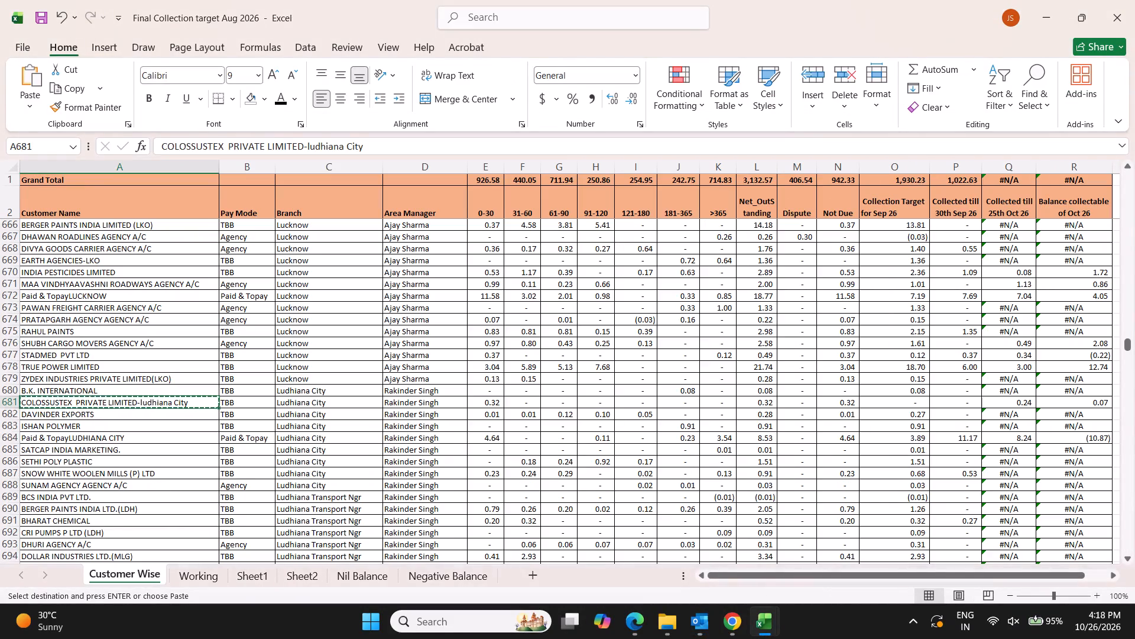
Switch to the Collection report Oct 2026 workbook and reset the Customer Wise sheet's filters, keeping filters on the header row.
key("alt+Tab")
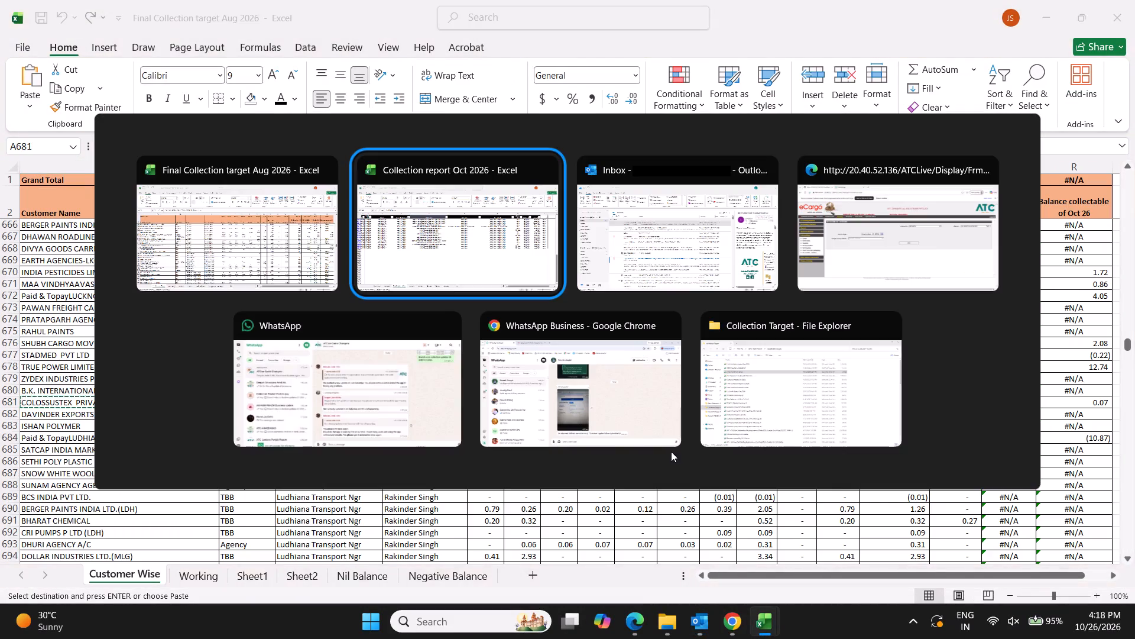
left_click(605, 437)
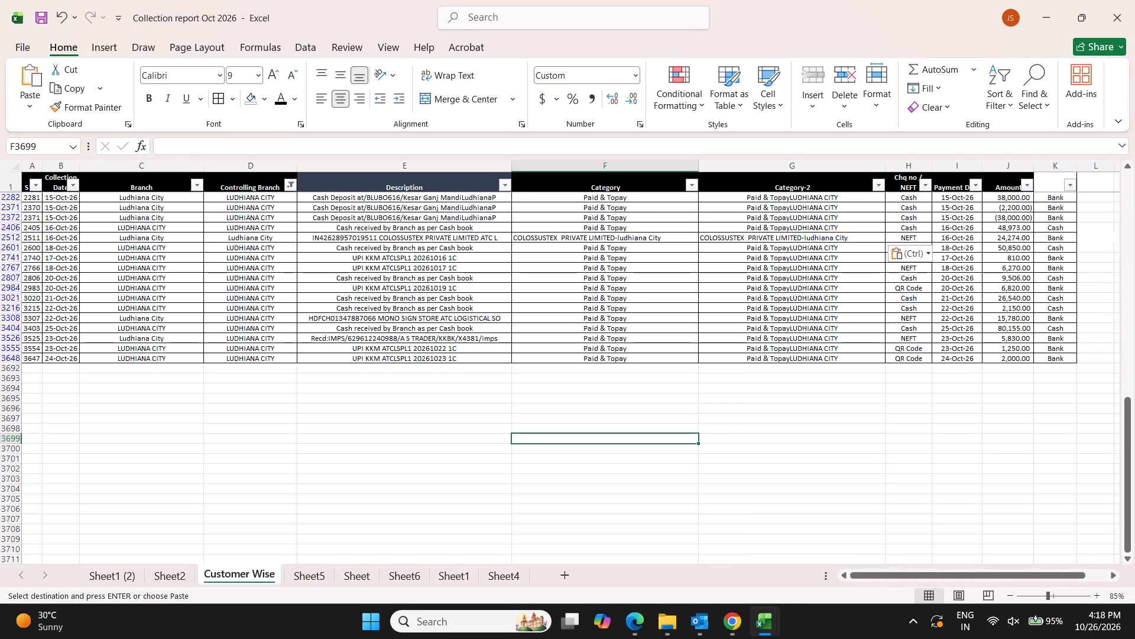
left_click(248, 177)
key("shift+space")
key("alt+d")
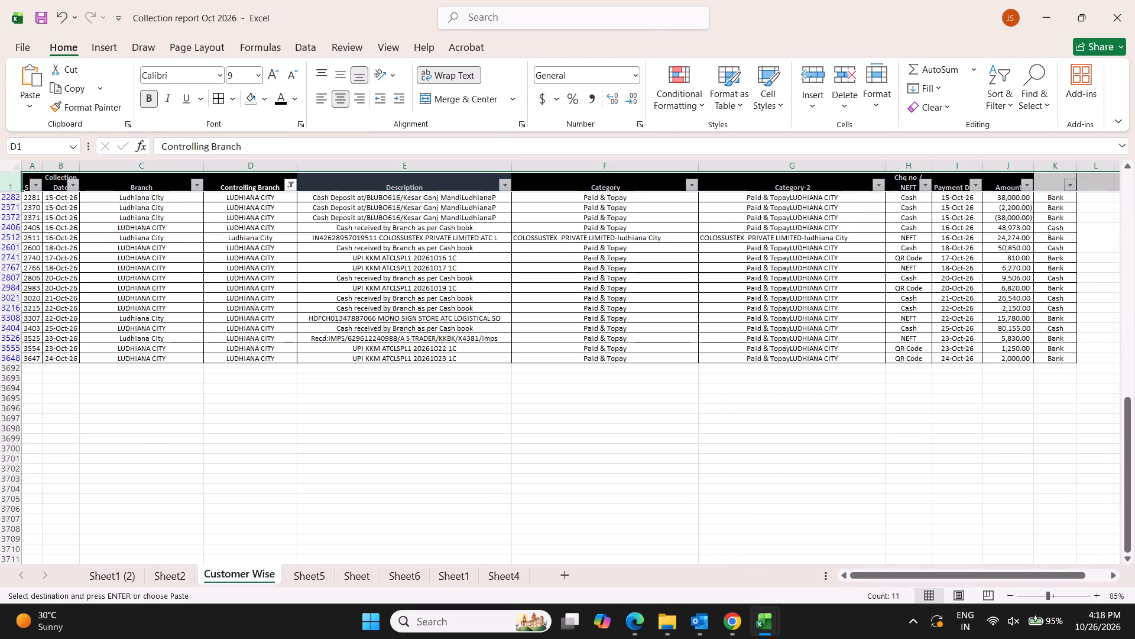
key("f")
key("f")
key("alt+d")
key("f")
key("f")
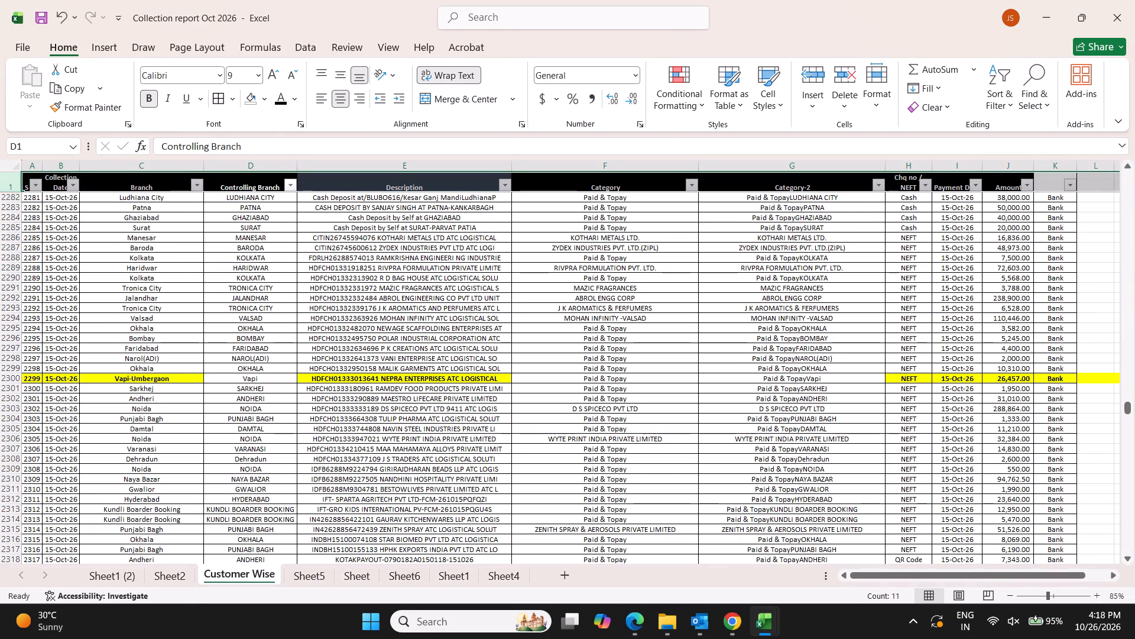
Filter the Description column of the Customer Wise sheet by the yellow highlight colour.
left_click(12, 163)
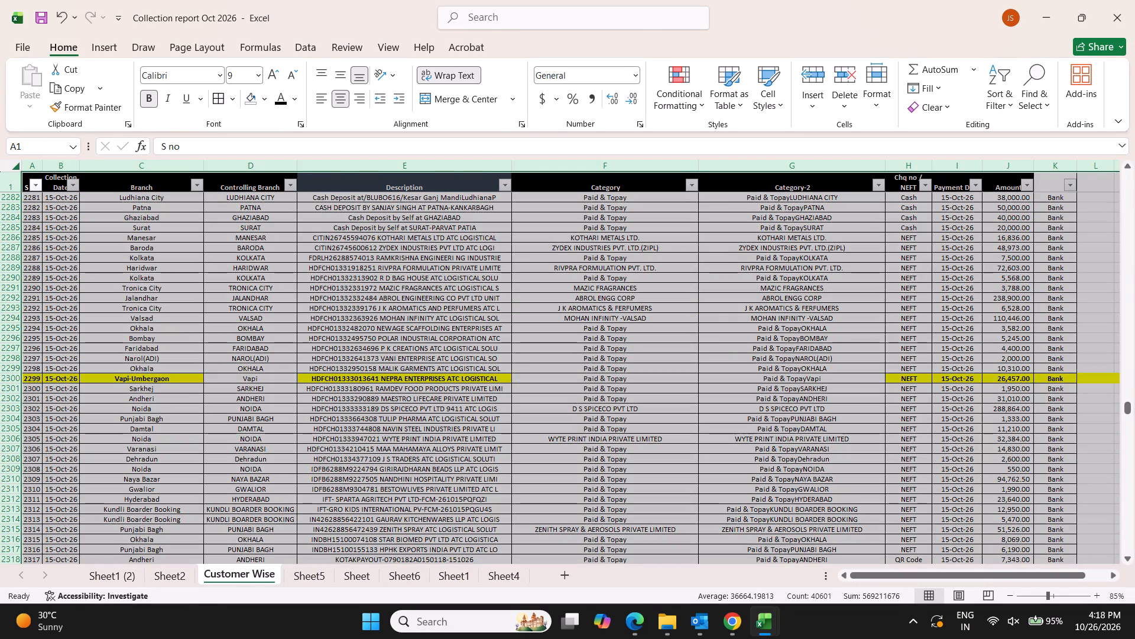
left_click(500, 185)
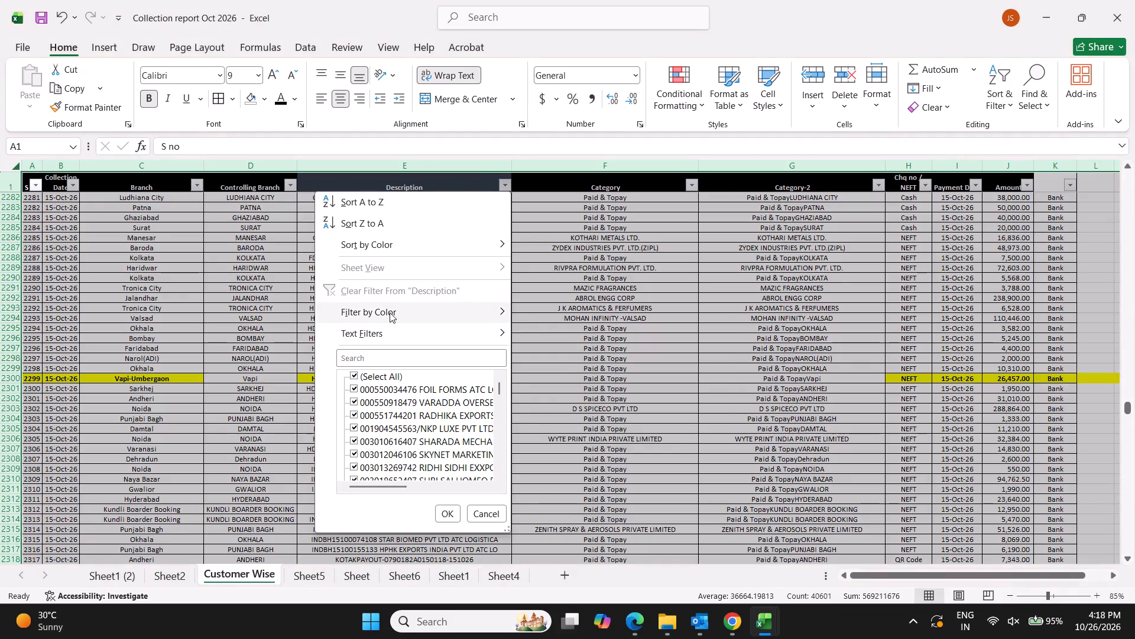
left_click(551, 328)
scroll(517, 356, "up", 3)
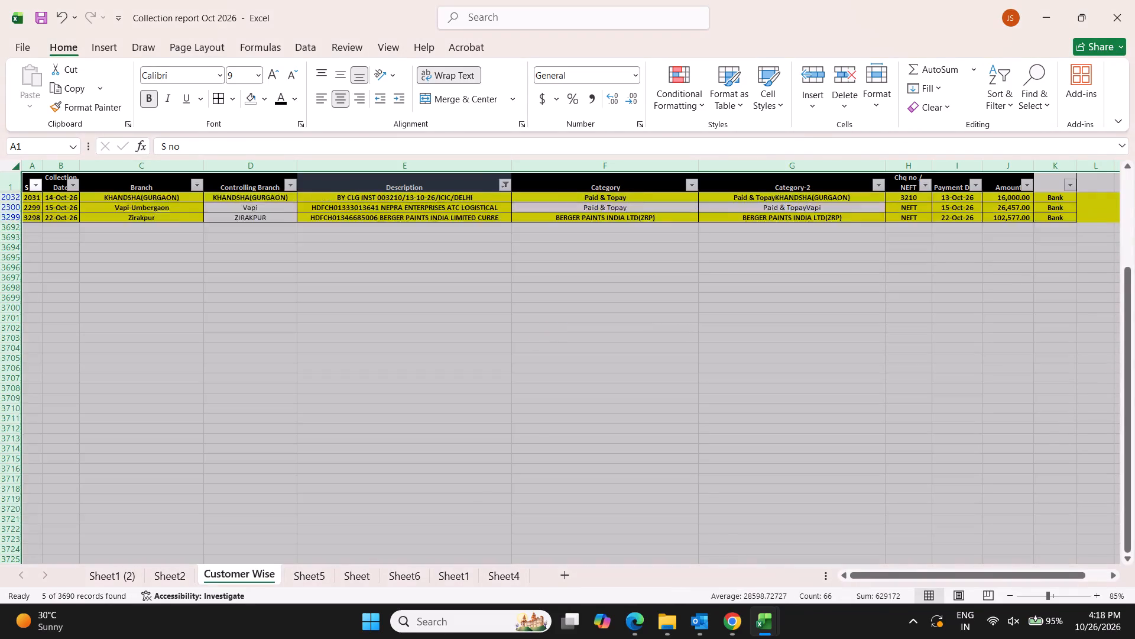
scroll(517, 356, "up", 20)
scroll(517, 356, "up", 2)
left_click(449, 386)
left_click(648, 390)
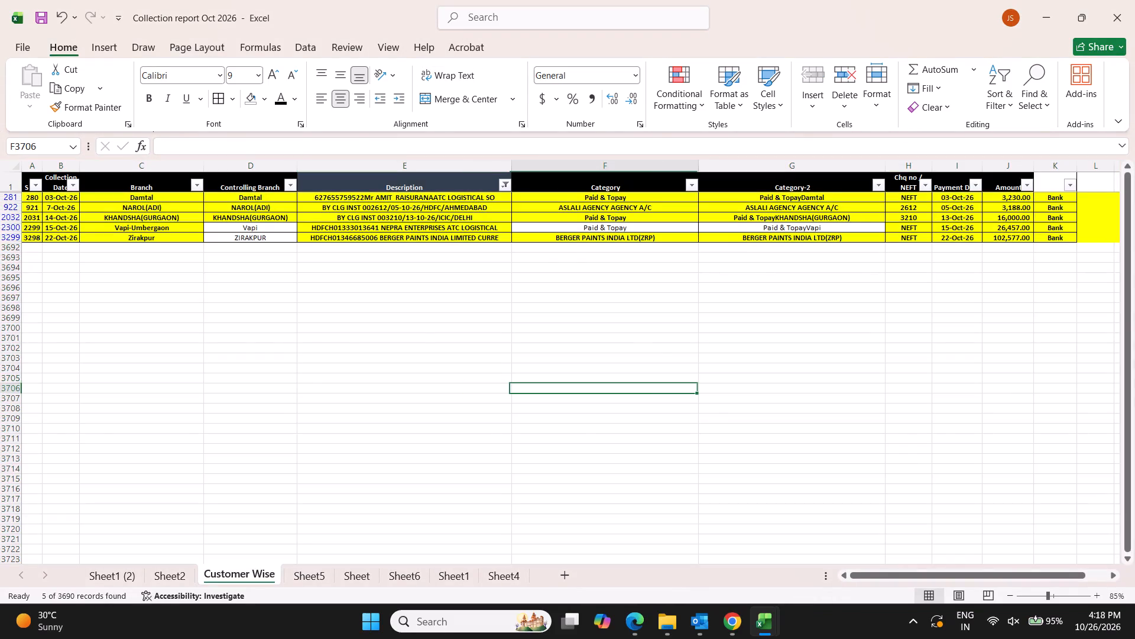
Switch to eCargo in the browser and open the inter-branch Credit Note list under Finance.
key("alt+Tab")
key("alt+Tab")
key("alt+Tab")
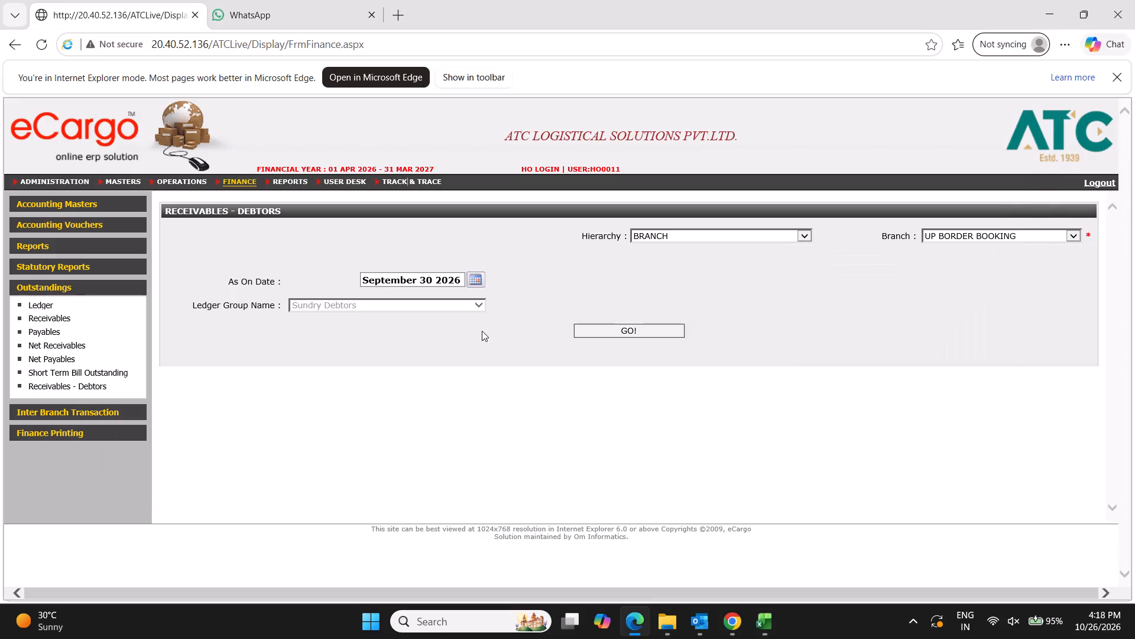
left_click(287, 217)
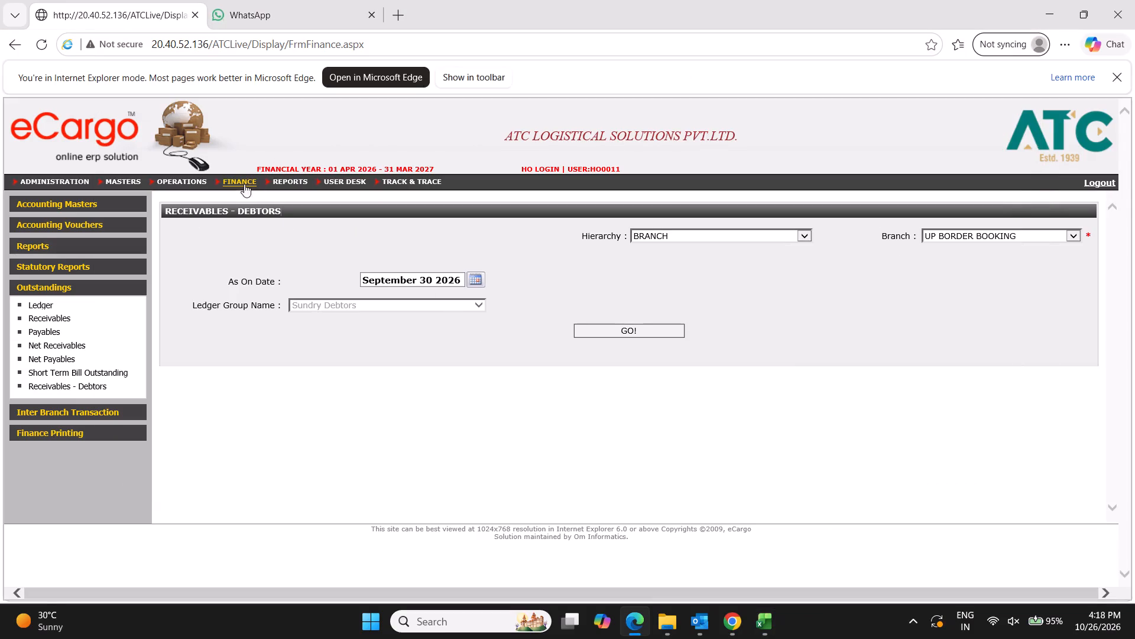
left_click(244, 179)
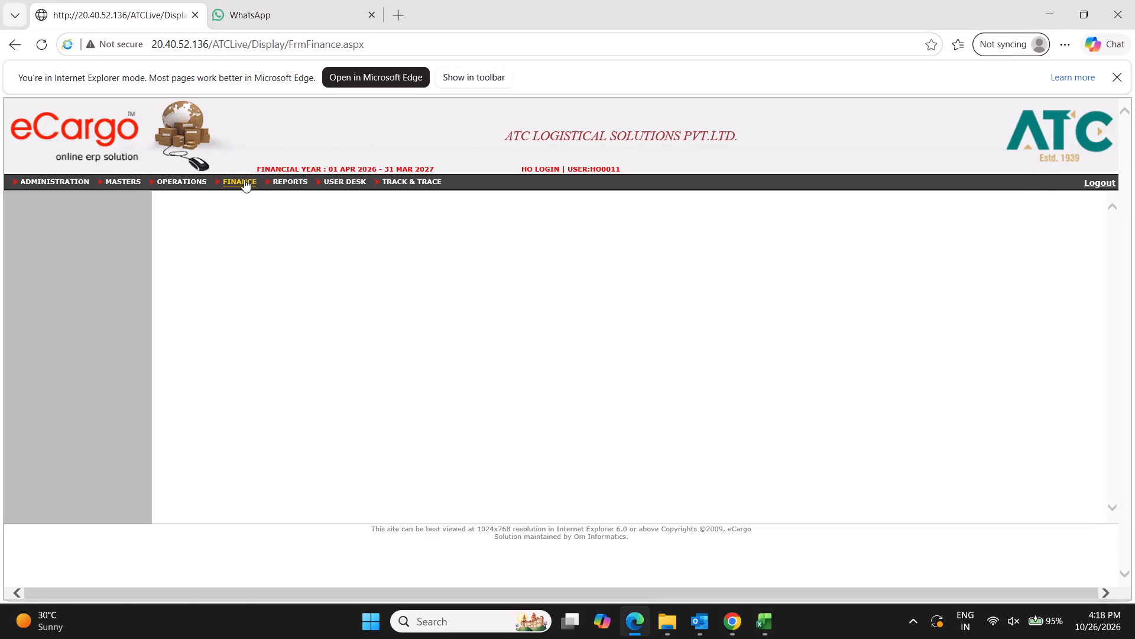
left_click(60, 438)
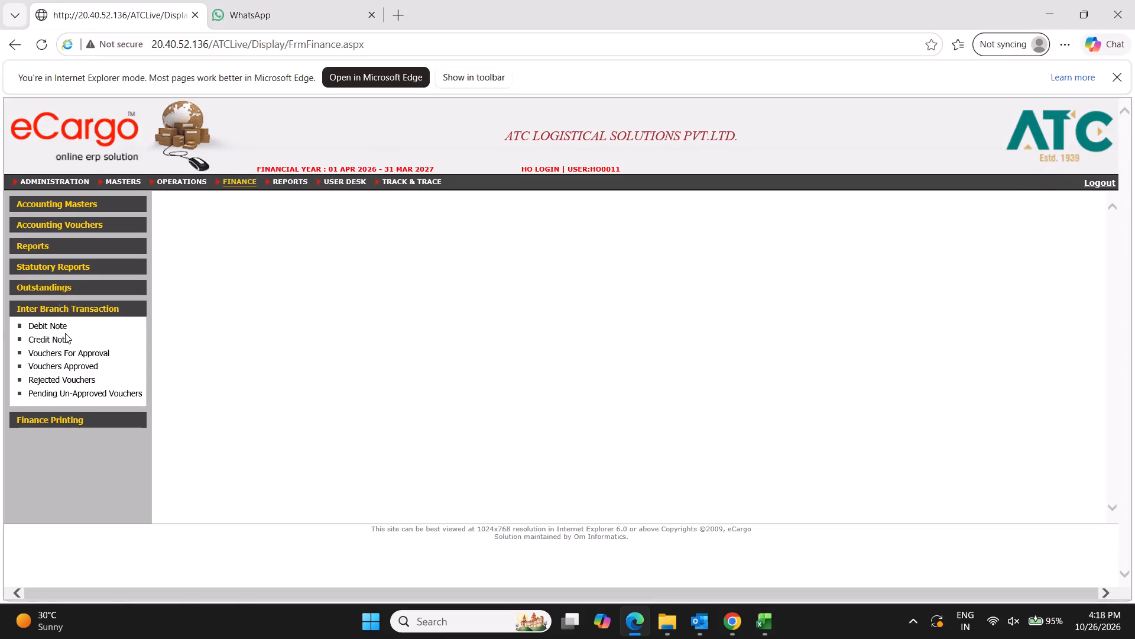
left_click(61, 334)
left_click(59, 339)
key("alt+Tab")
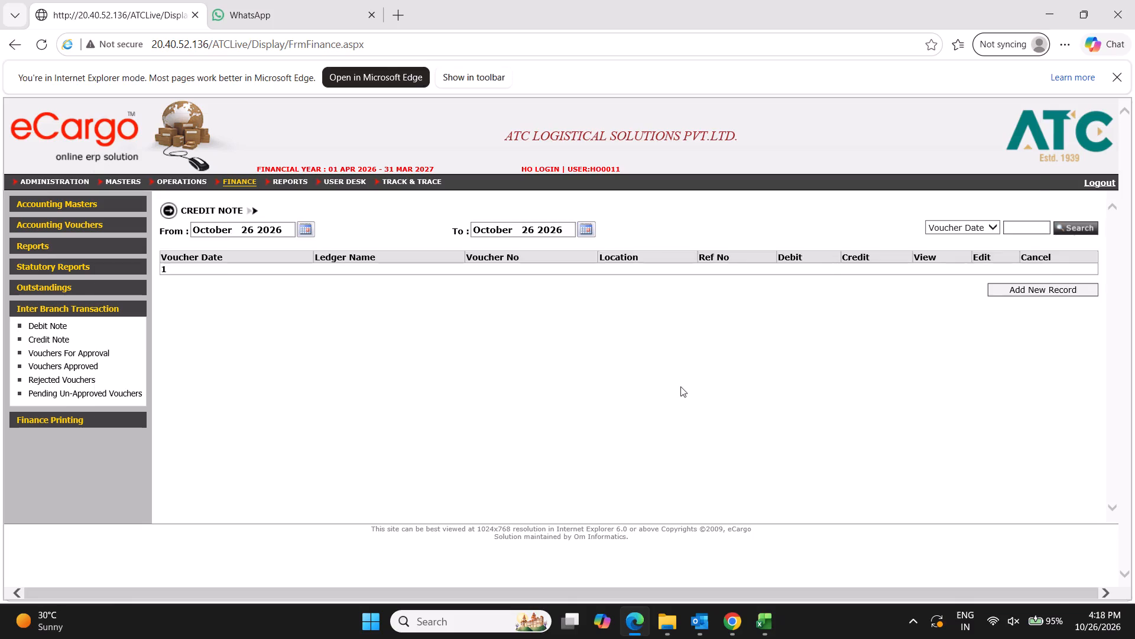
key("alt+Tab")
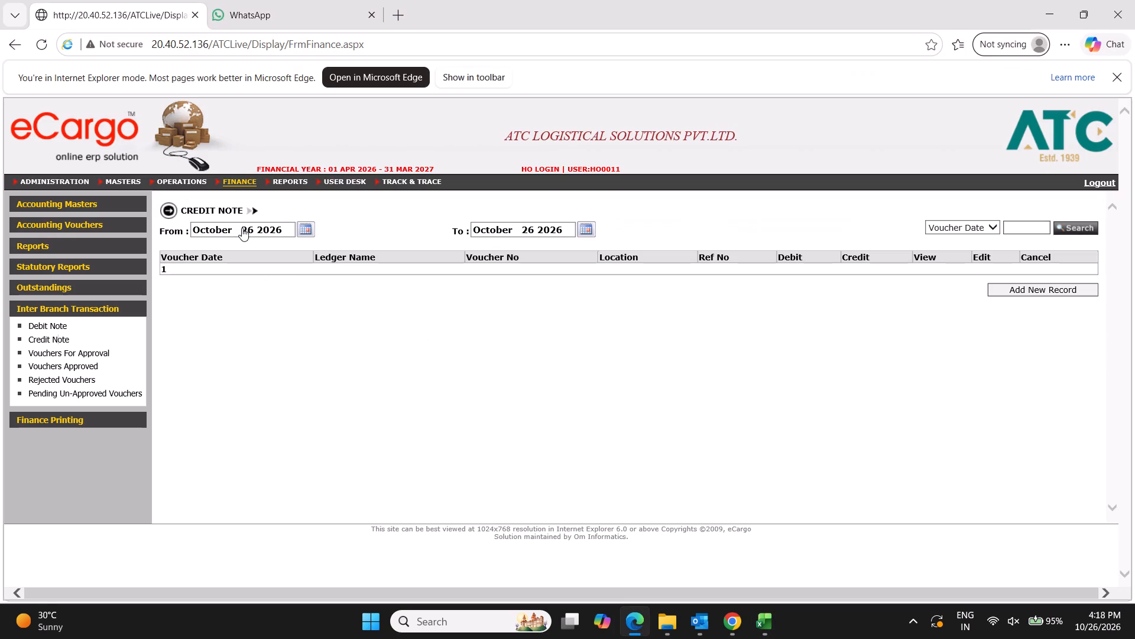
Search the credit notes for the period from October 3 2026 to October 3 2026.
left_click(244, 229)
key("3")
key("Tab")
key("Right")
key("Tab")
key("shift+Tab")
key("3")
key("Tab")
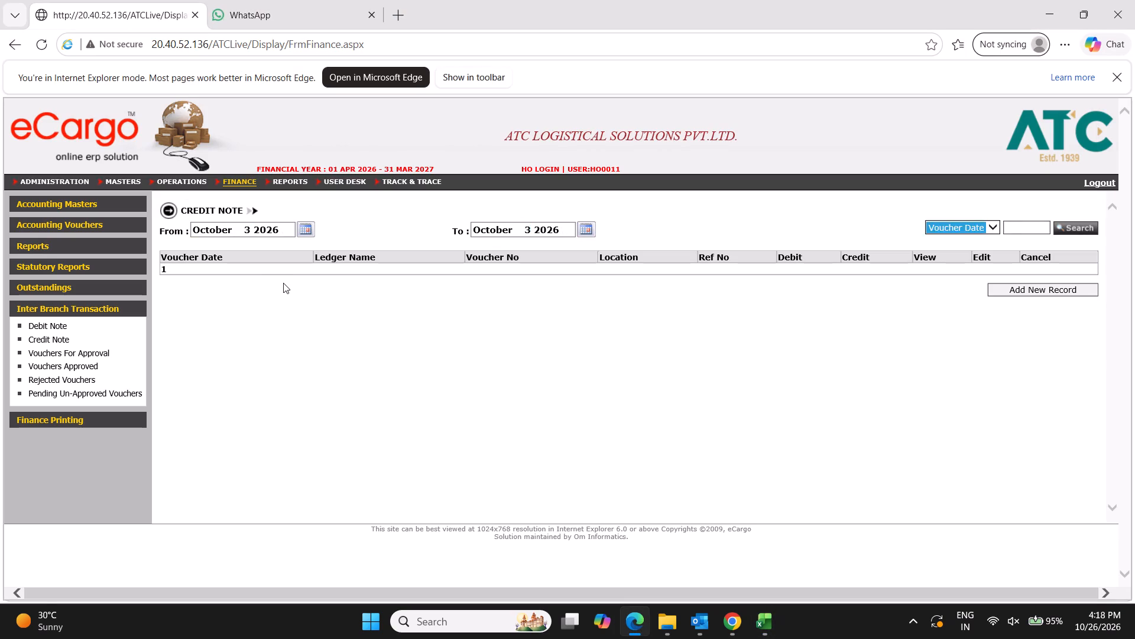
key("Tab")
key("Return")
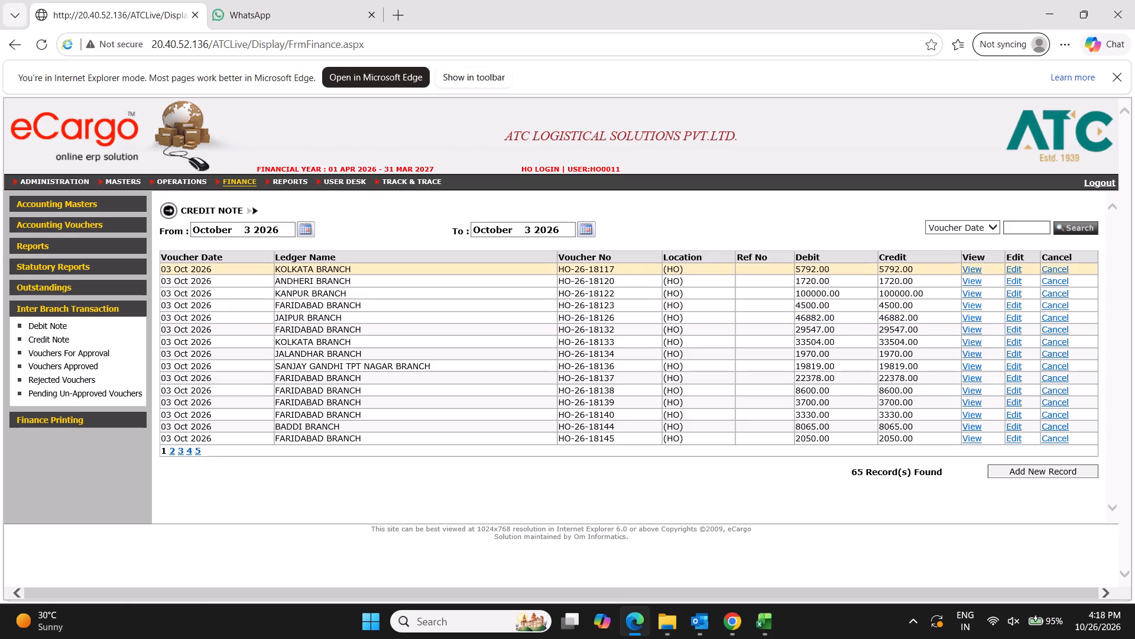
Sort the credit notes by credit amount and check the first two pages against the yellow entries in the collection report.
left_click(894, 257)
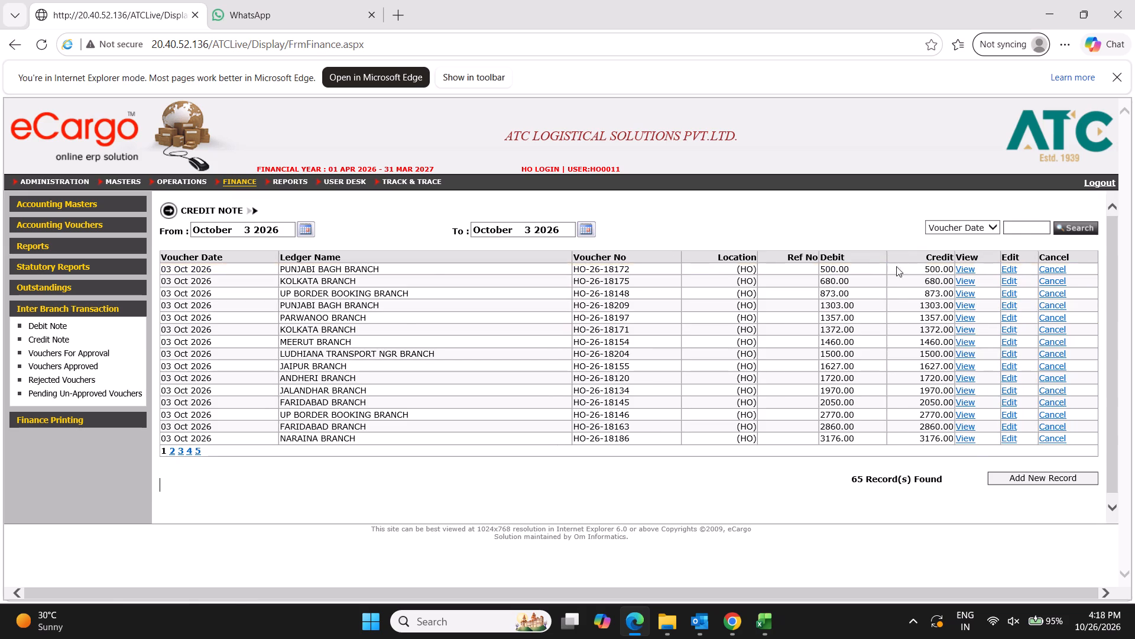
left_click(174, 450)
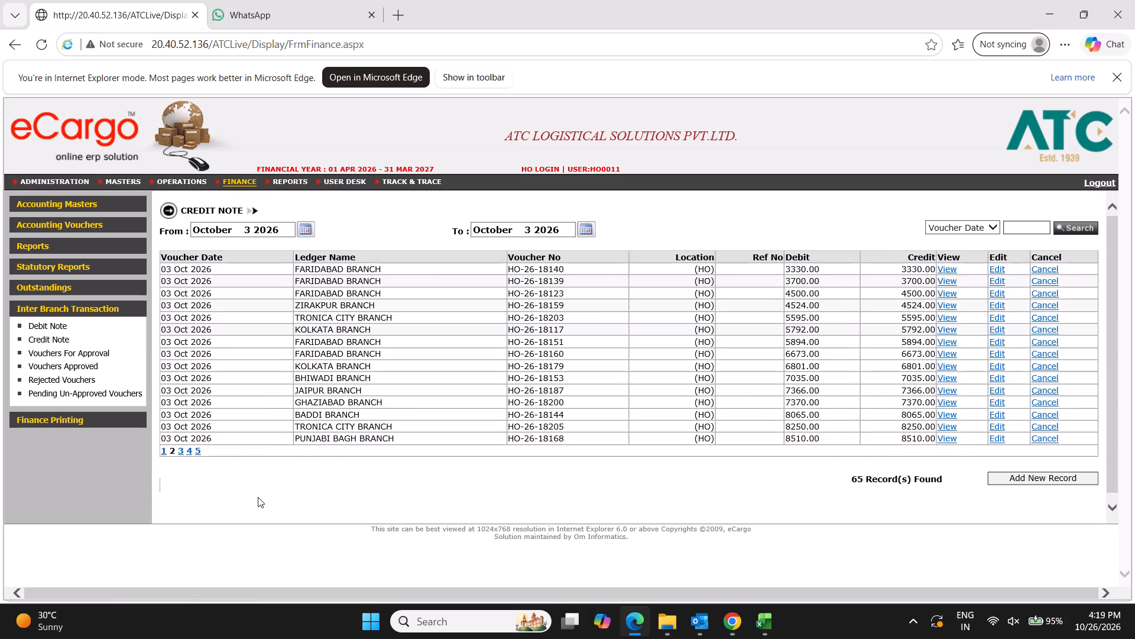
left_click(164, 448)
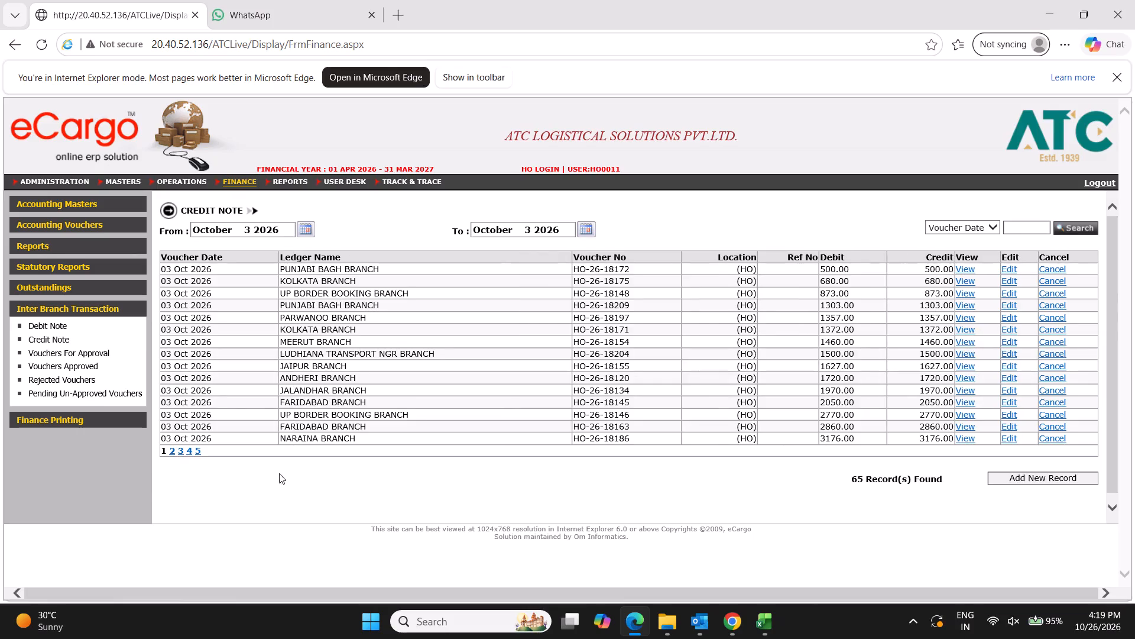
key("alt+Tab")
scroll(541, 472, "up", 3)
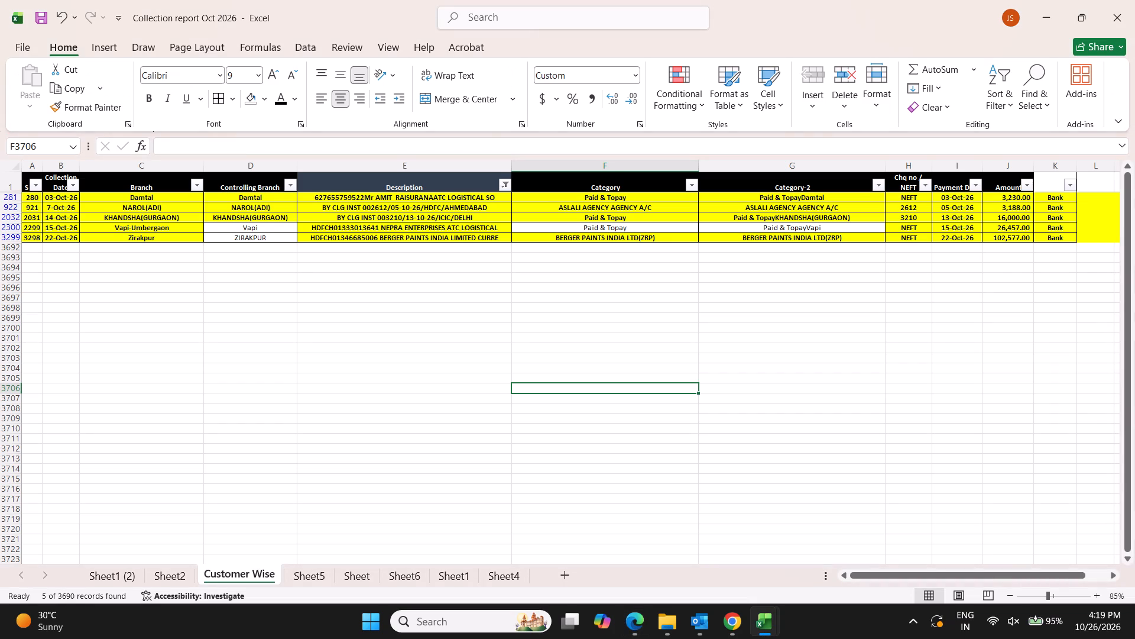
scroll(541, 472, "up", 5)
Duplicate the eCargo browser tab and generate the HEADOFFICE Ledger Book from April 1 2026 to October 26 2026 for all ledger groups.
left_click(628, 625)
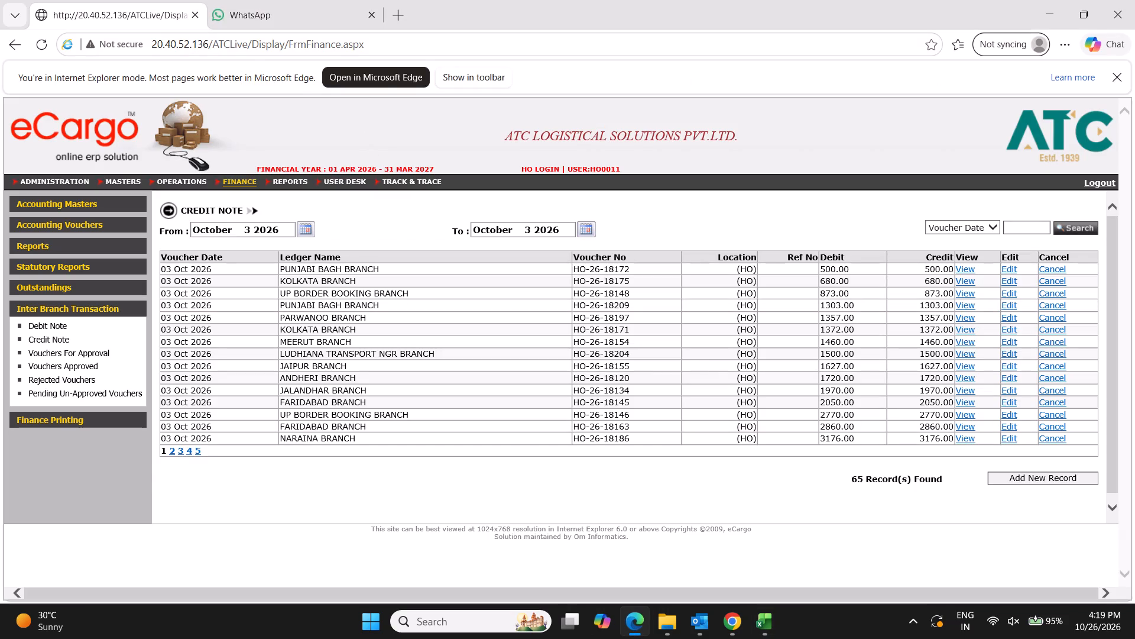
right_click(122, 11)
left_click(185, 114)
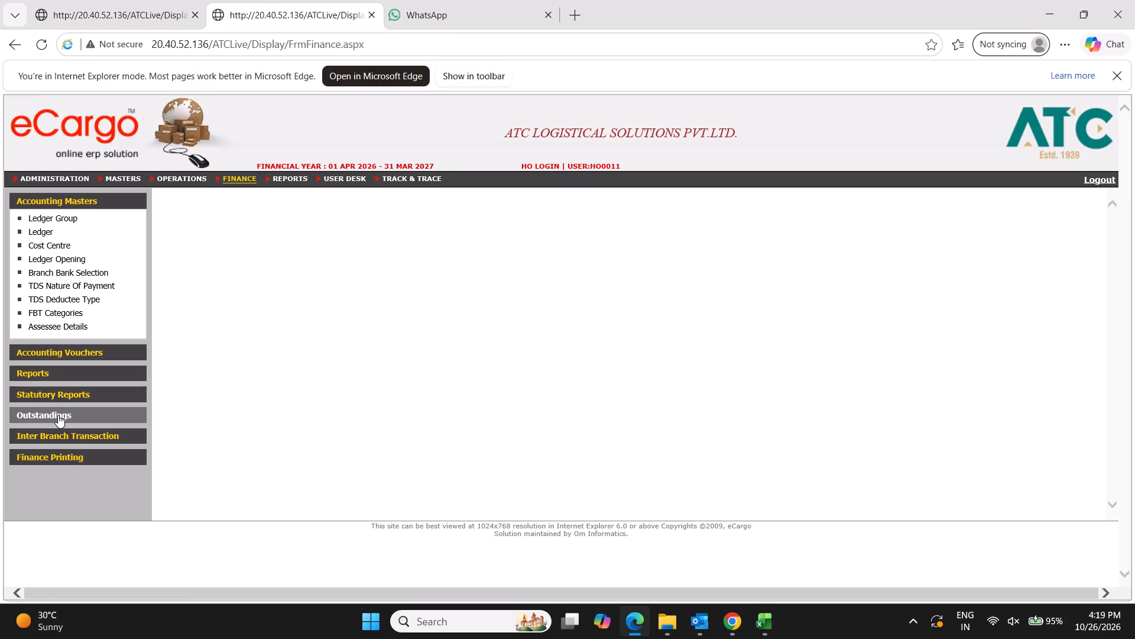
left_click(51, 371)
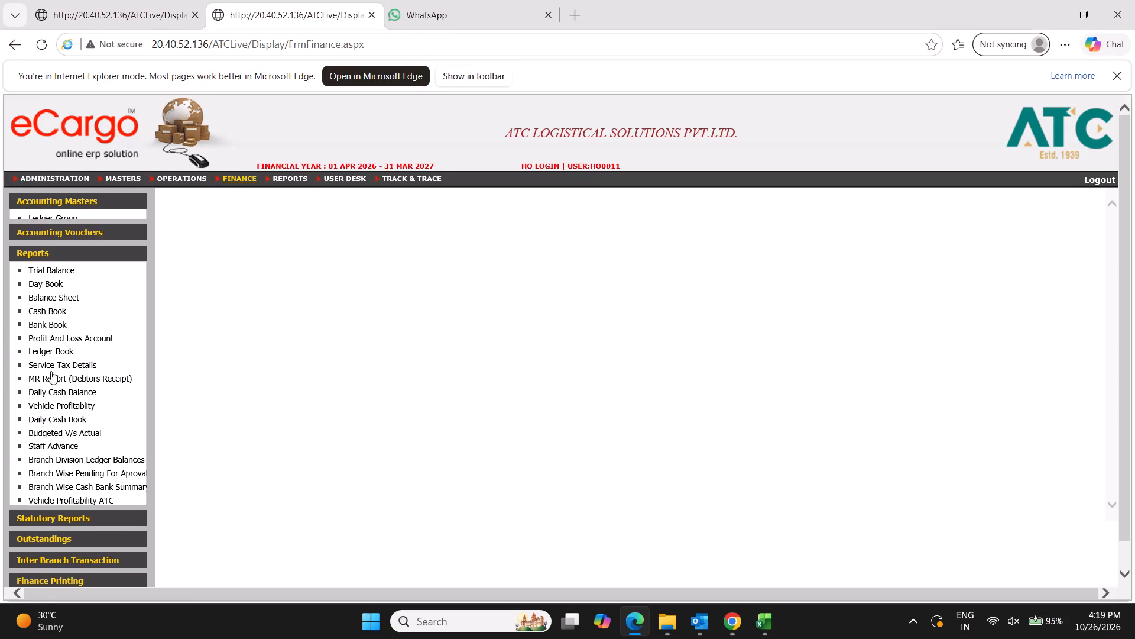
left_click(54, 345)
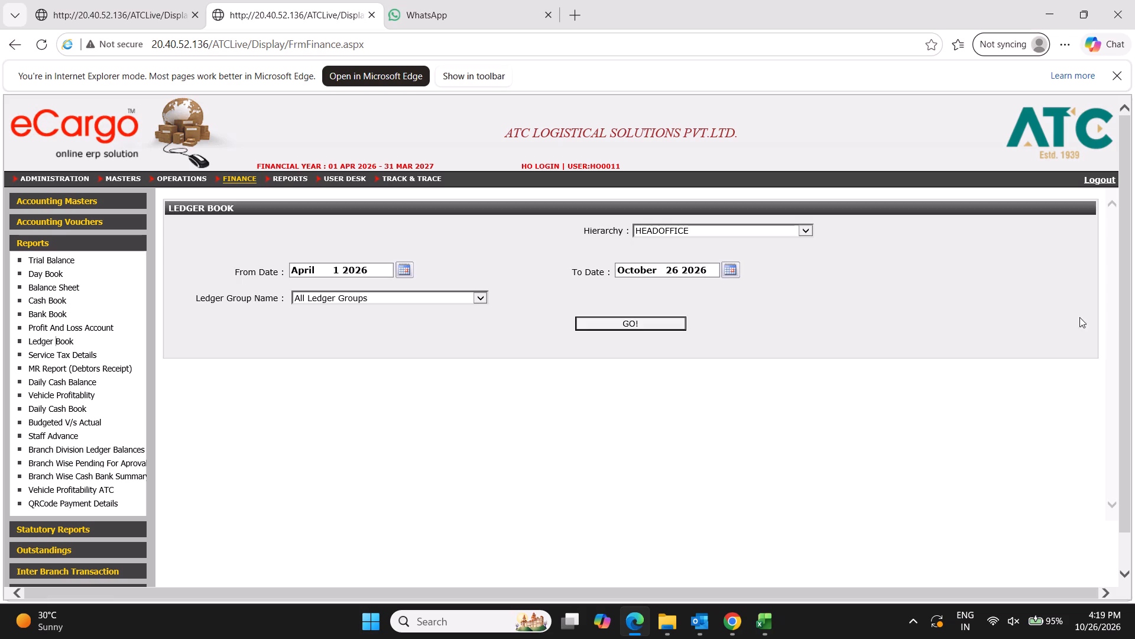
left_click(646, 324)
Search the ledger names for "sus" and open the October vouchers of Suspense A/c.
left_click(1016, 211)
type("sus")
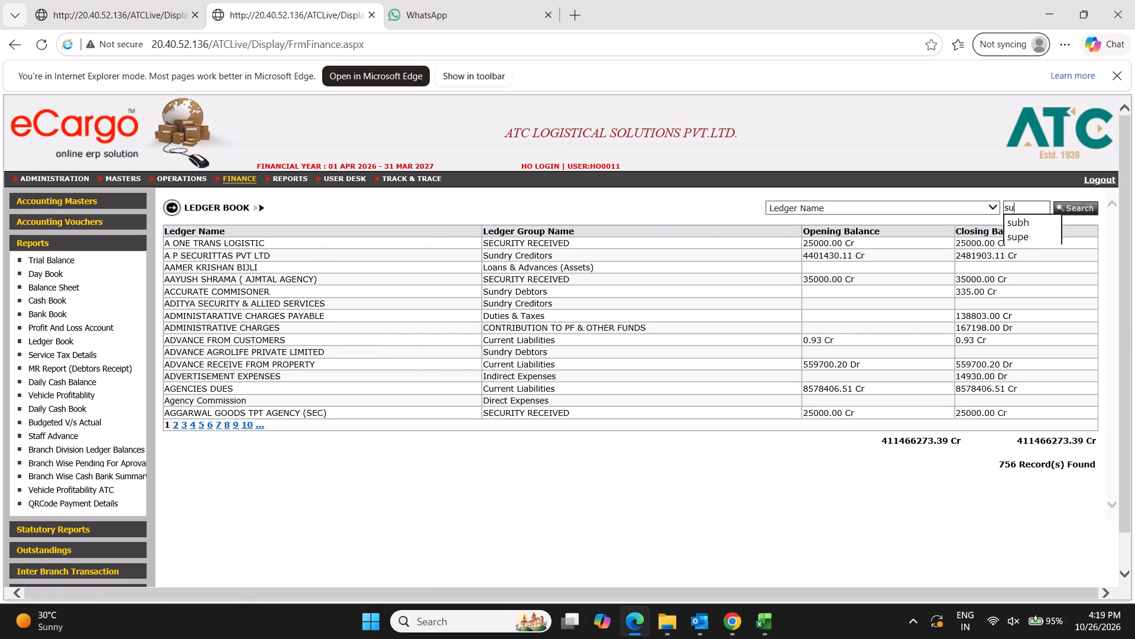
key("Return")
left_click(210, 243)
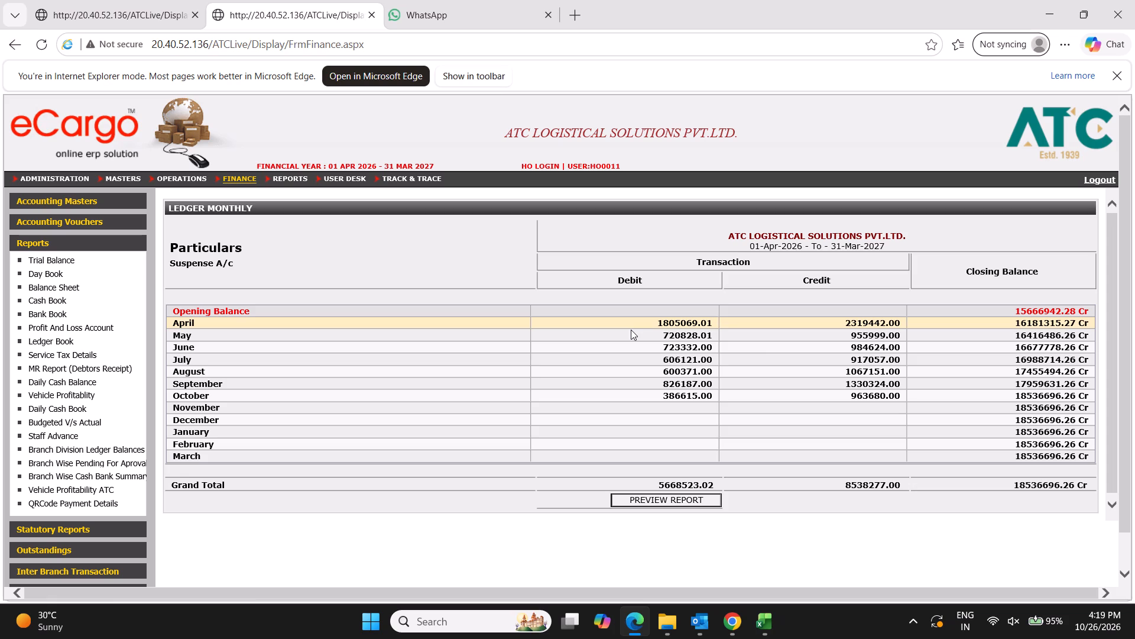
left_click(191, 392)
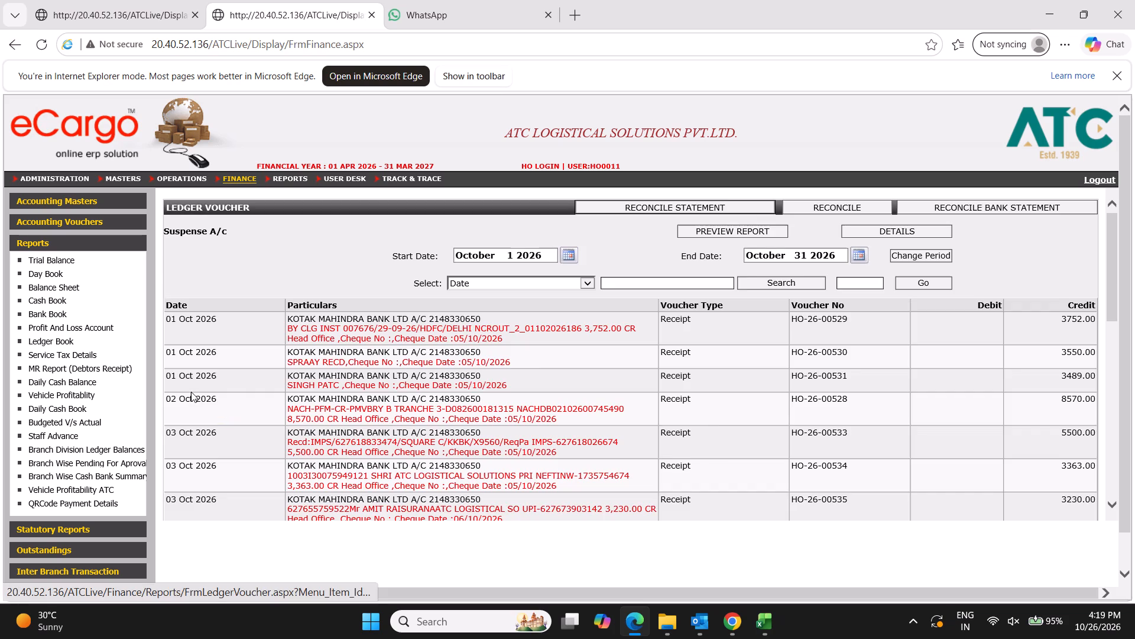
Search the October Suspense A/c vouchers for 3230 by Credit and again by Debit, and return to the Collection report Oct 2026 workbook.
left_click(651, 283)
type("3230")
left_click(534, 282)
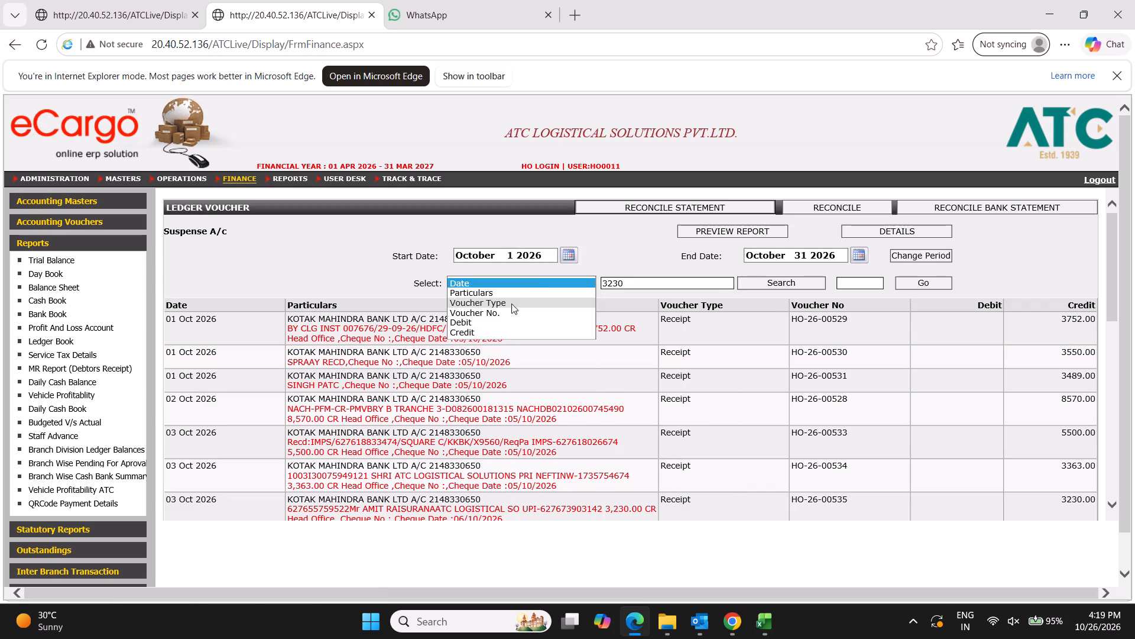
left_click(492, 335)
left_click(787, 280)
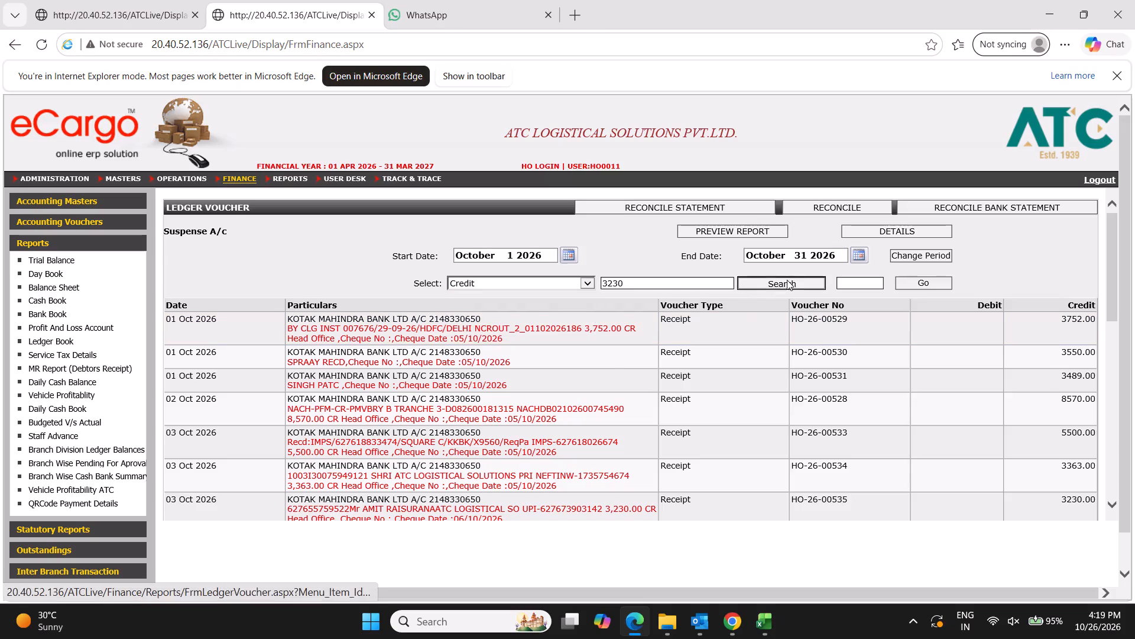
left_click(504, 286)
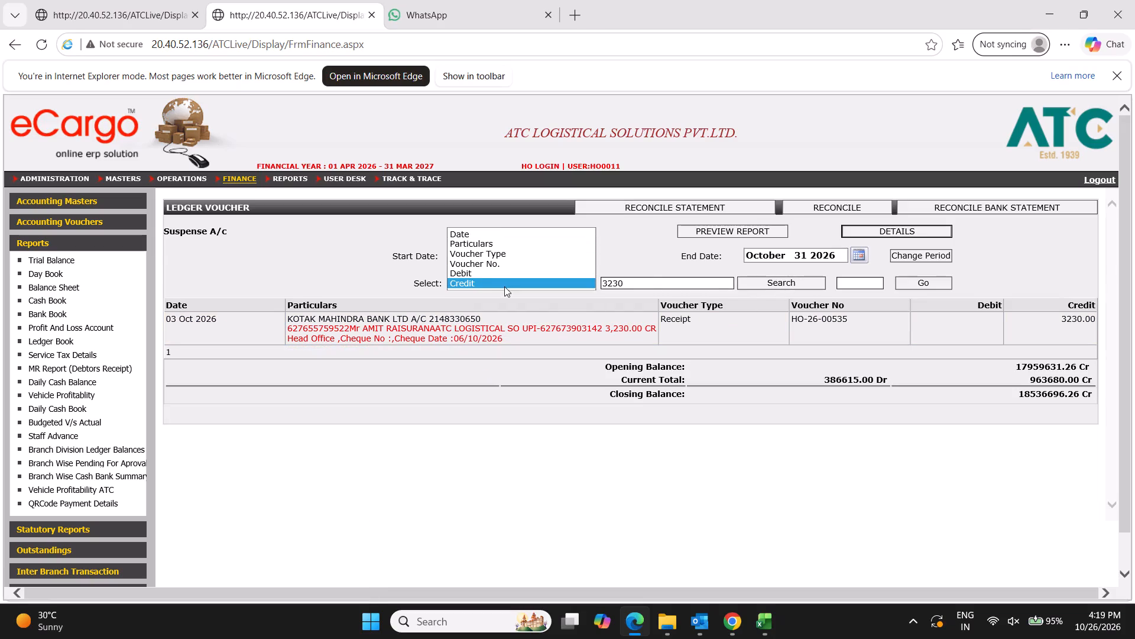
left_click(484, 273)
left_click(787, 283)
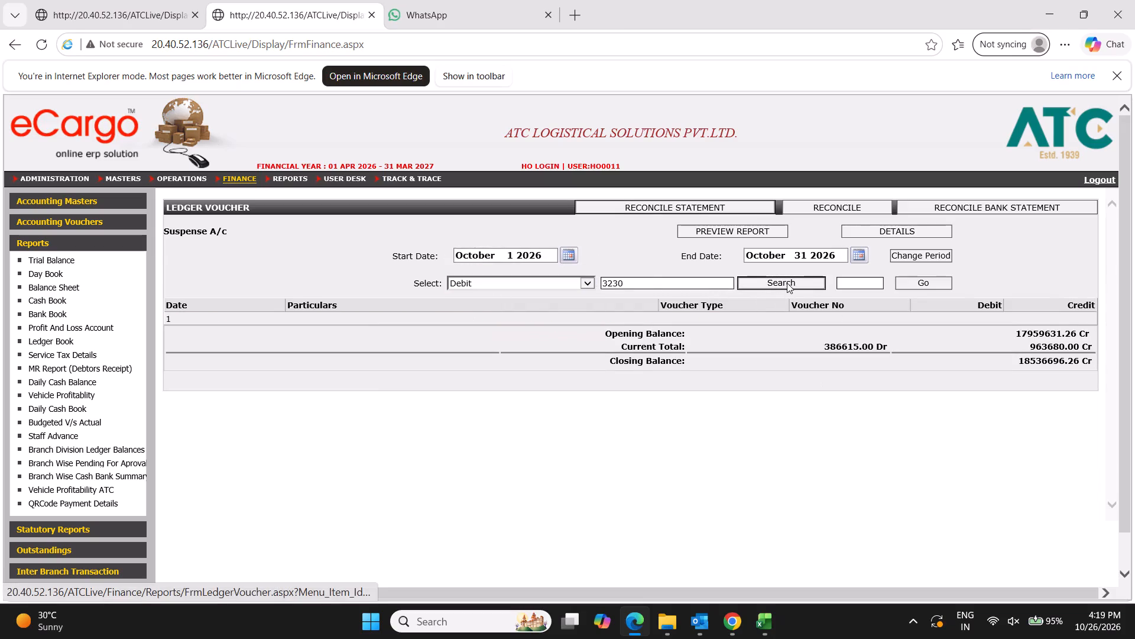
key("alt+Tab")
key("alt+Tab")
key("alt+Tab")
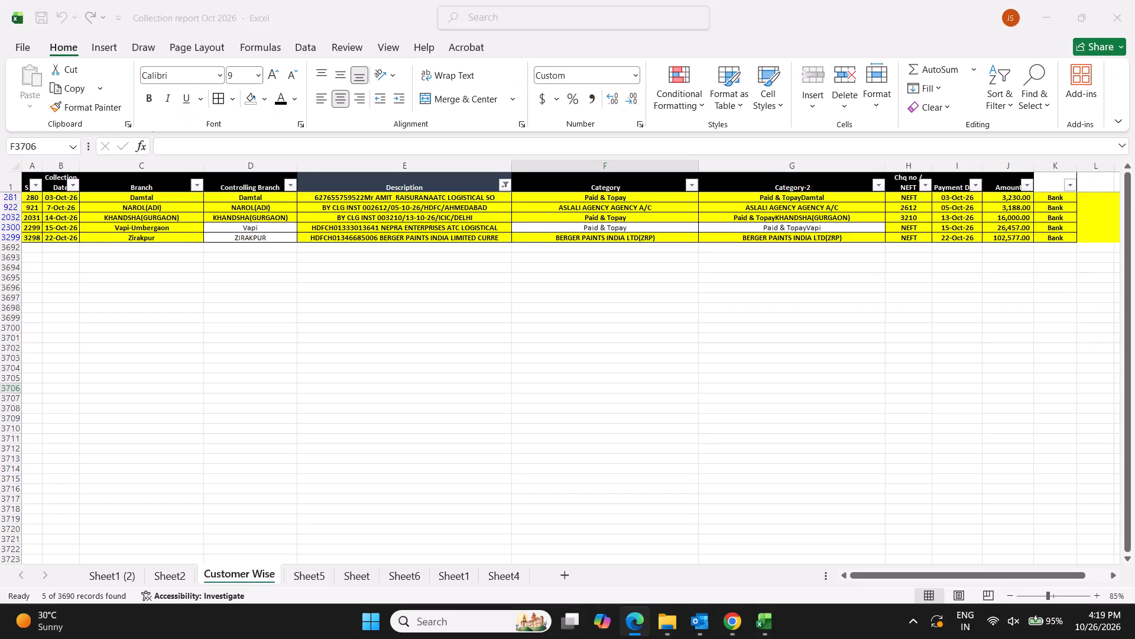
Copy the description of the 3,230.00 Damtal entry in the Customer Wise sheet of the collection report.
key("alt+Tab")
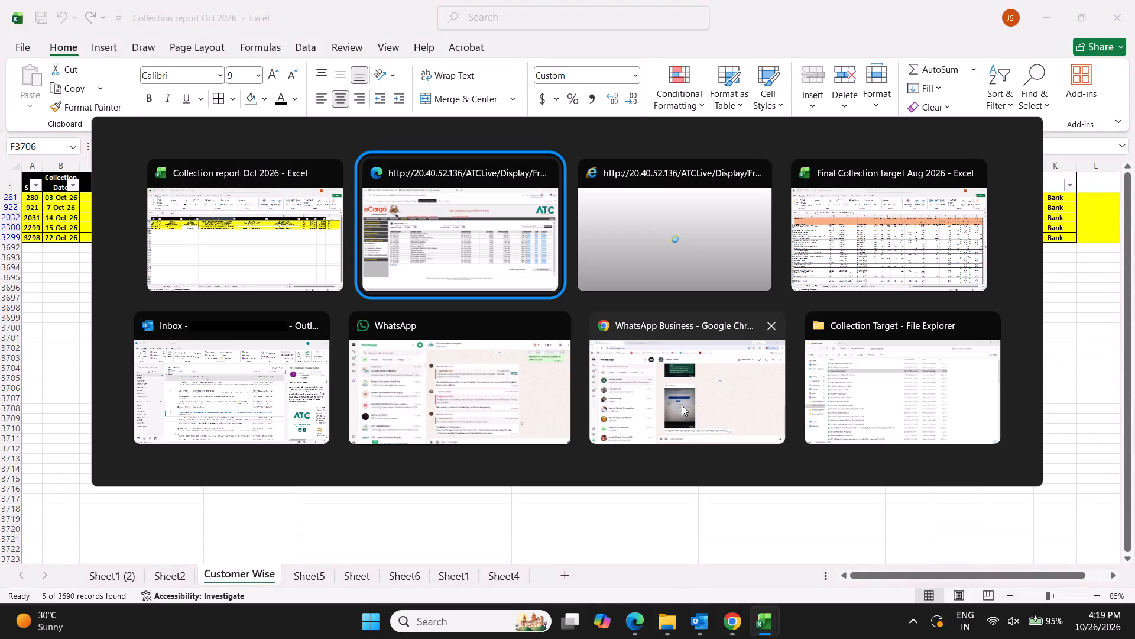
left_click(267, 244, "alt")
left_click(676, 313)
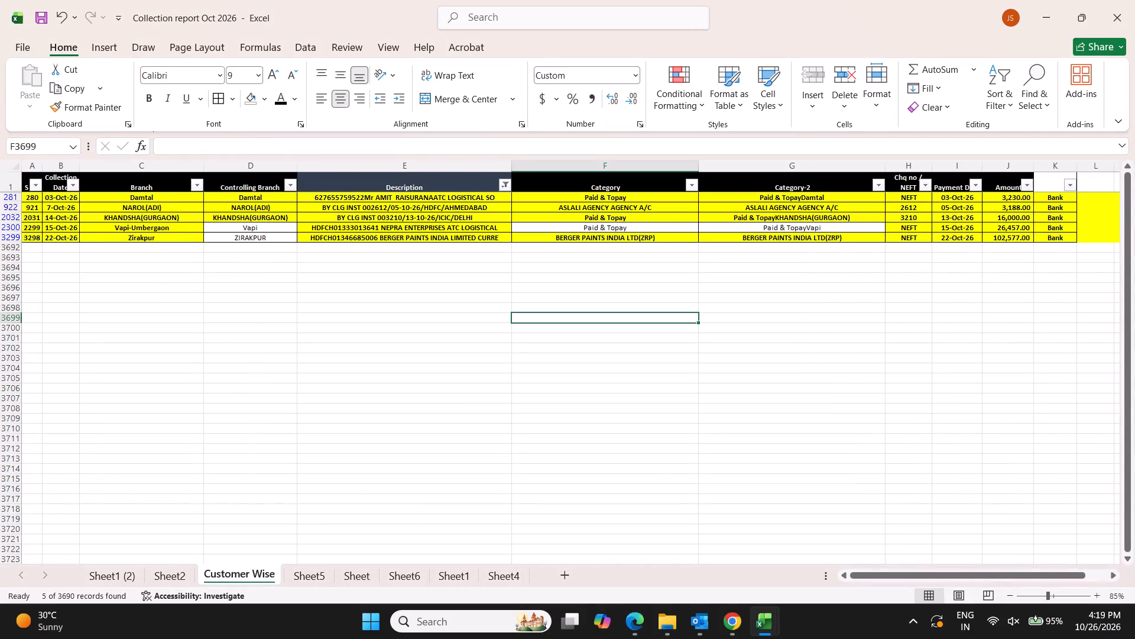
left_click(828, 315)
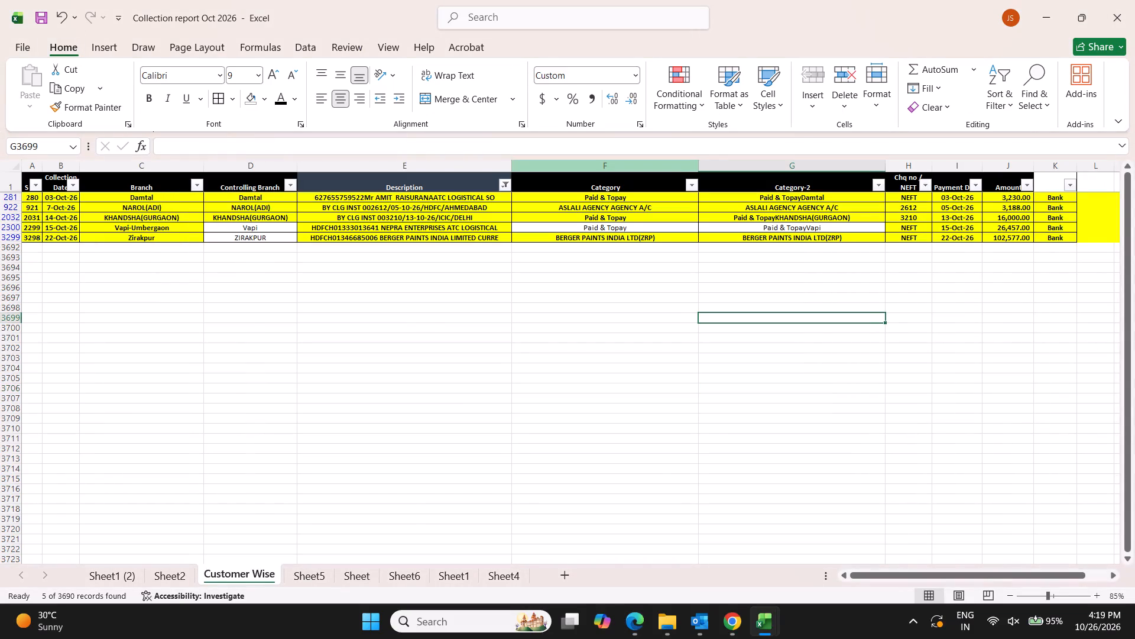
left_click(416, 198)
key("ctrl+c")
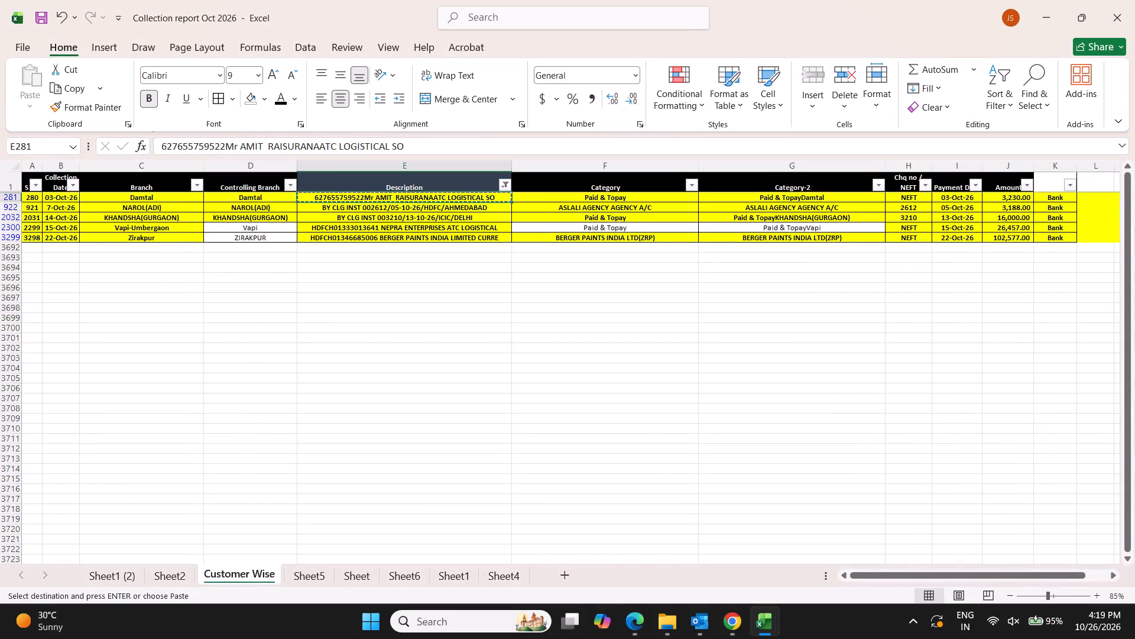
Switch to eCargo and start a new inter-branch credit note voucher.
key("alt+Tab")
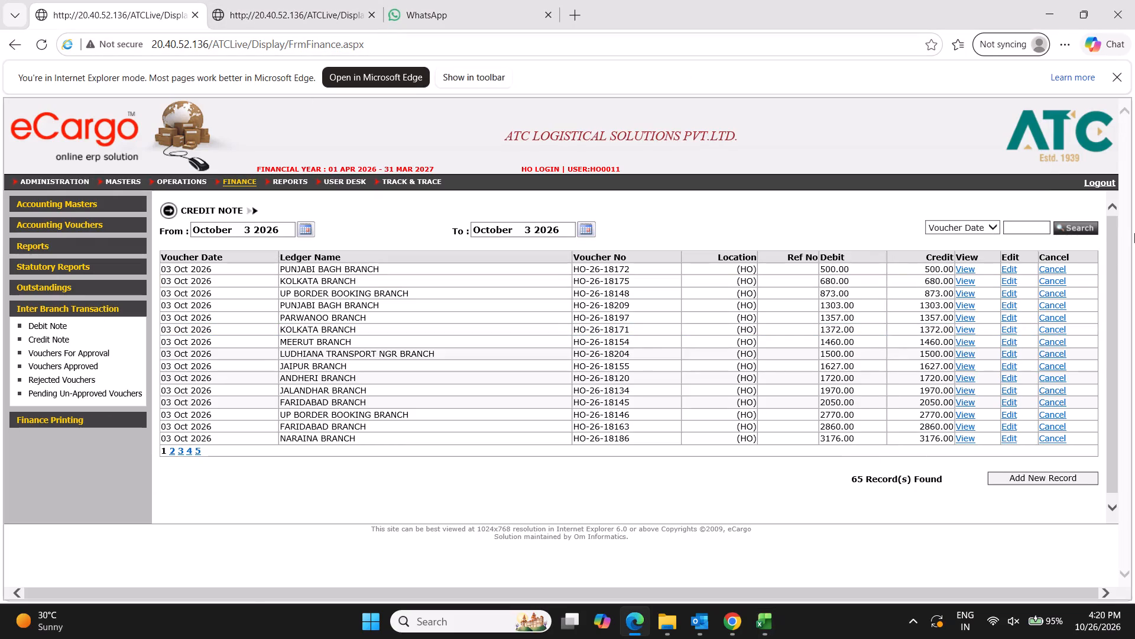
left_click(1046, 480)
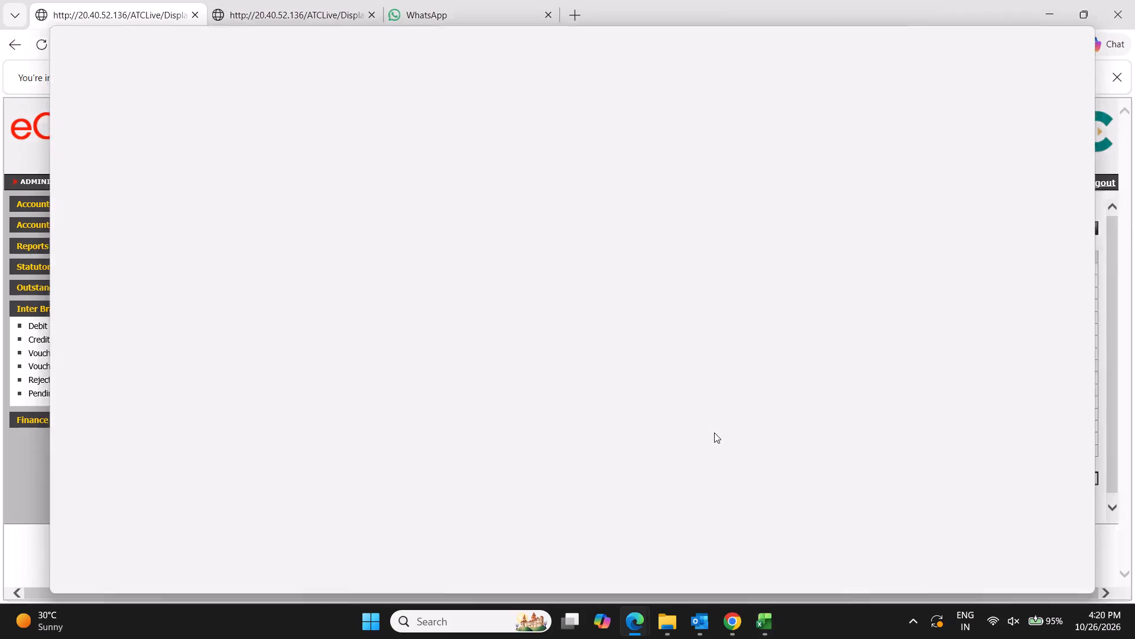
Search the October Suspense A/c vouchers for 3230 by Credit and copy the receipt's bank narration line.
key("alt+Tab")
key("alt+Tab")
key("alt+Tab")
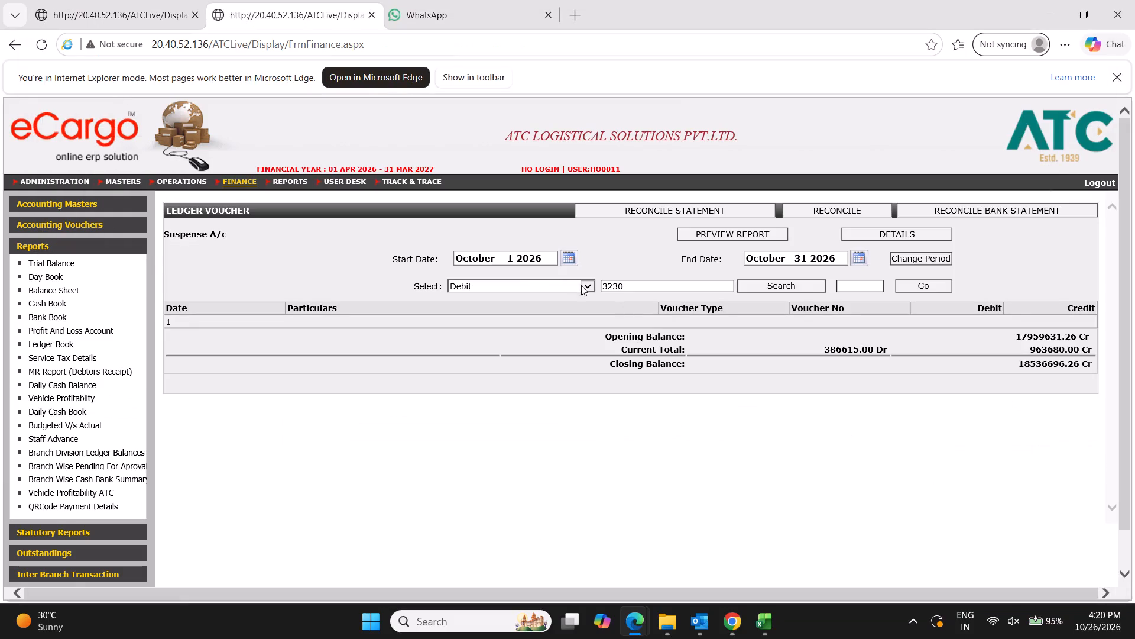
left_click(527, 291)
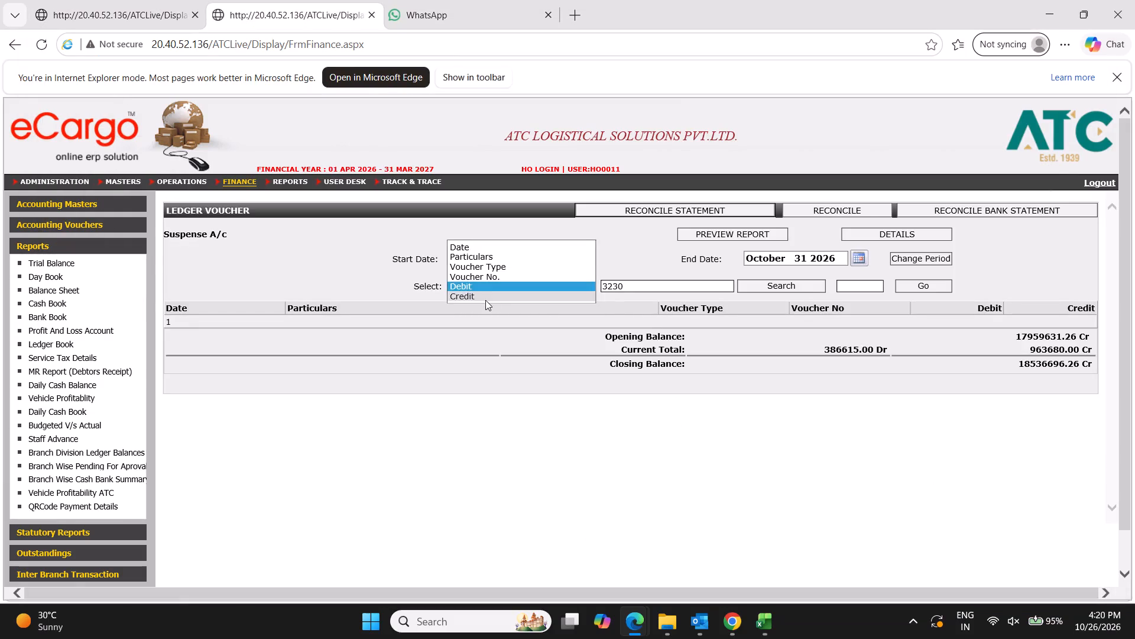
left_click(485, 300)
left_click(768, 282)
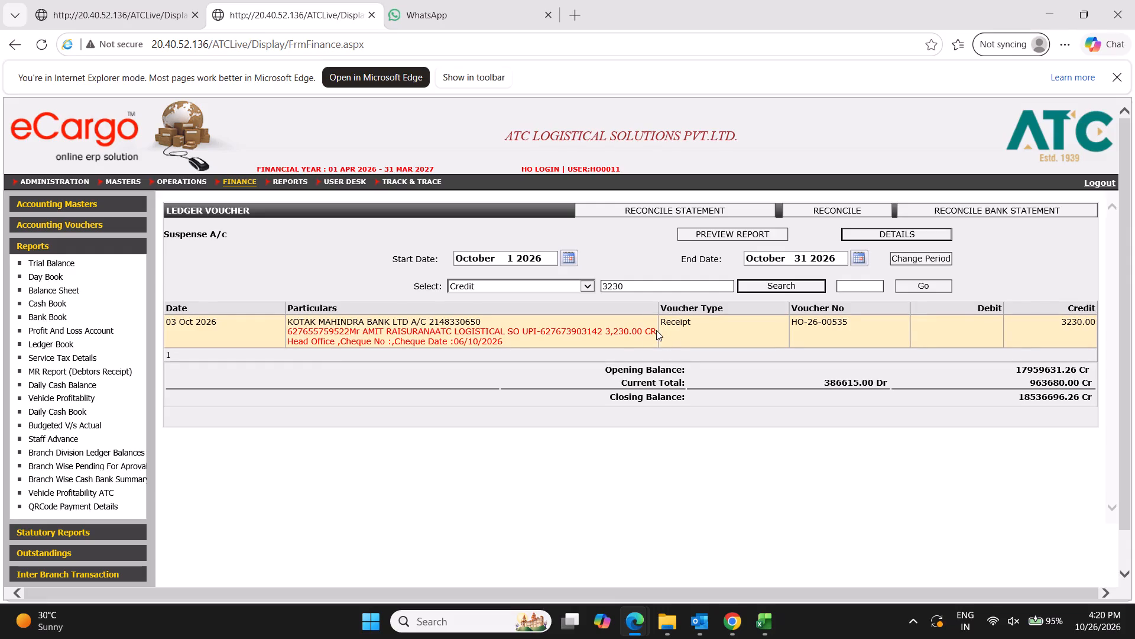
left_click_drag(656, 330, 325, 325)
key("ctrl+c")
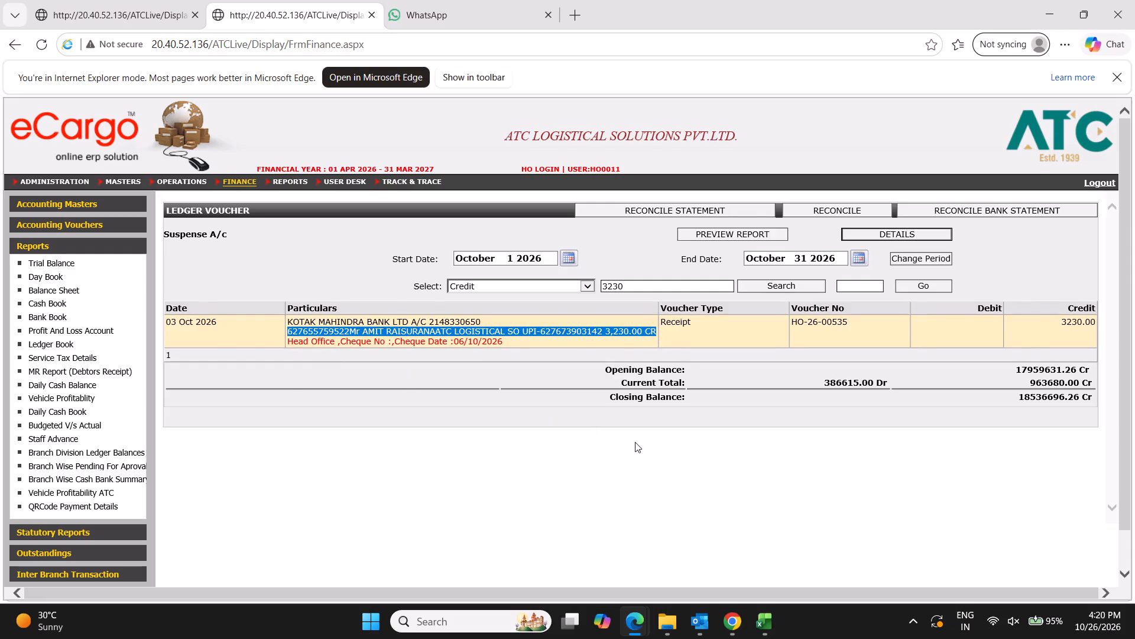
Return to the new credit note voucher and set its date to October 3 2026.
key("alt+Tab")
key("alt+Tab")
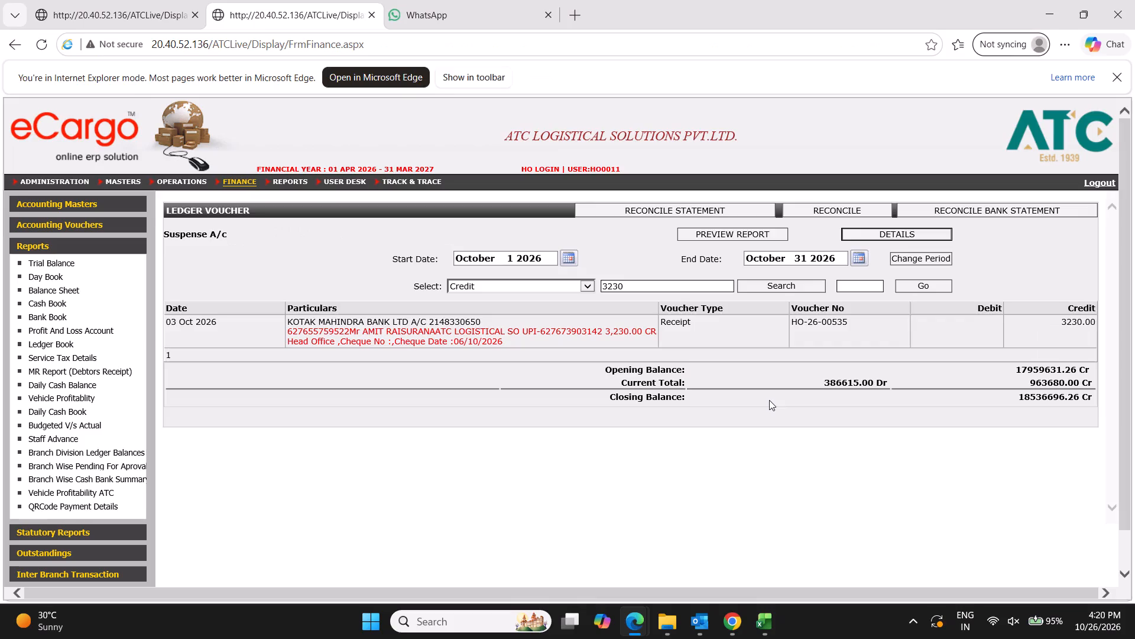
key("alt+Tab")
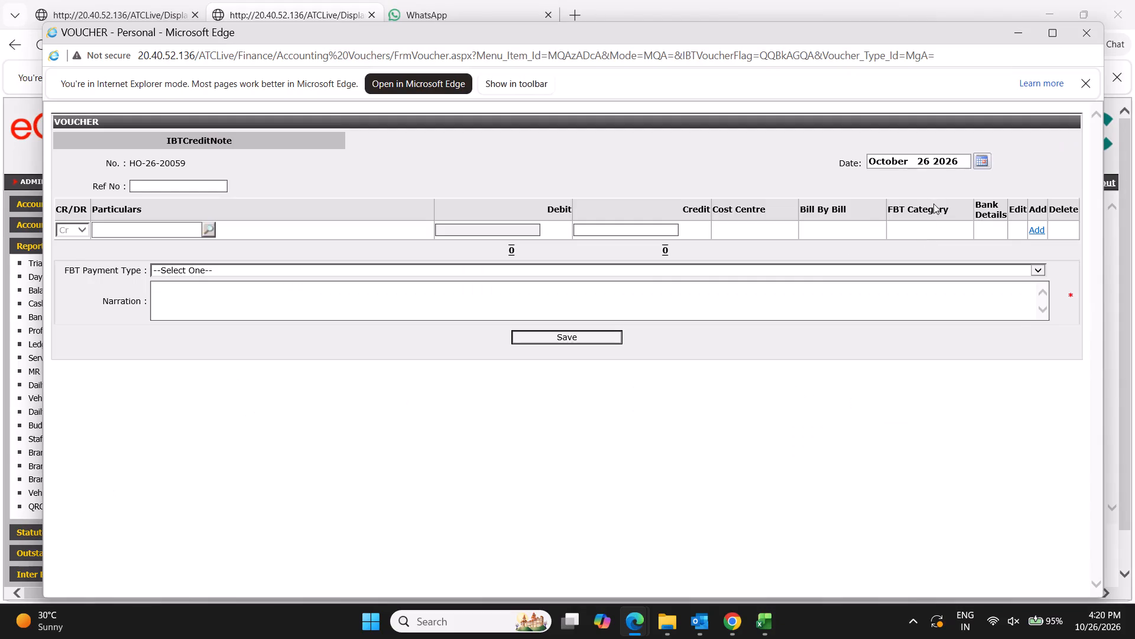
left_click(917, 158)
key("3")
key("Tab")
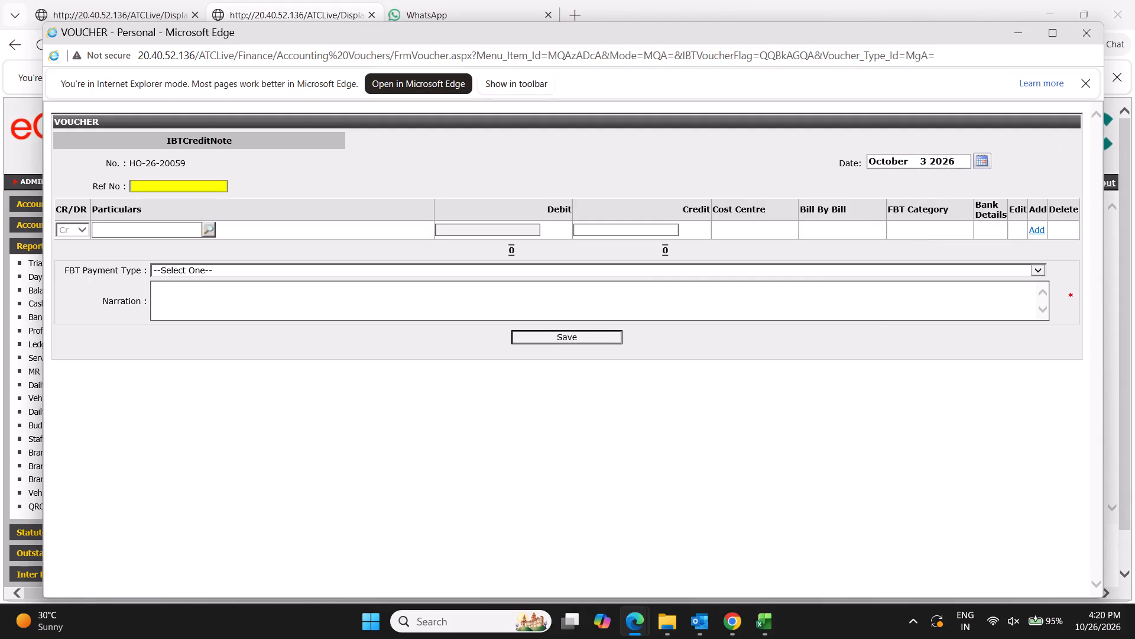
key("Tab")
Check the entry's branch in the collection report and add a Cr line for DAMTAL BRANCH with credit 3230 to the voucher.
key("alt+Tab")
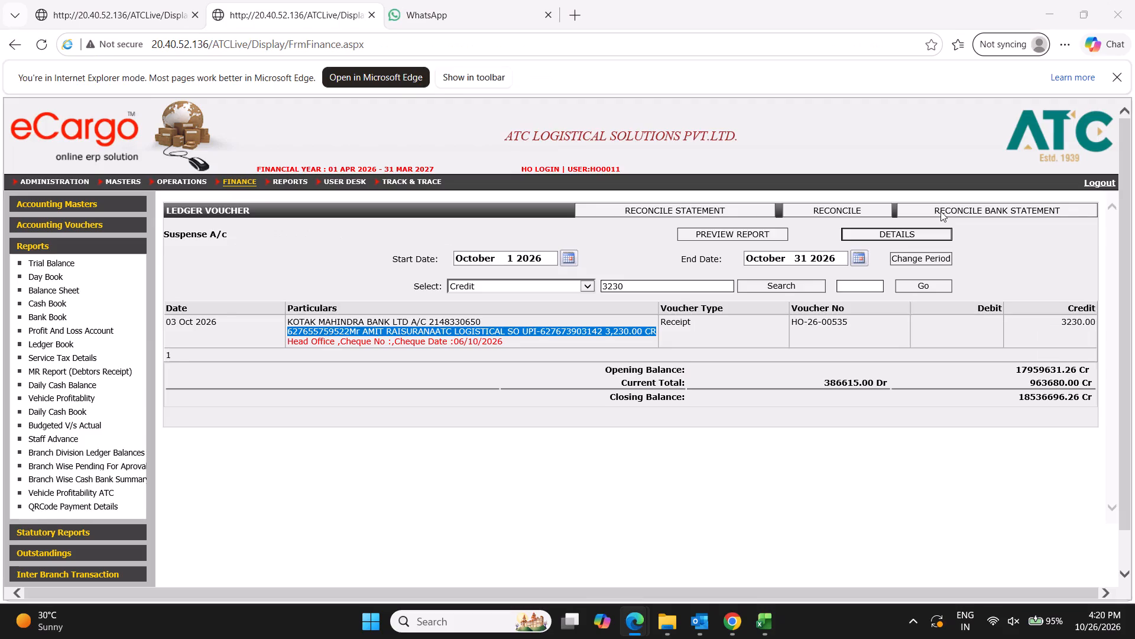
key("alt+Tab")
key("alt+Tab")
key("alt+Tab")
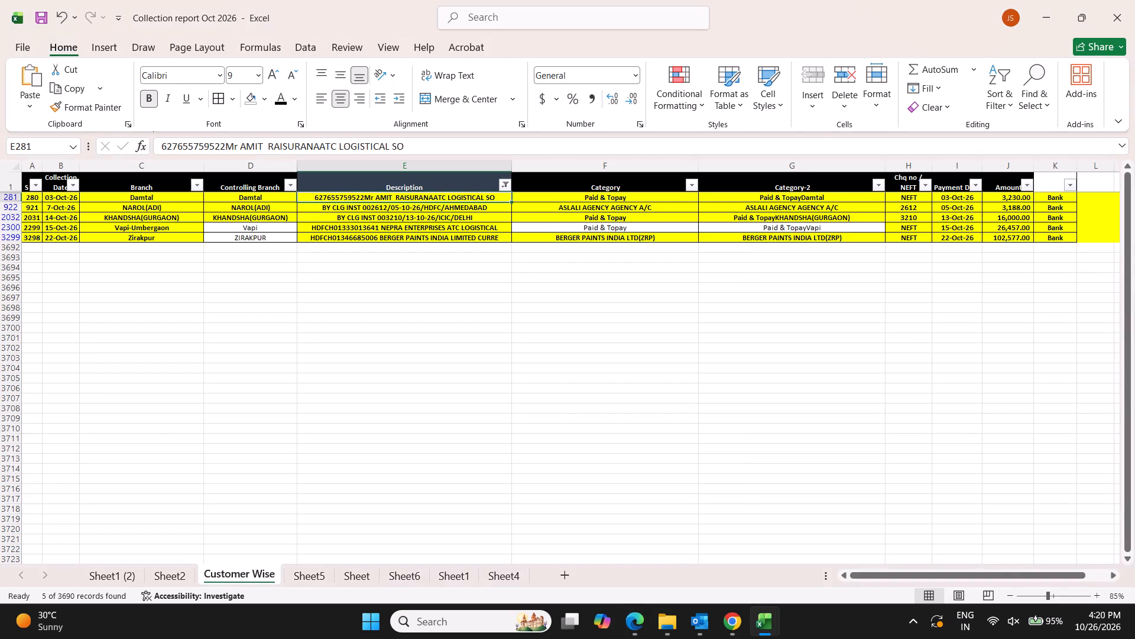
key("alt+Tab")
key("alt+Tab")
key("alt+Tab")
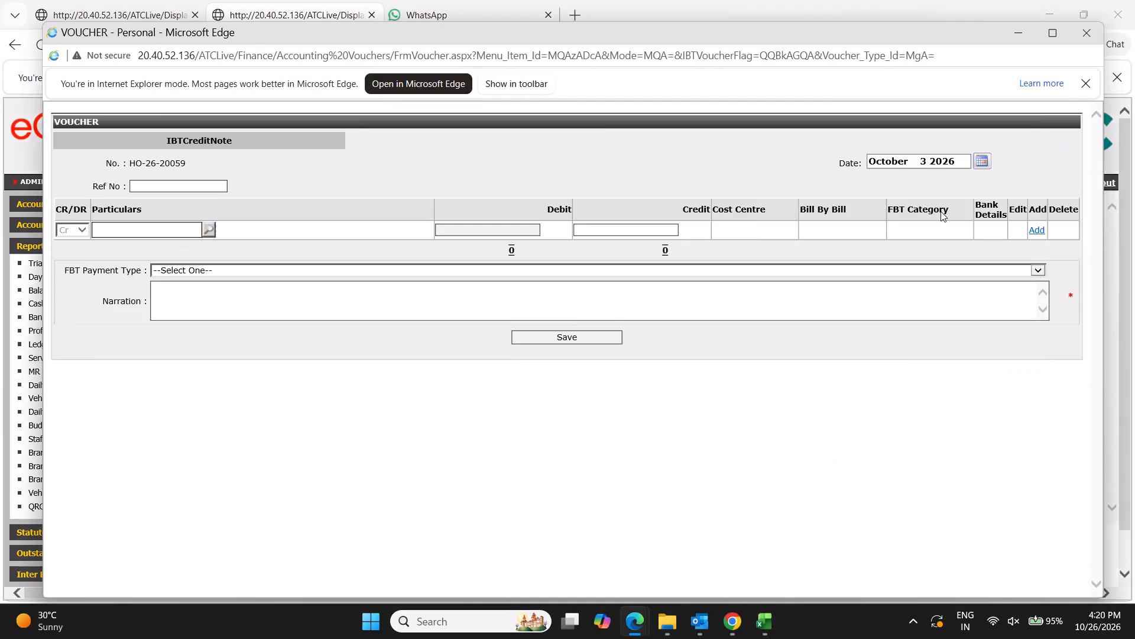
type("damta")
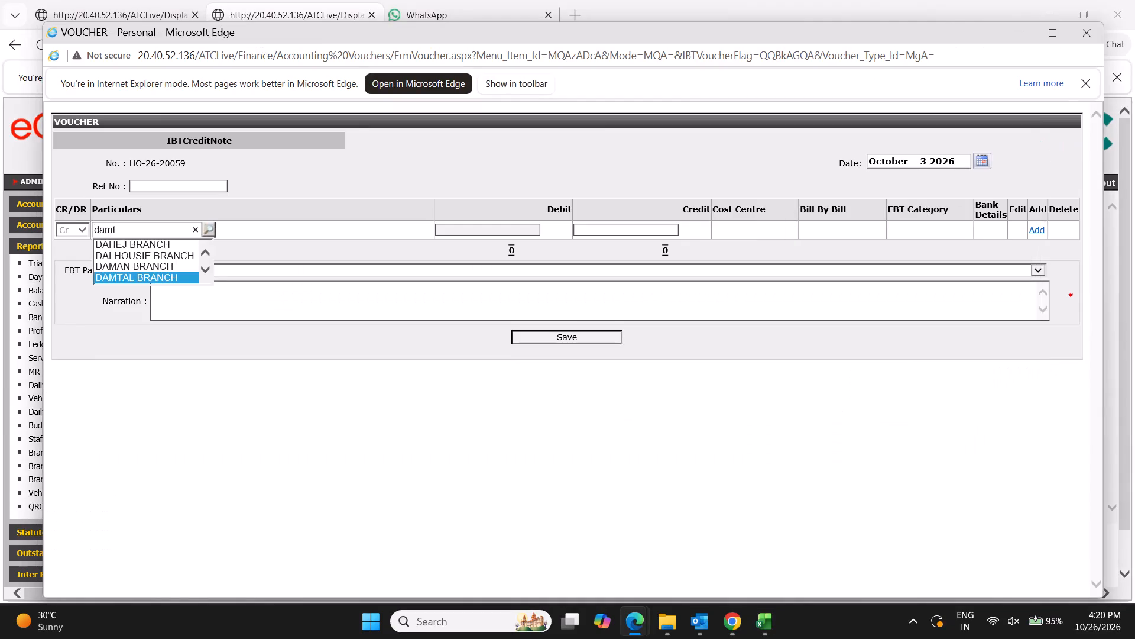
key("Tab")
key("Tab")
key("Tab")
type("3230")
key("Tab")
key("Return")
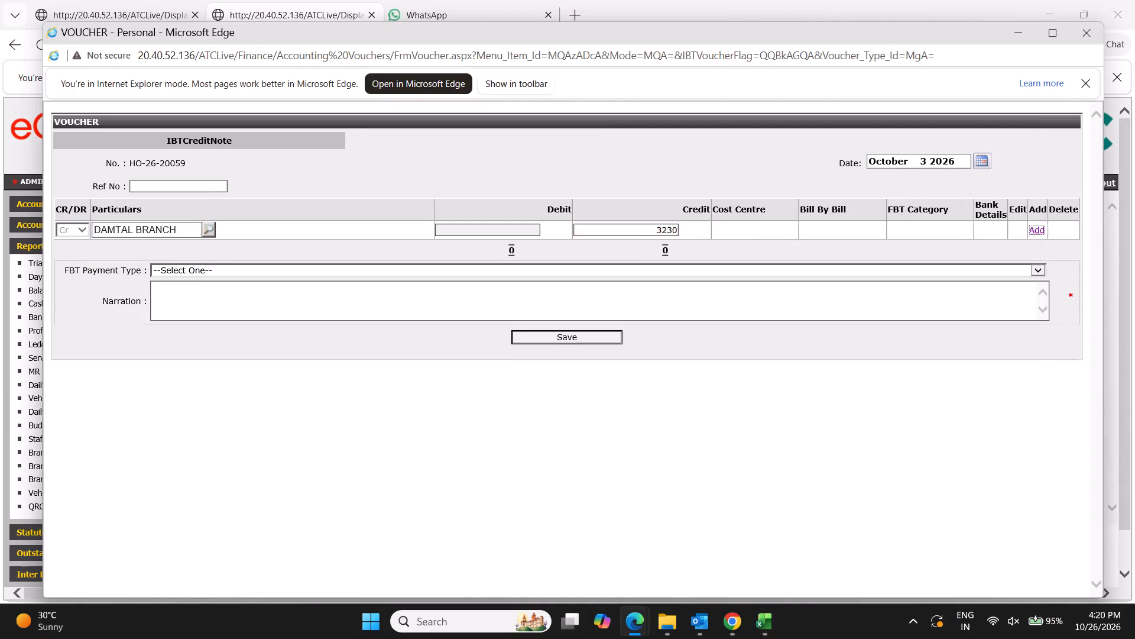
Fill the voucher's narration with the copied bank narration and append DAMTAL after a few spaces.
left_click(471, 311)
key("ctrl+v")
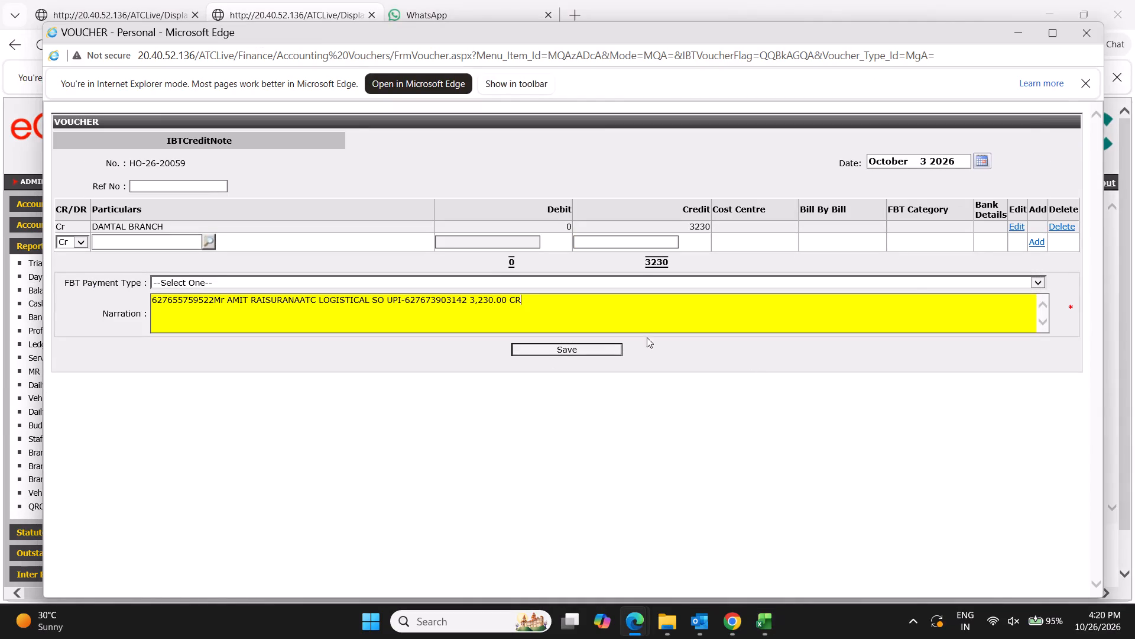
key("Tab")
key("Left")
left_click(564, 298)
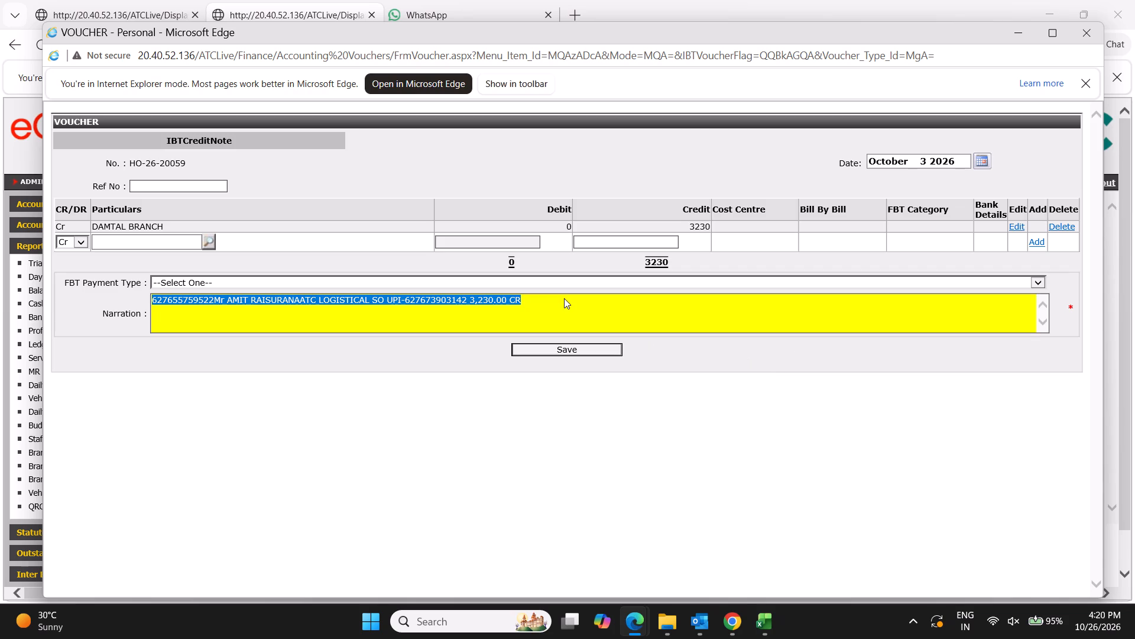
key("Right")
key("space")
key("space")
key("space")
key("space")
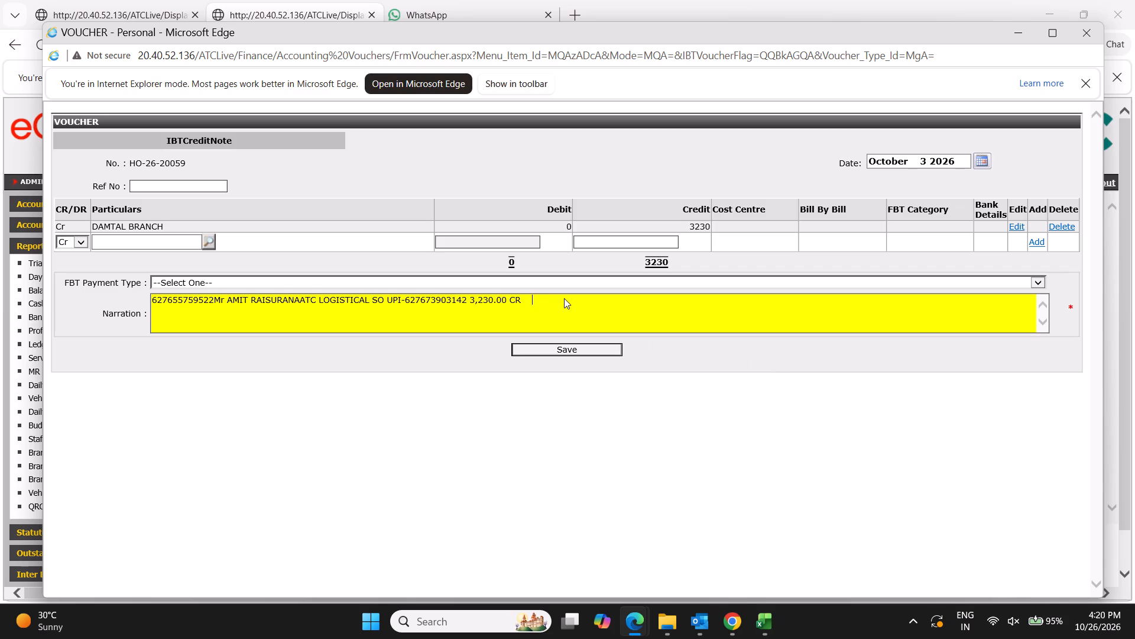
type("DAMTAL")
Add a Dr line for Suspense A/c with debit 3230 and save the credit note.
left_click(85, 243)
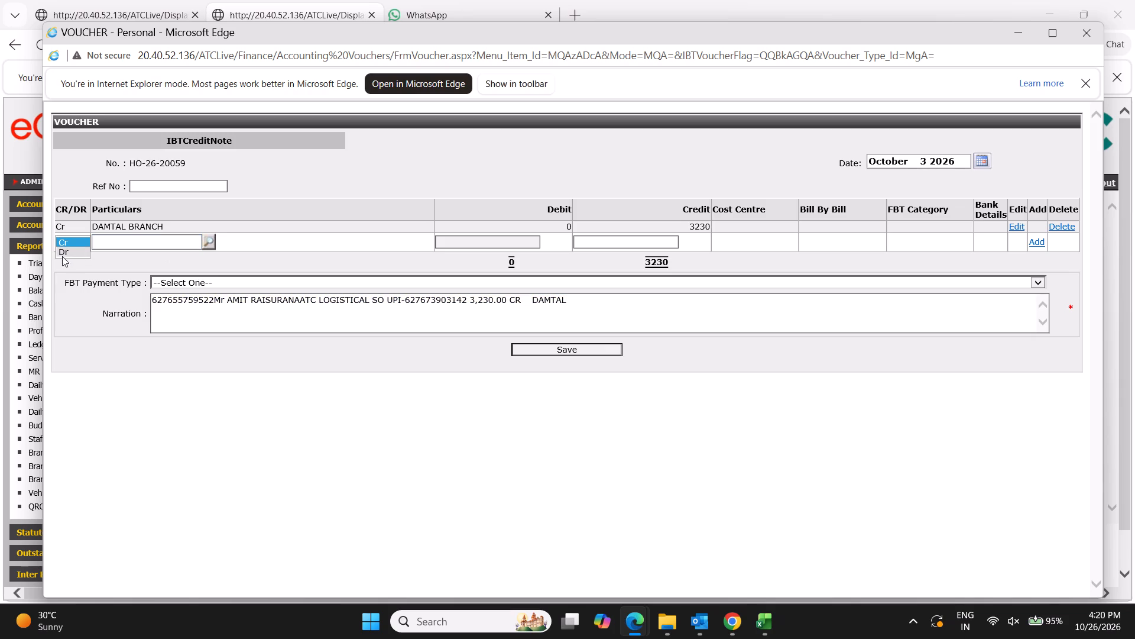
left_click(60, 253)
left_click(120, 243)
type("SUSPOE")
key("BackSpace")
key("BackSpace")
key("e")
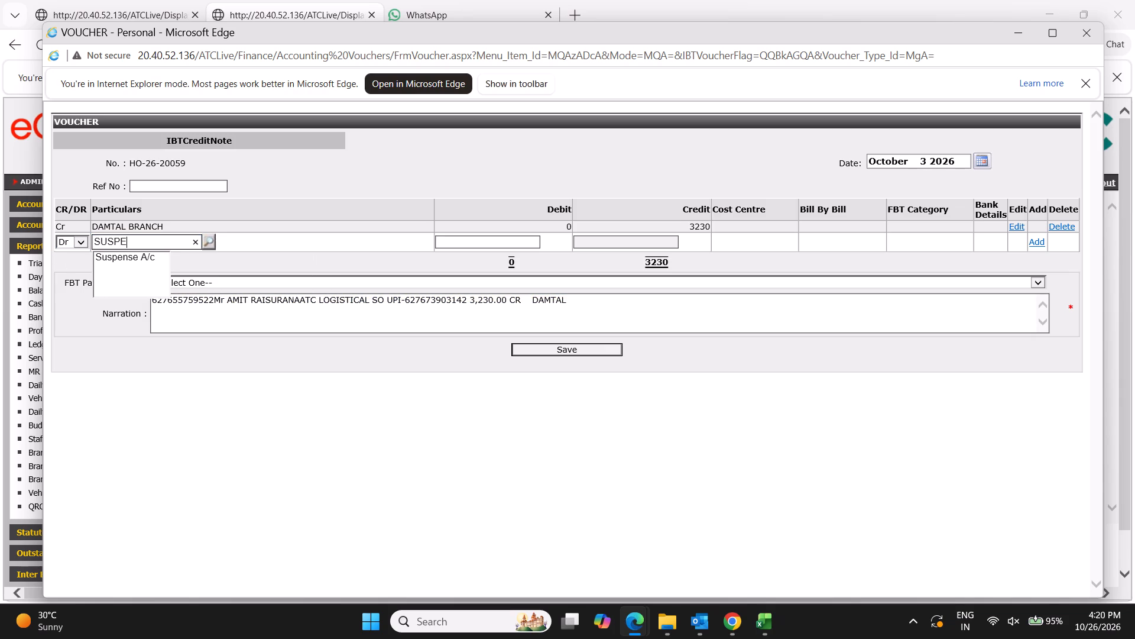
key("Down")
key("Tab")
key("Tab")
key("Tab")
type("3230")
key("Tab")
key("Return")
left_click(569, 364)
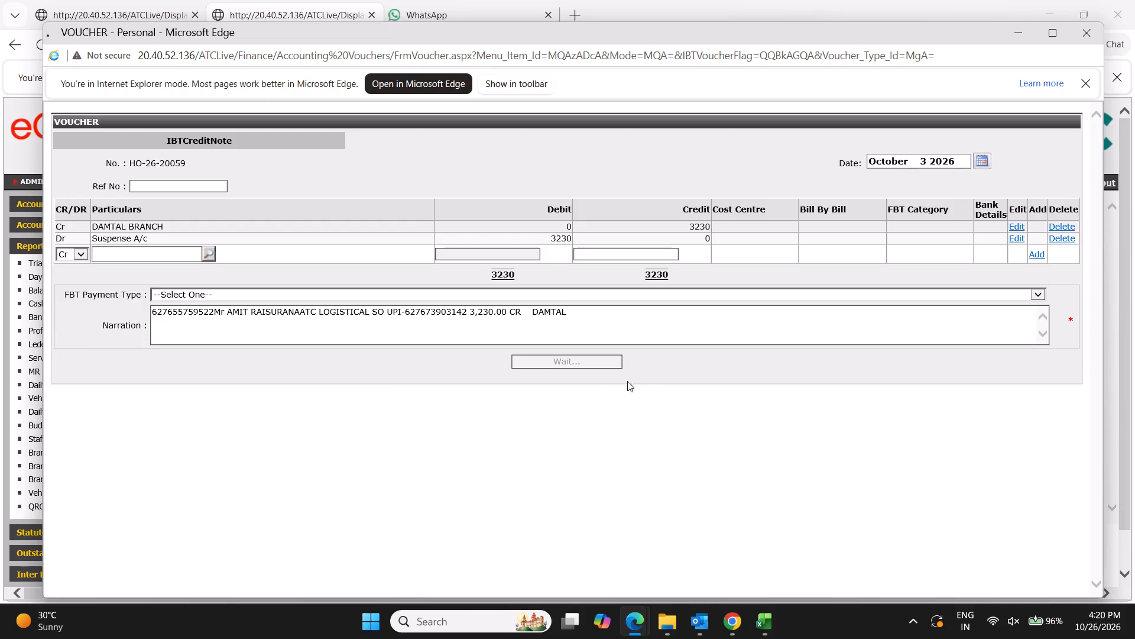
left_click(601, 368)
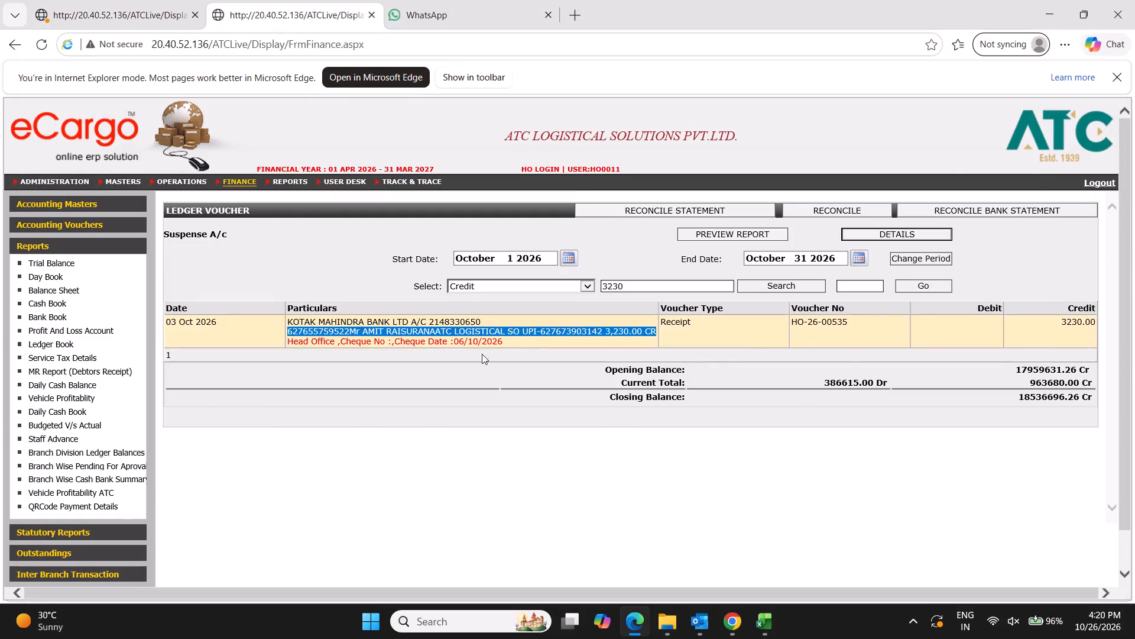
Switch to the collection report and remove the bold formatting and yellow fill from the whole Damtal row 281.
key("alt+Tab")
key("shift+space")
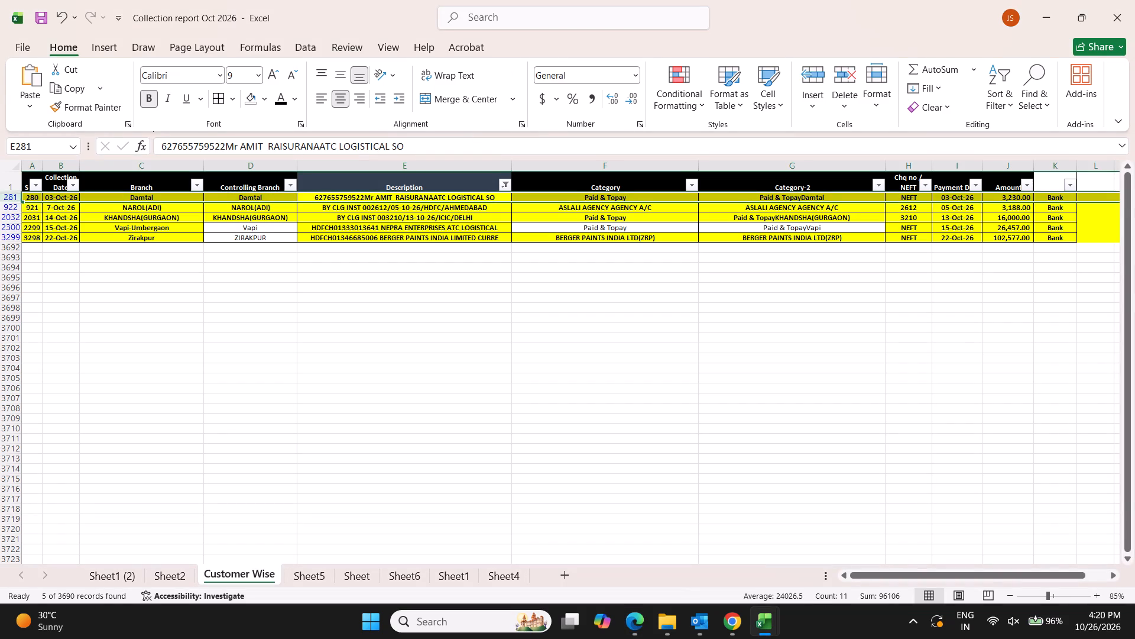
key("ctrl+b")
left_click(251, 91)
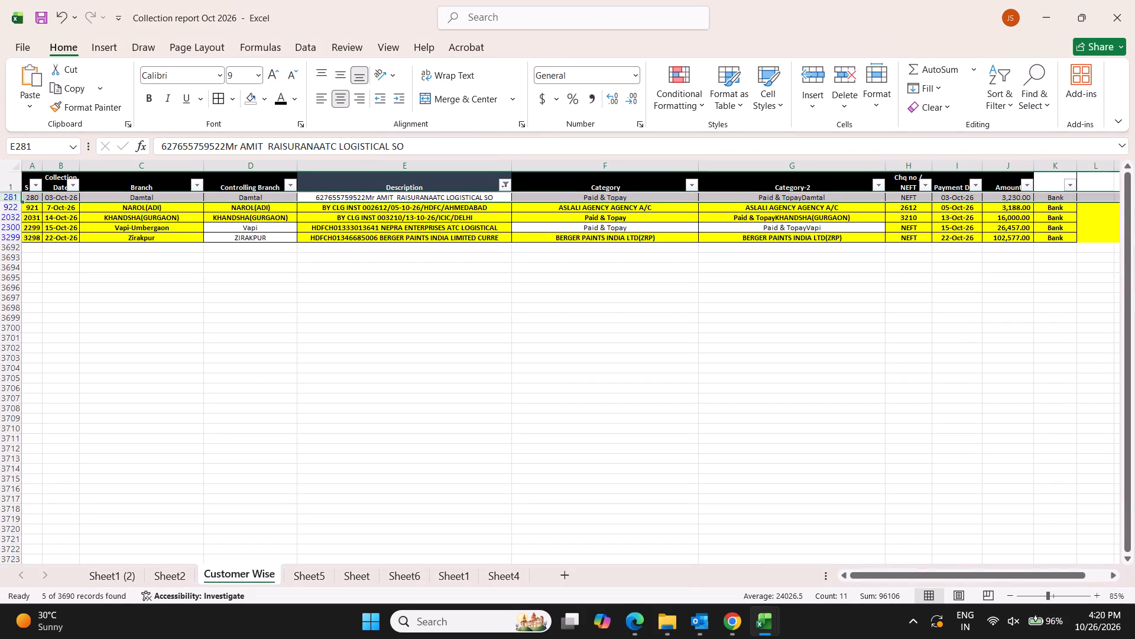
left_click(381, 318)
Check the Narol(ADI) entry in row 922 of the collection report and search eCargo for credit notes dated October 7 2026.
left_click(423, 205)
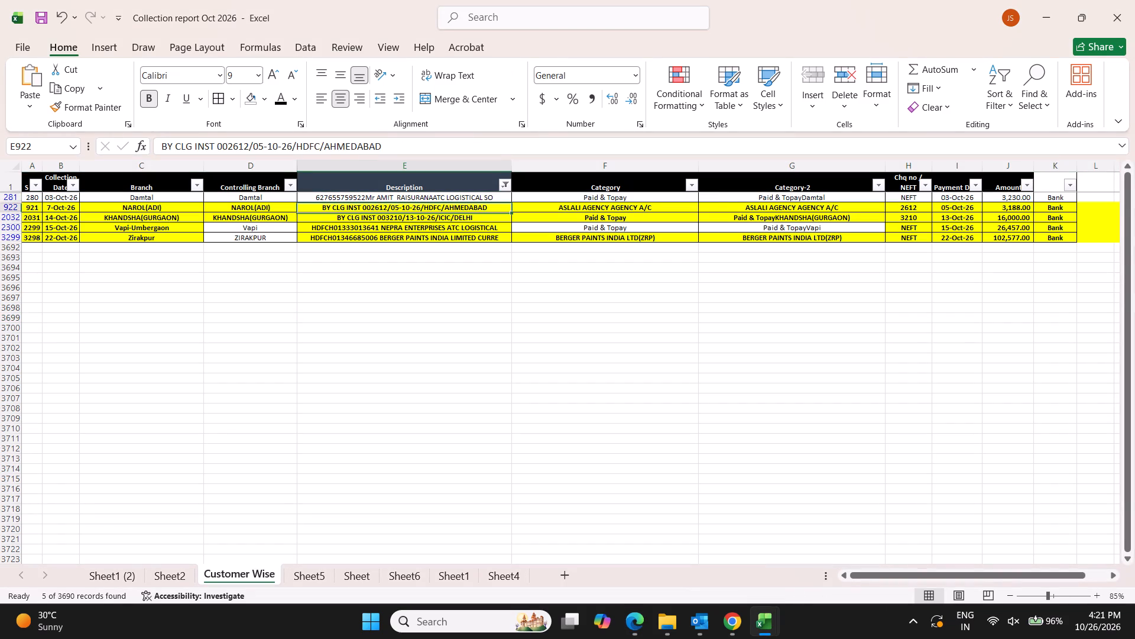
key("alt+Tab")
left_click(443, 467)
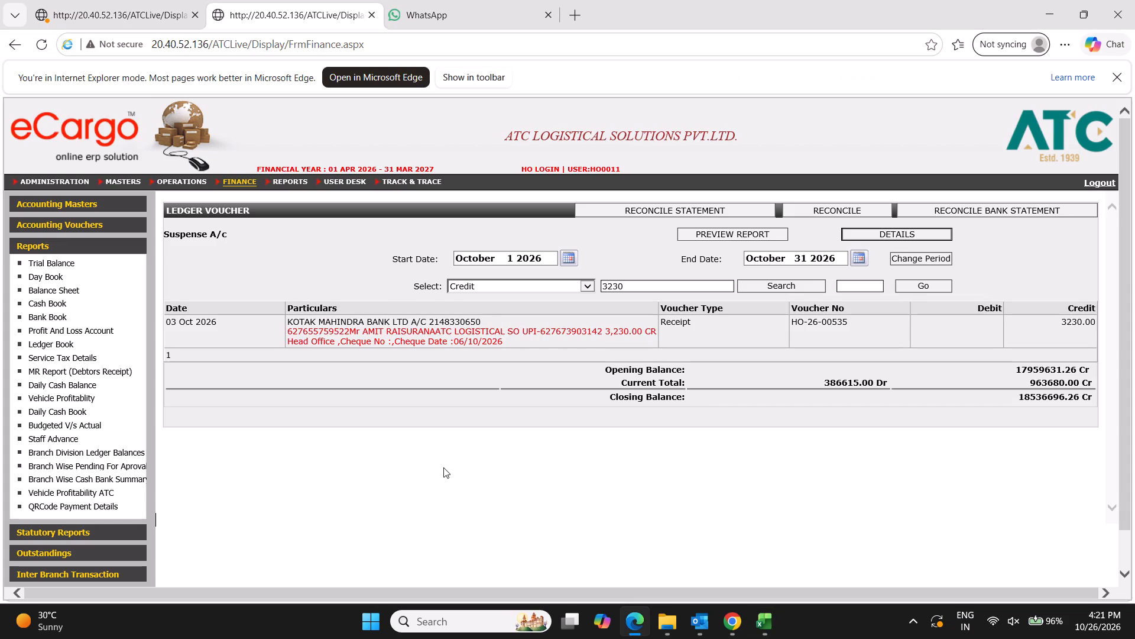
left_click(95, 15)
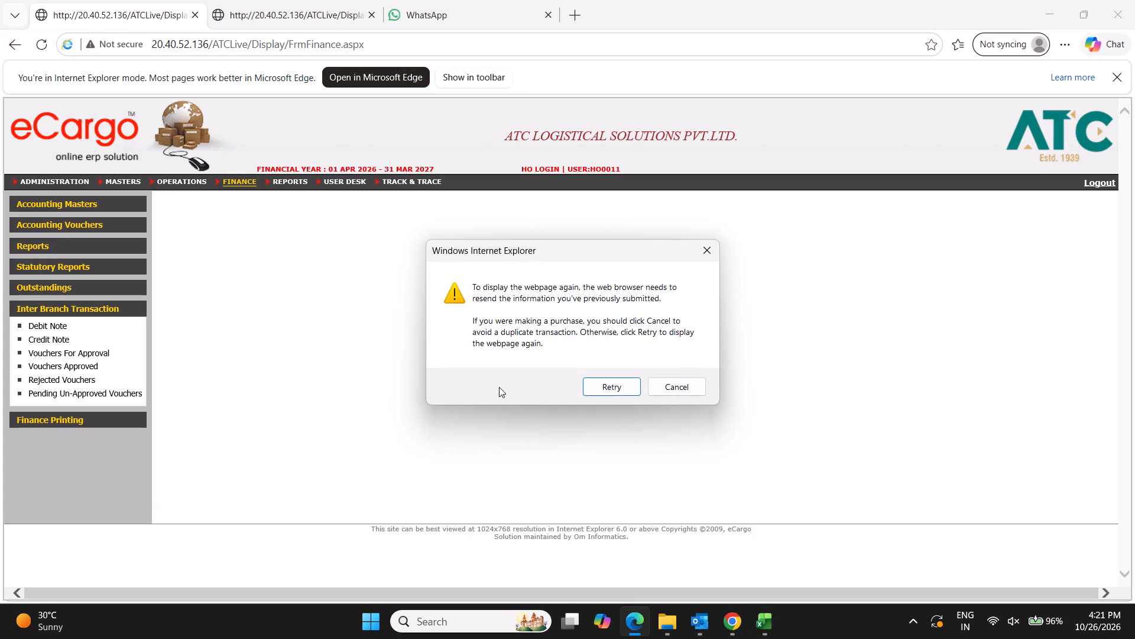
left_click(615, 384)
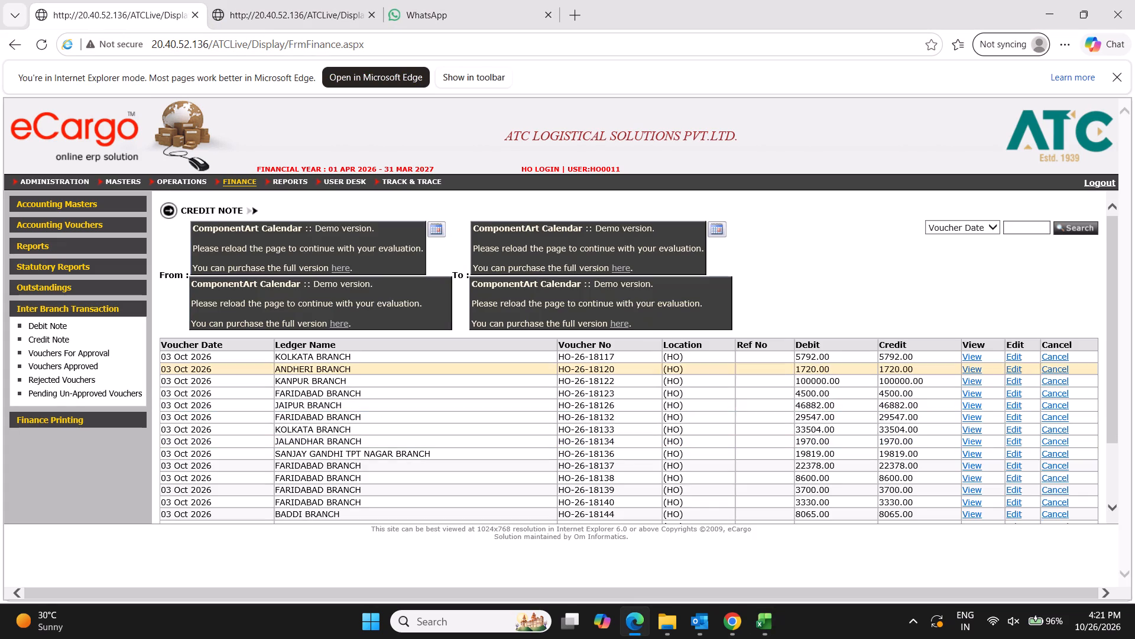
left_click(35, 338)
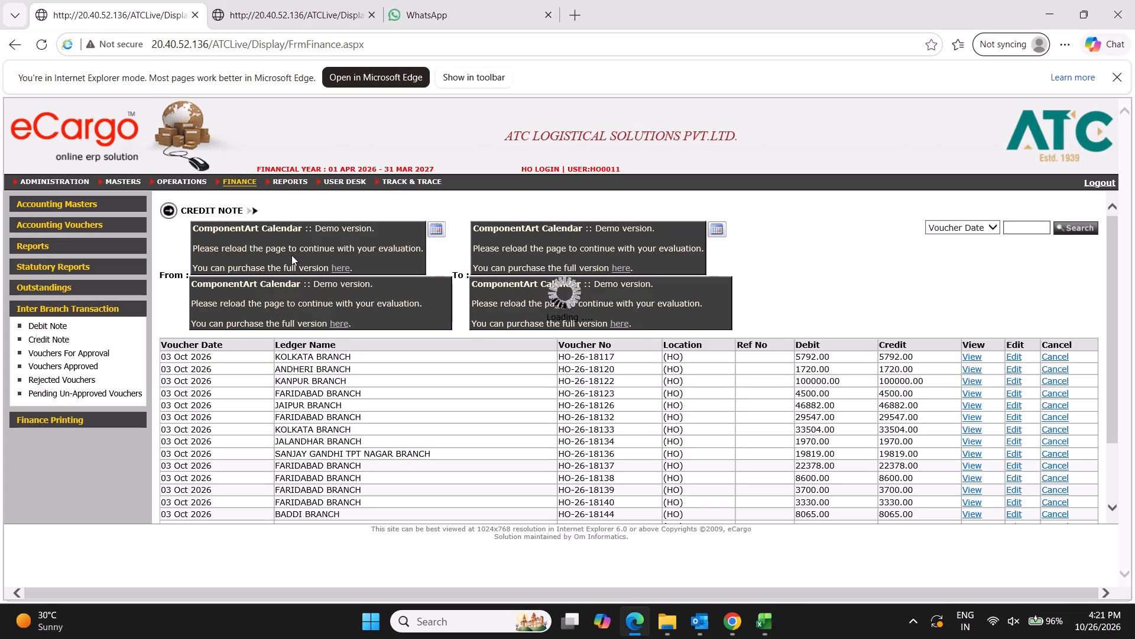
left_click(249, 227)
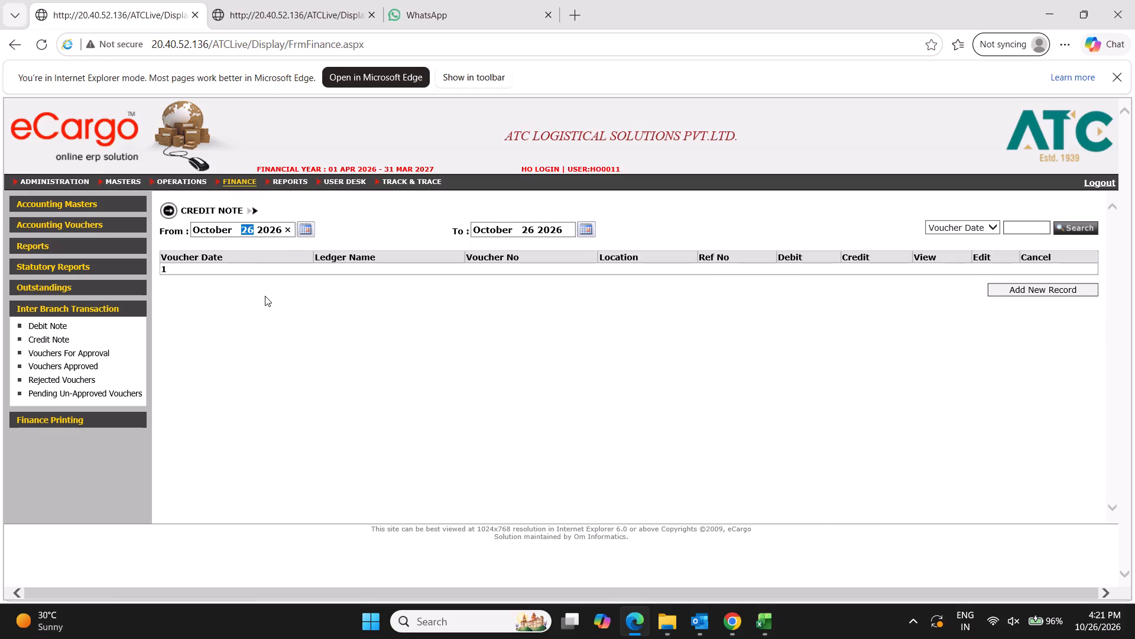
key("7")
key("Tab")
key("Right")
key("7")
key("Tab")
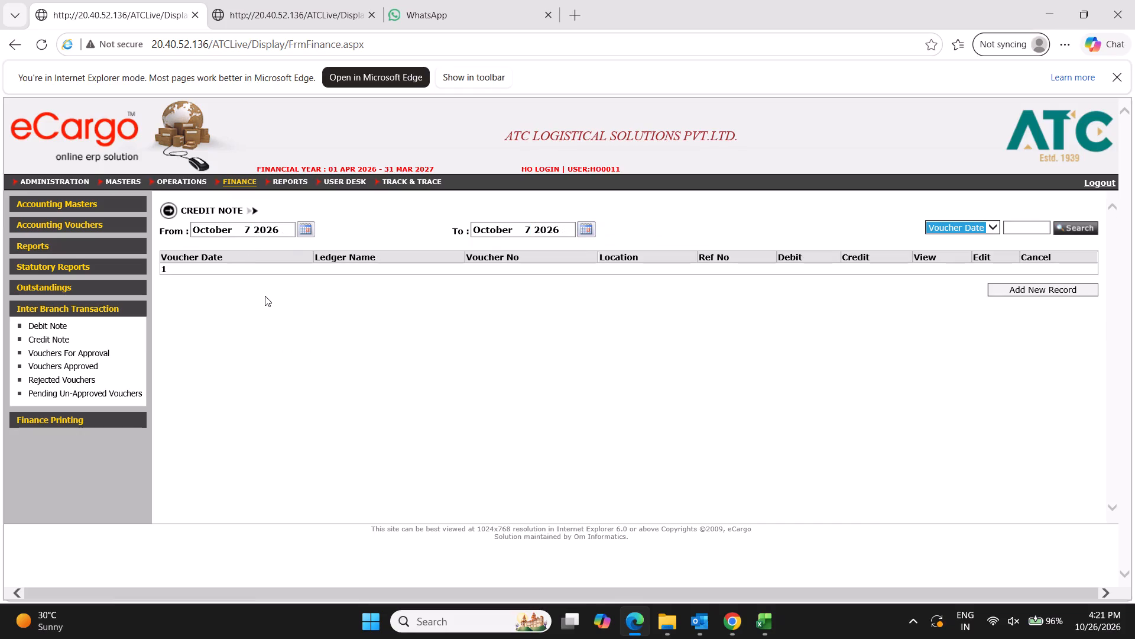
left_click(1074, 228)
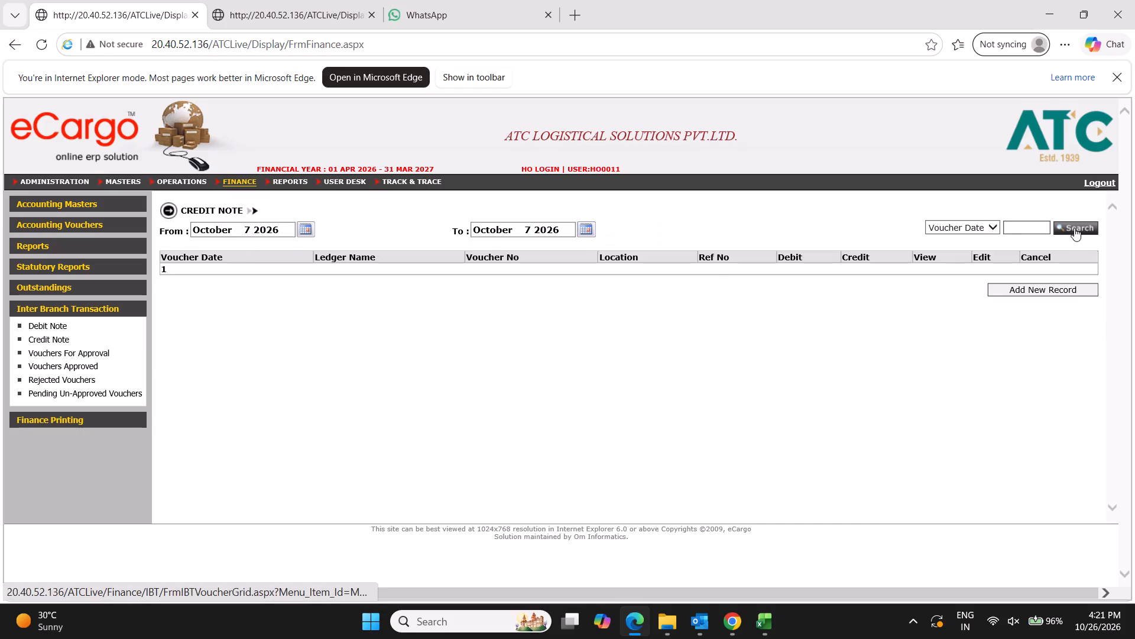
Sort the credit notes by credit amount, find the 3188 entry on page 2, and compare its branch with the collection report.
left_click(883, 256)
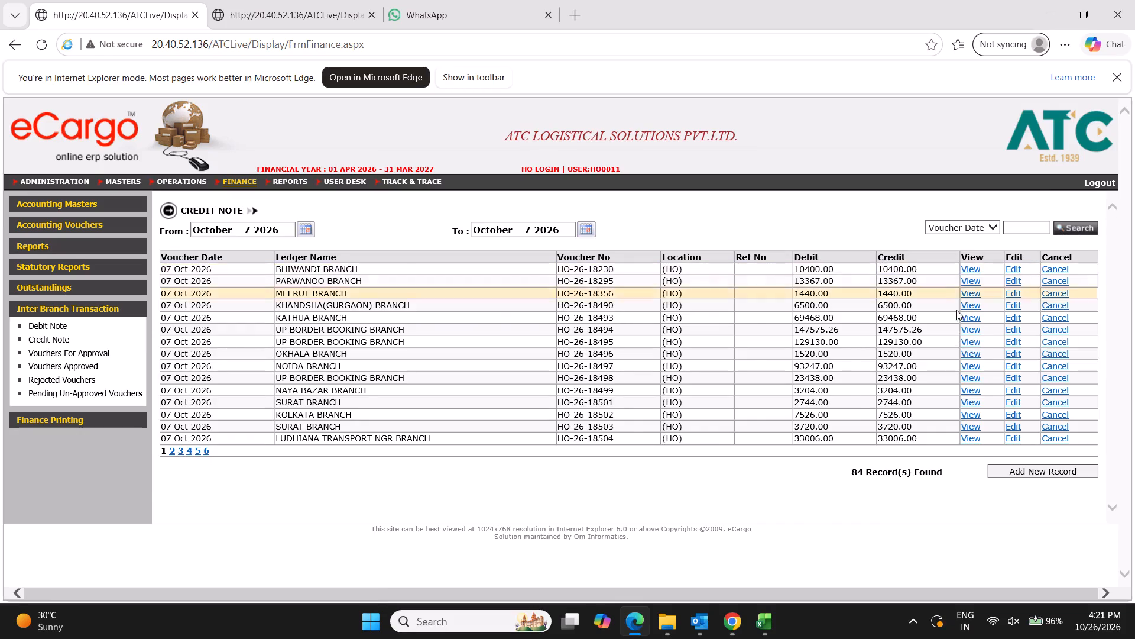
key("alt+Tab")
key("alt+Tab")
key("alt+Tab")
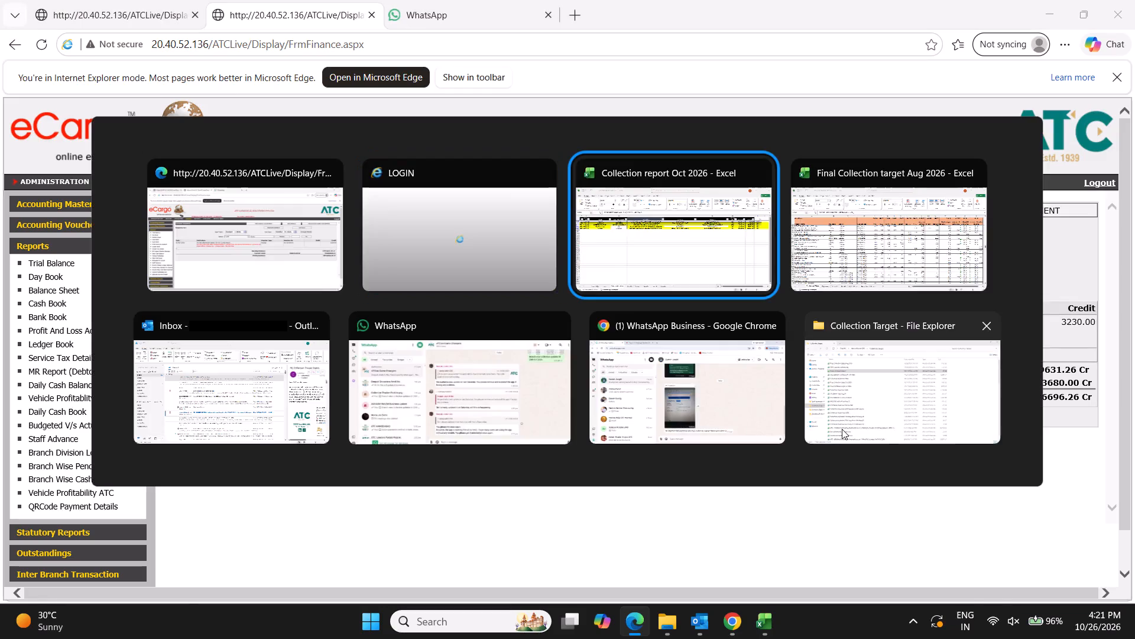
key("alt+Tab")
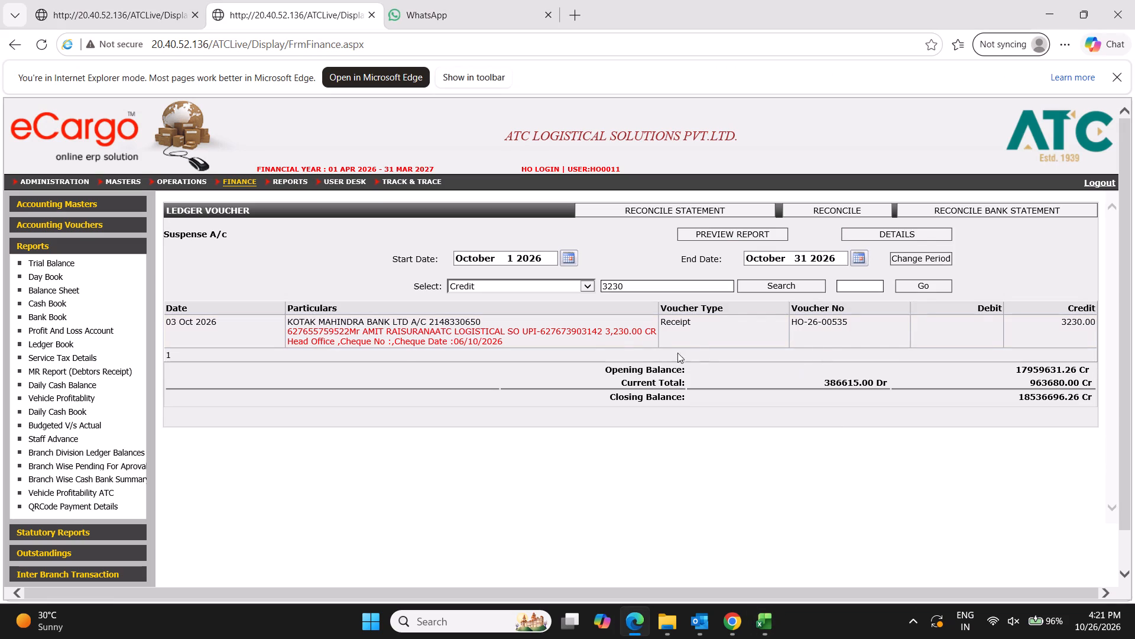
left_click(136, 11)
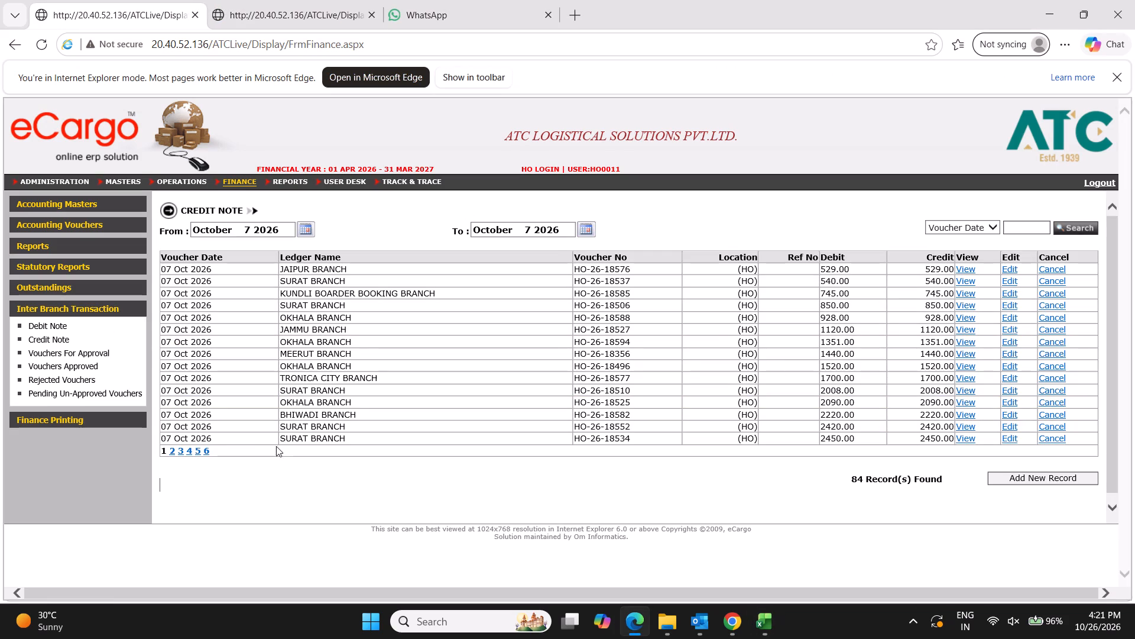
left_click(171, 453)
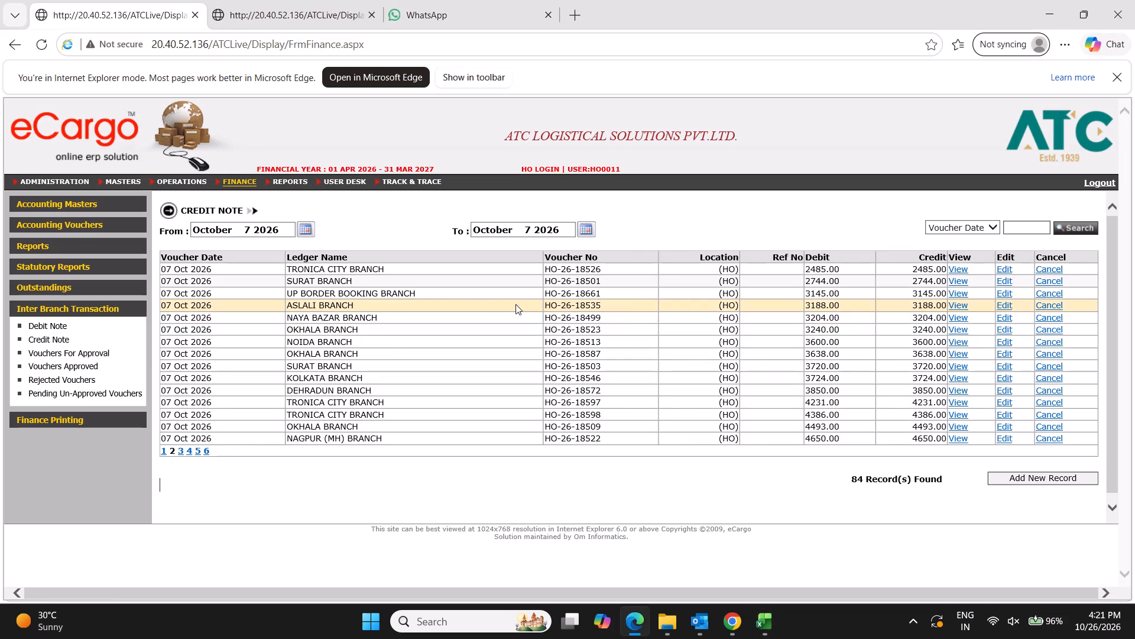
key("alt+Tab")
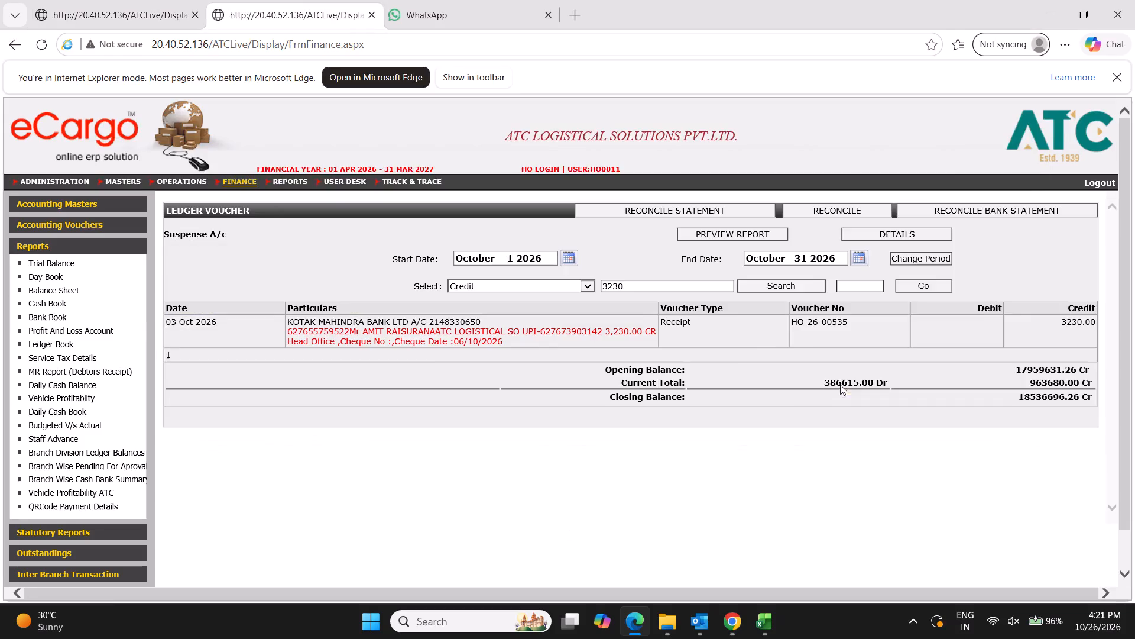
key("alt+Tab")
key("alt+Tab")
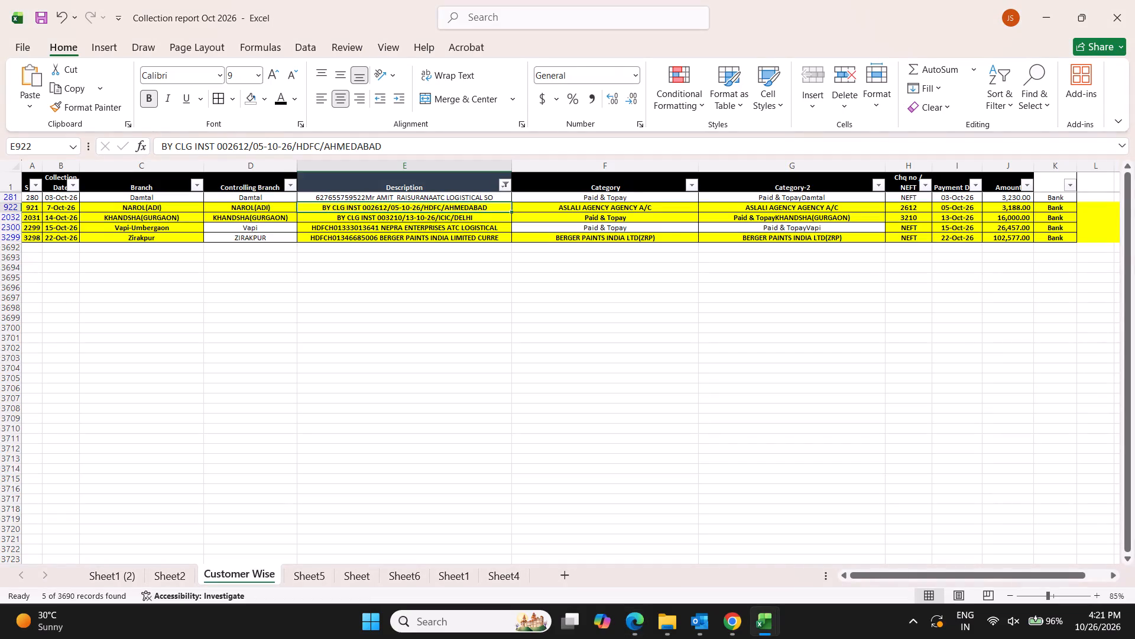
key("alt+Tab")
key("alt+Tab")
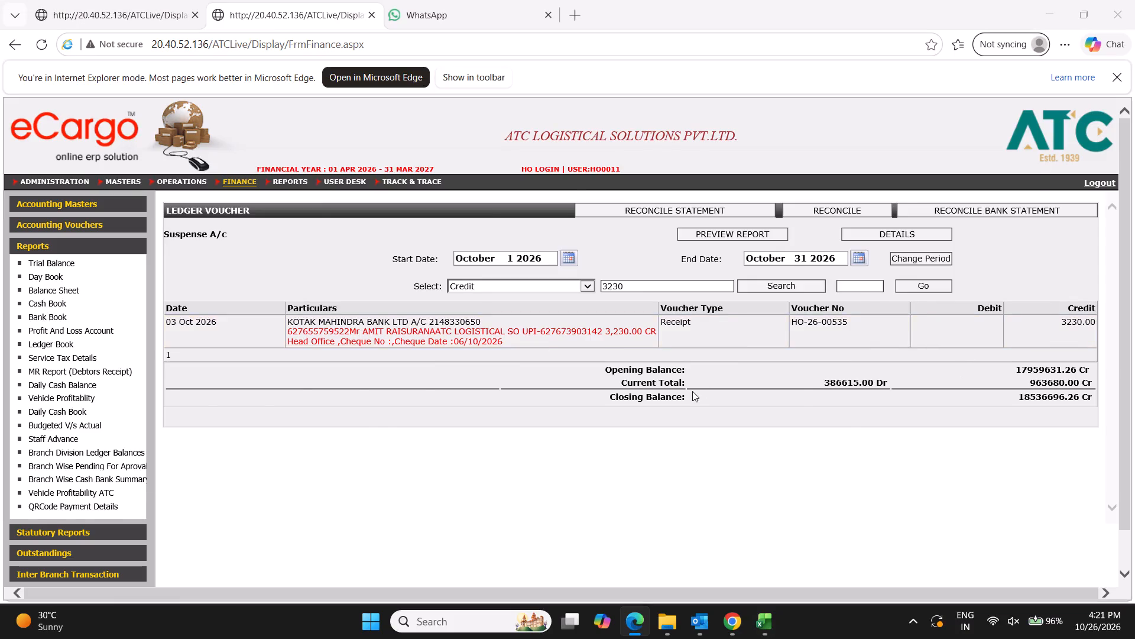
key("alt+Tab")
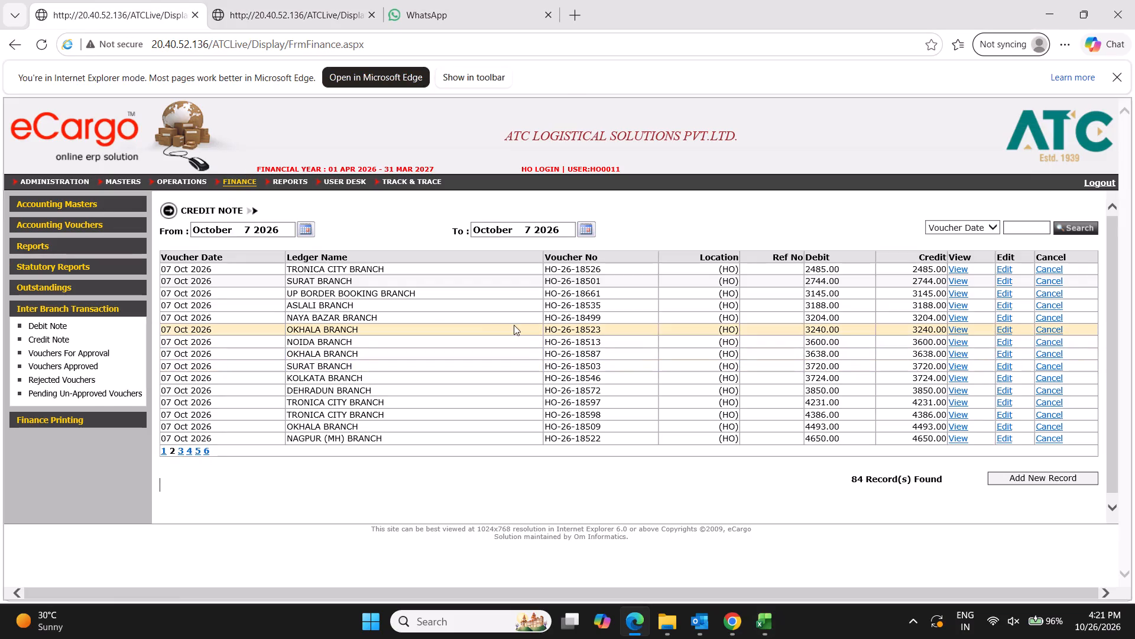
Open the 3188 ASLALI BRANCH credit note for editing and change its Cr line's ledger to NAROL(ADI) BRANCH.
left_click(1006, 302)
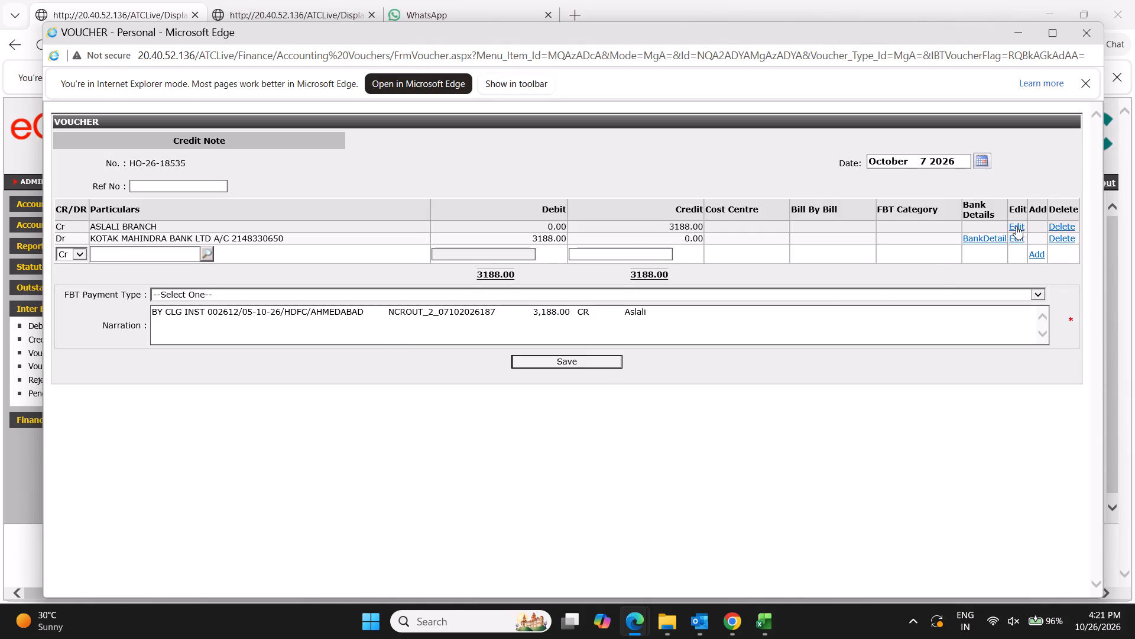
left_click(1016, 226)
left_click_drag(185, 224, 47, 241)
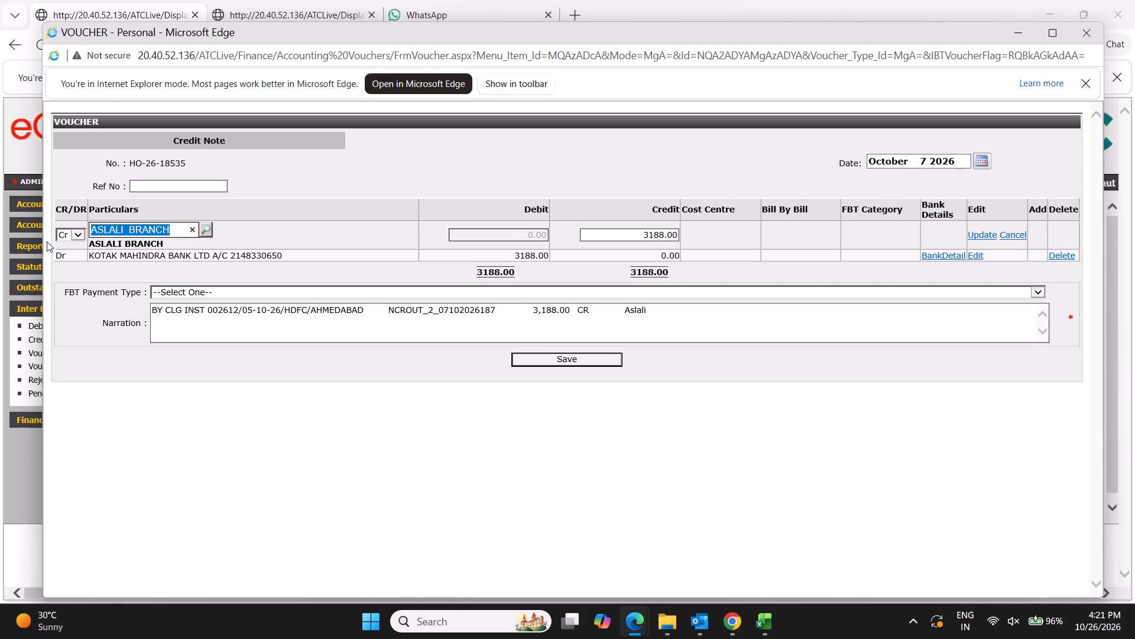
left_click_drag(47, 241, 46, 241)
type("NAROL")
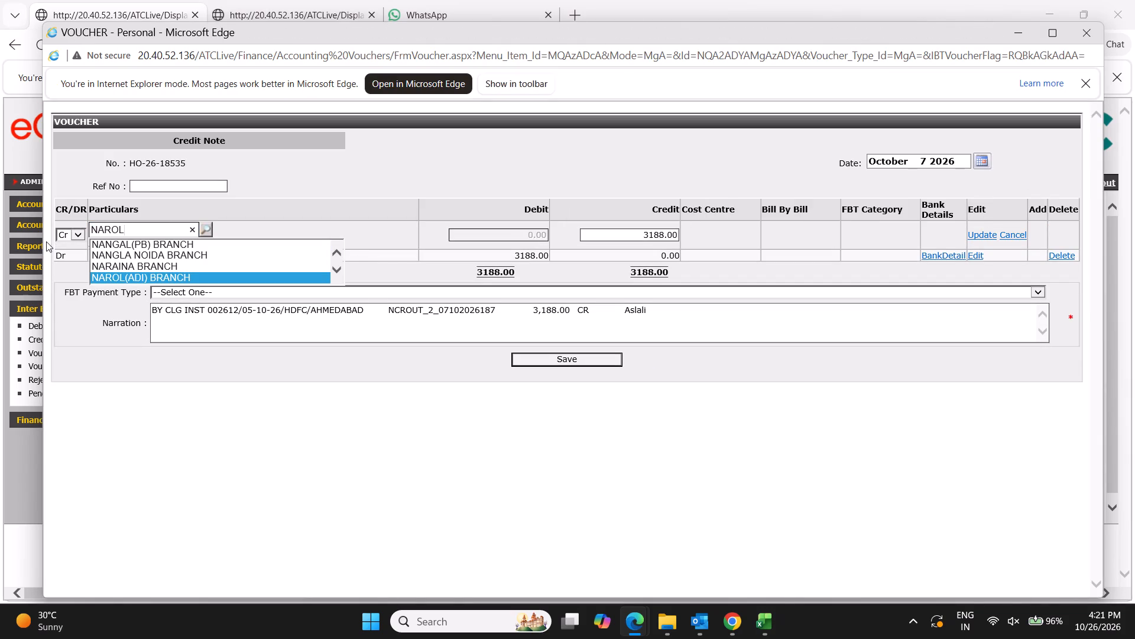
key("Tab")
key("Tab")
key("Tab")
key("Tab")
key("Return")
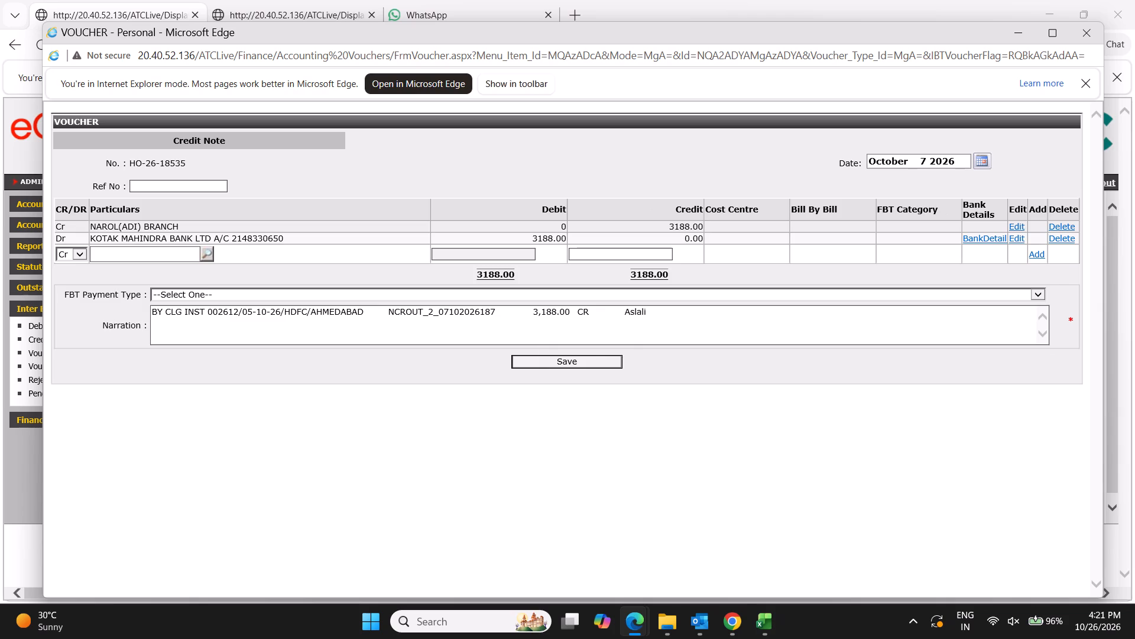
Replace Aslali at the end of the voucher's narration with NAROL(ADI)ASLALI AGENCY and save the credit note.
left_click(669, 309)
left_click(669, 307)
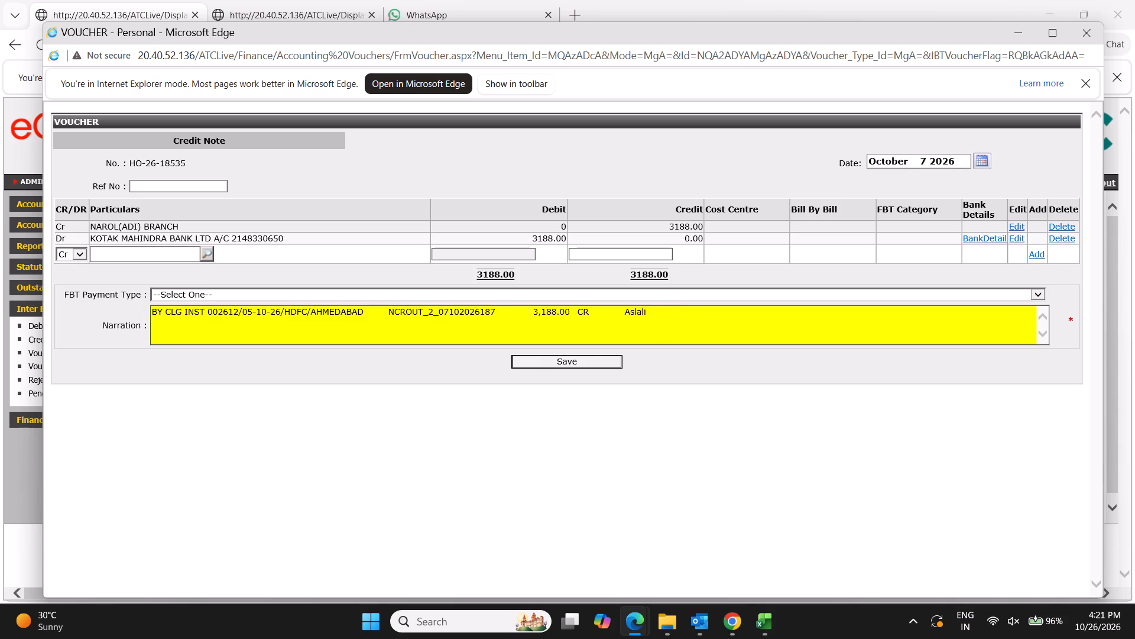
key("BackSpace")
key("BackSpace")
key("BackSpace")
key("BackSpace")
key("BackSpace")
key("BackSpace")
key("BackSpace")
type("NAROL")
type("(aDI)")
key("BackSpace")
key("BackSpace")
key("BackSpace")
key("BackSpace")
type("ADI)")
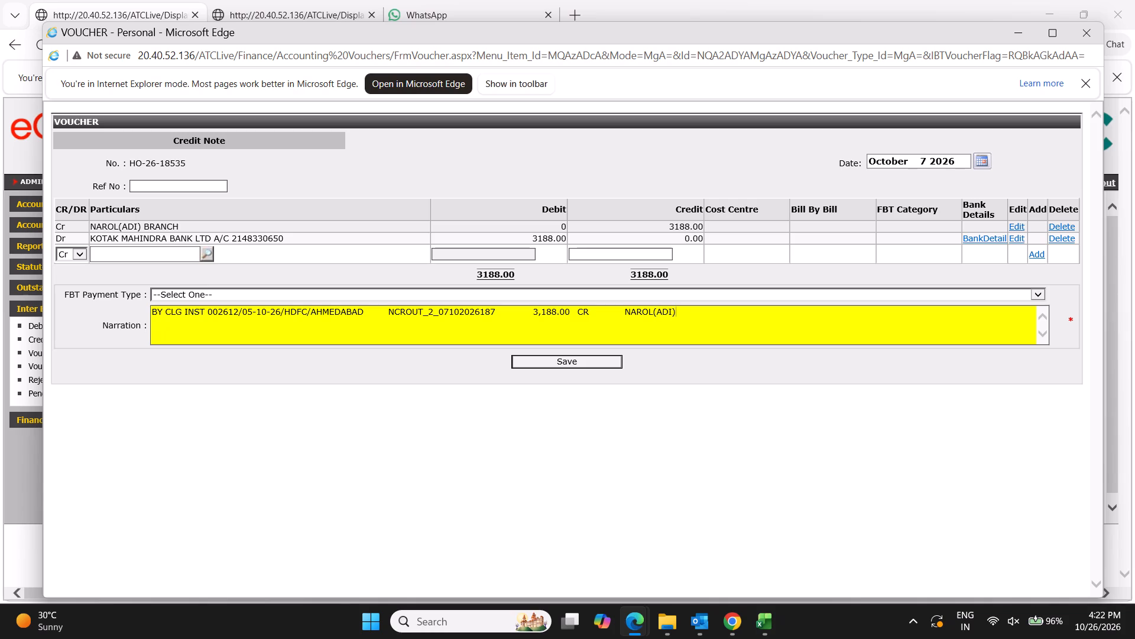
type("ASLALI AGENCY")
key("Tab")
left_click(771, 448)
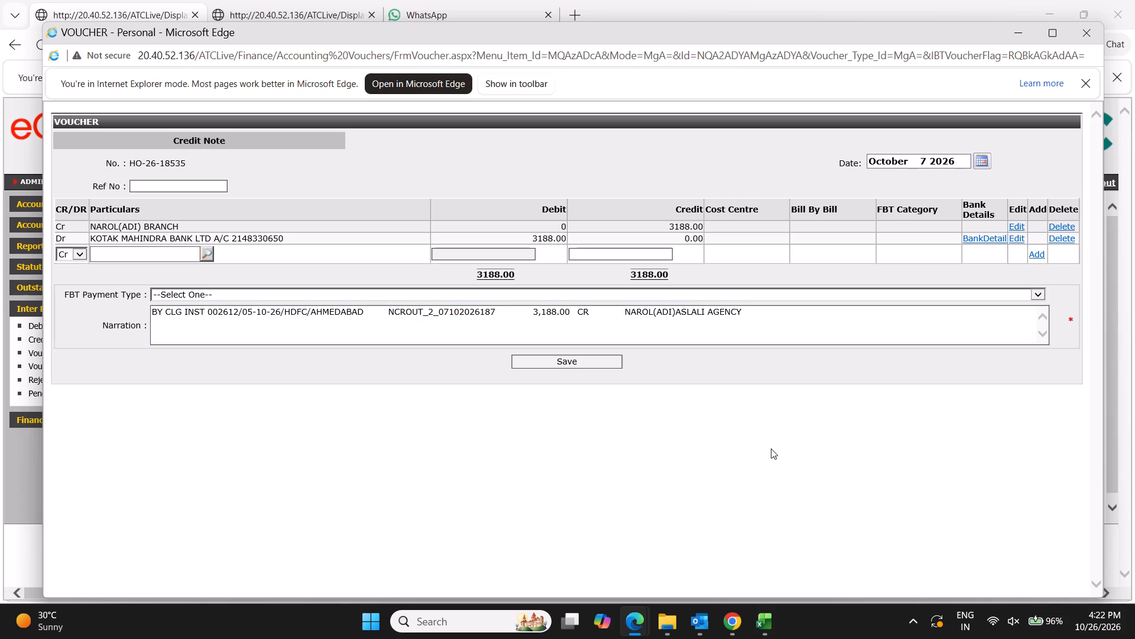
left_click(585, 364)
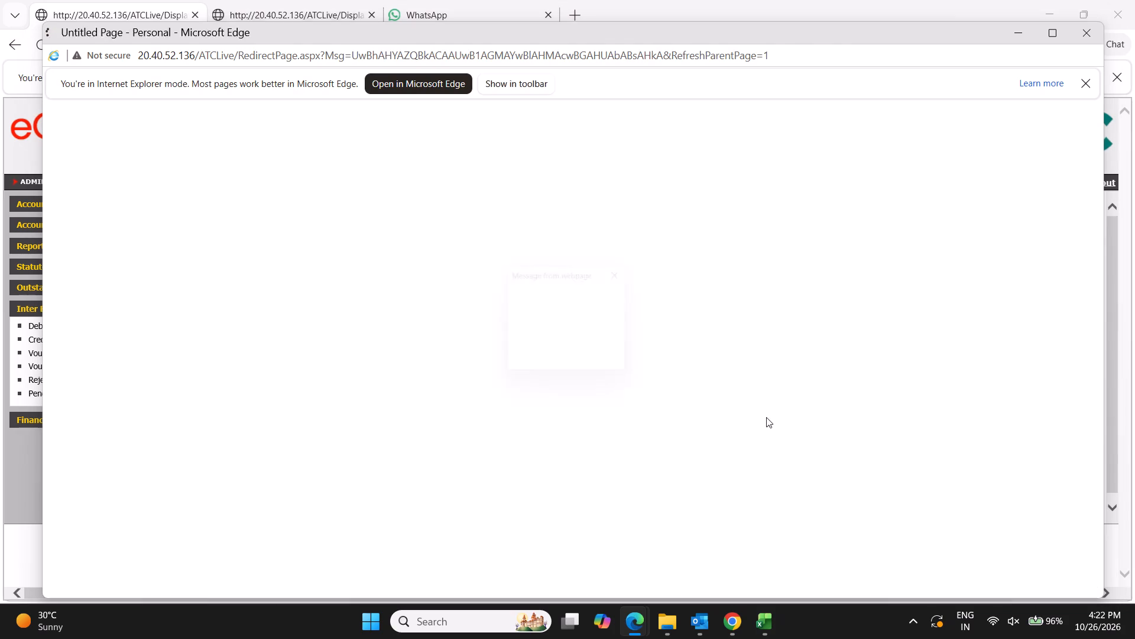
left_click(616, 366)
In the collection report, remove the bold formatting and yellow fill from the whole Narol(ADI) row 922.
left_click(793, 418)
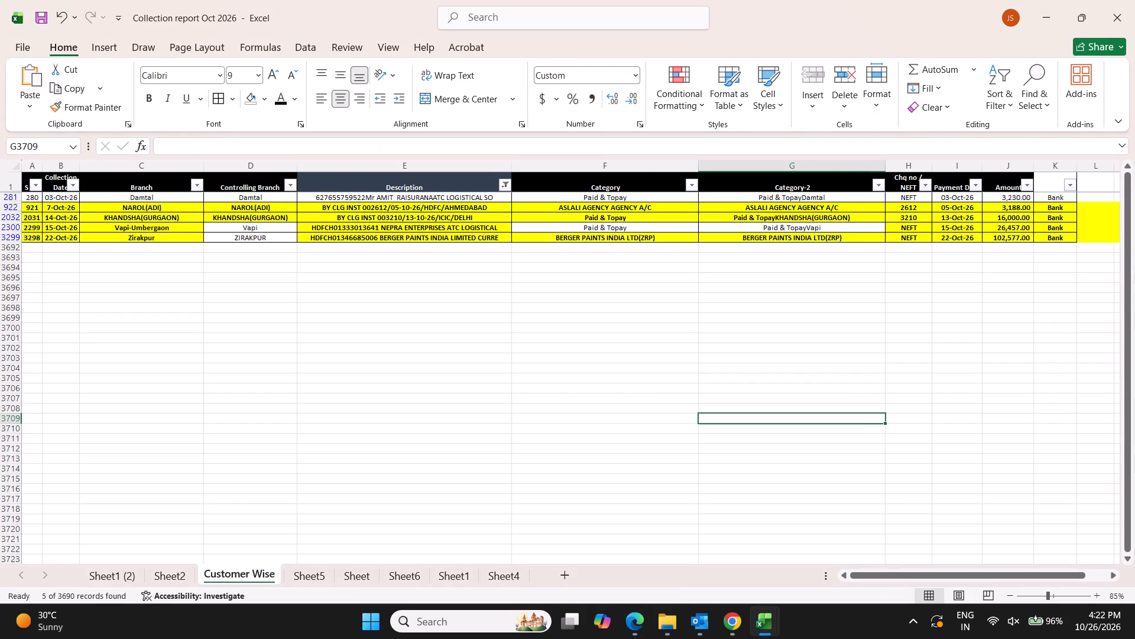
left_click(589, 209)
key("shift+space")
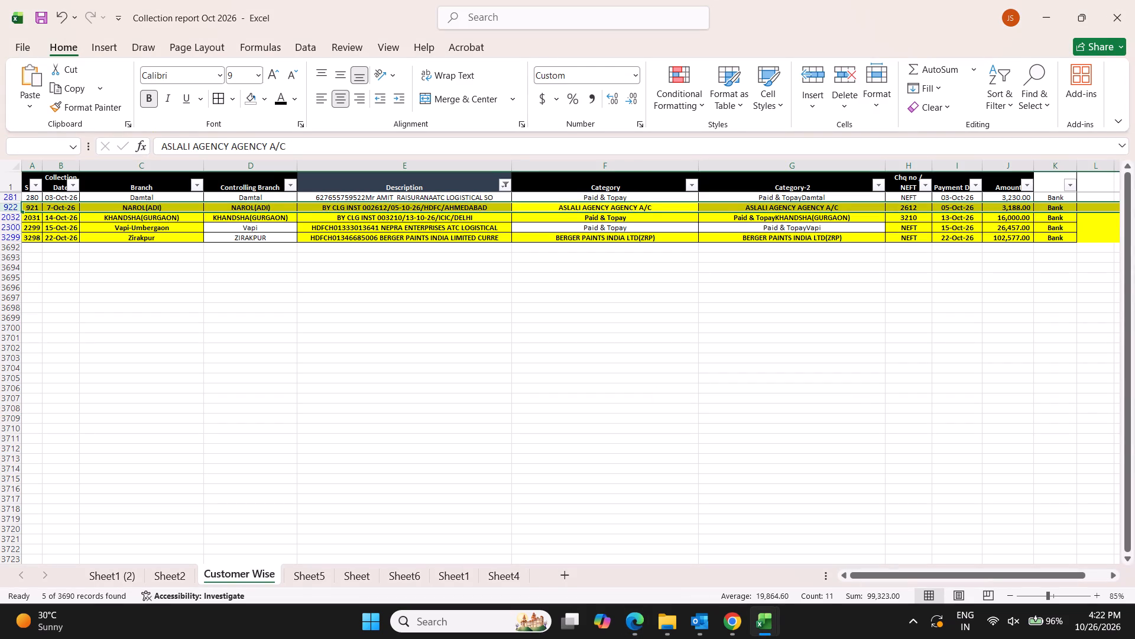
key("ctrl+b")
left_click(249, 98)
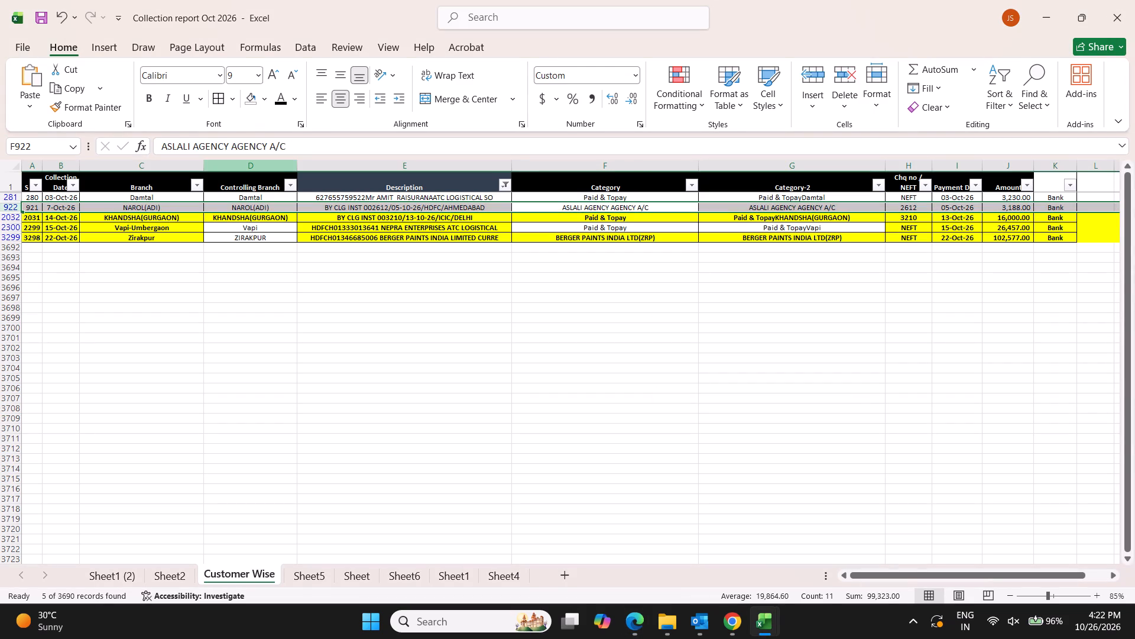
left_click(744, 527)
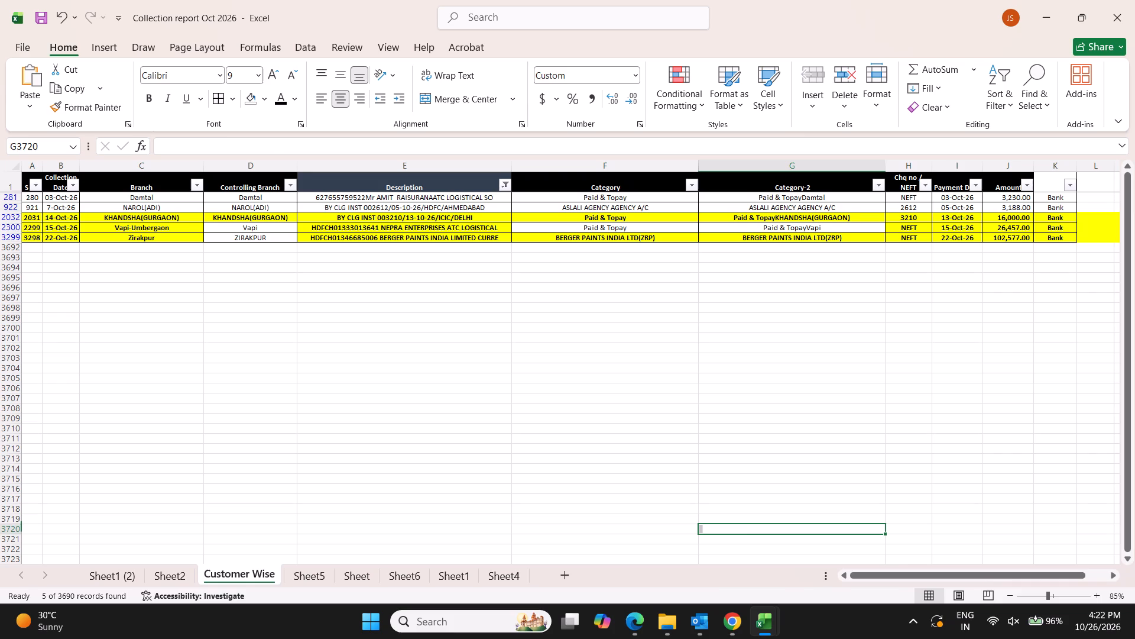
left_click(620, 437)
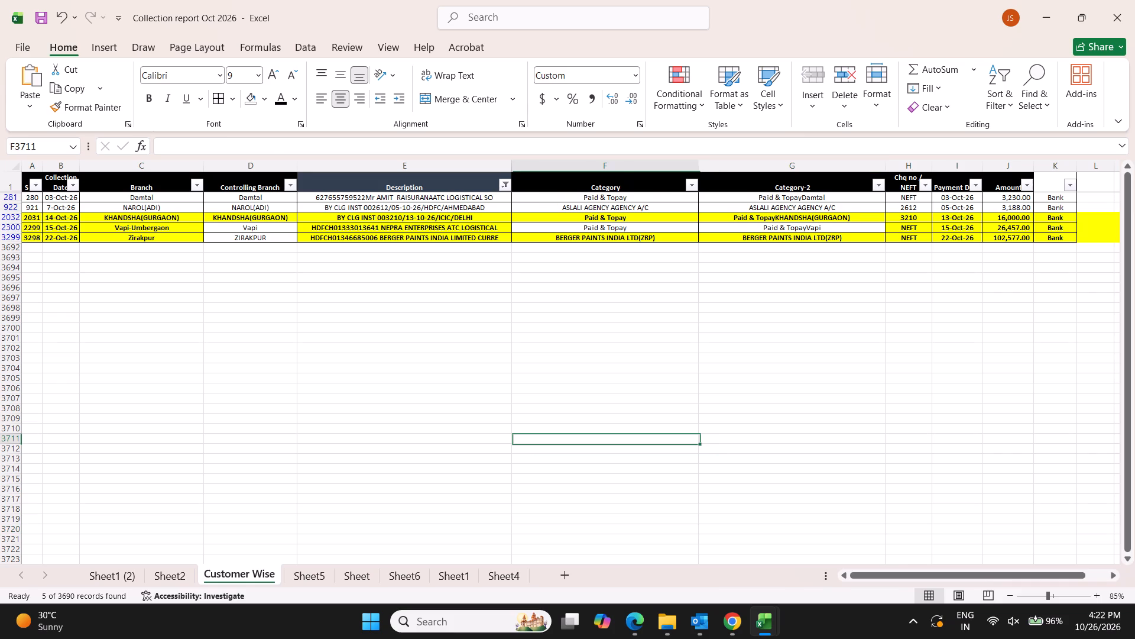
Switch to eCargo, reload the credit note page, and list the credit notes dated from October 14 2026 to October 14 2026.
key("alt+Tab")
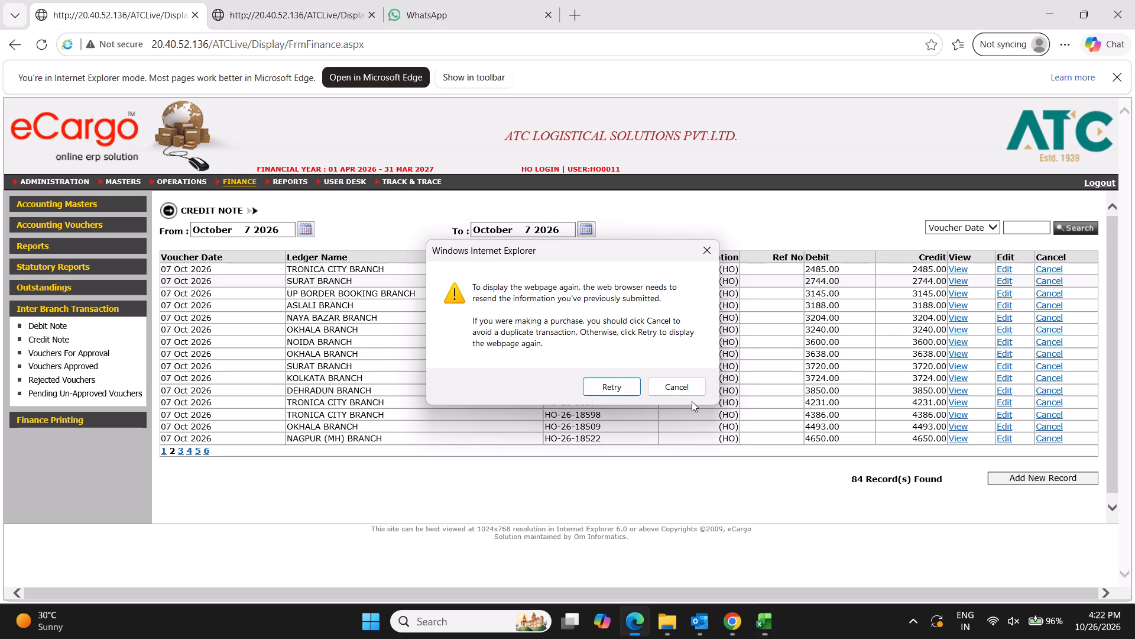
left_click(618, 385)
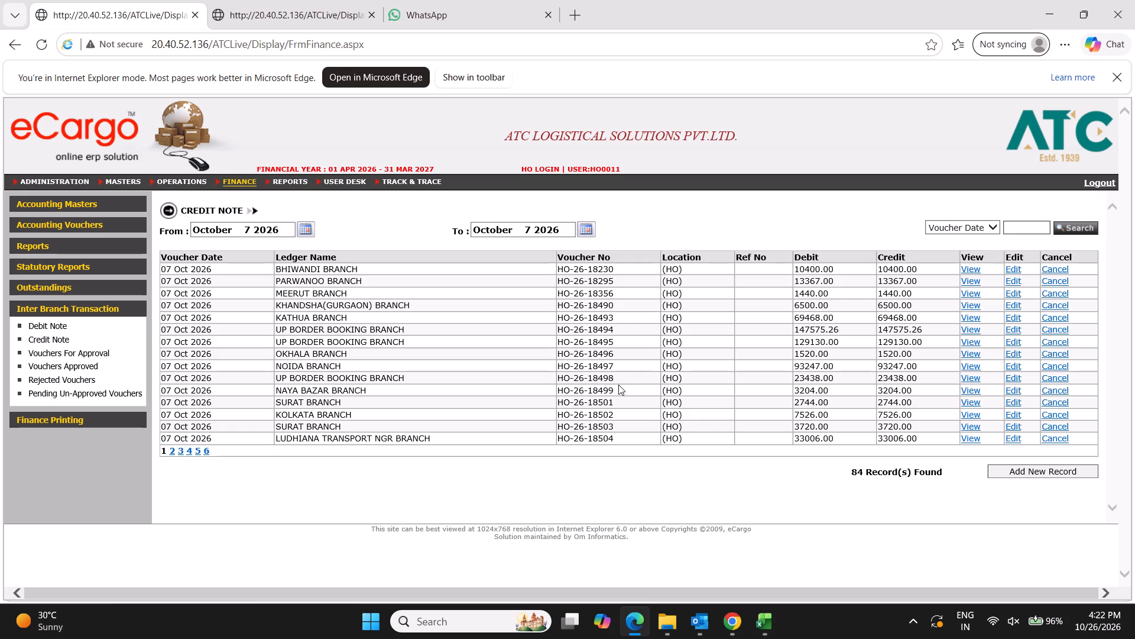
key("alt+Tab")
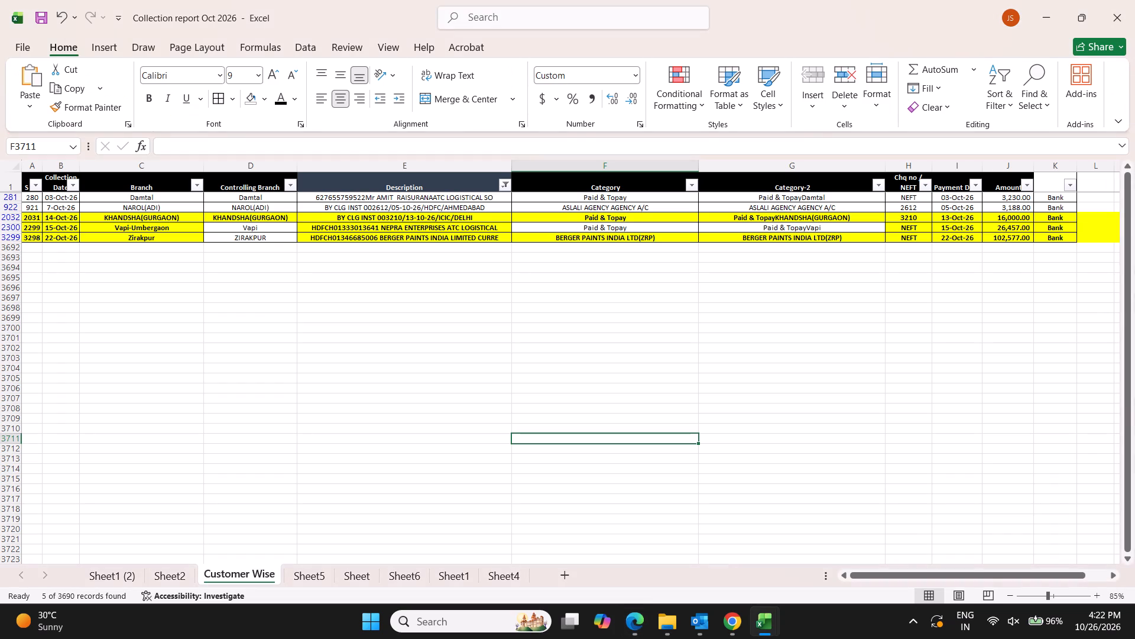
key("alt+Tab")
left_click(243, 231)
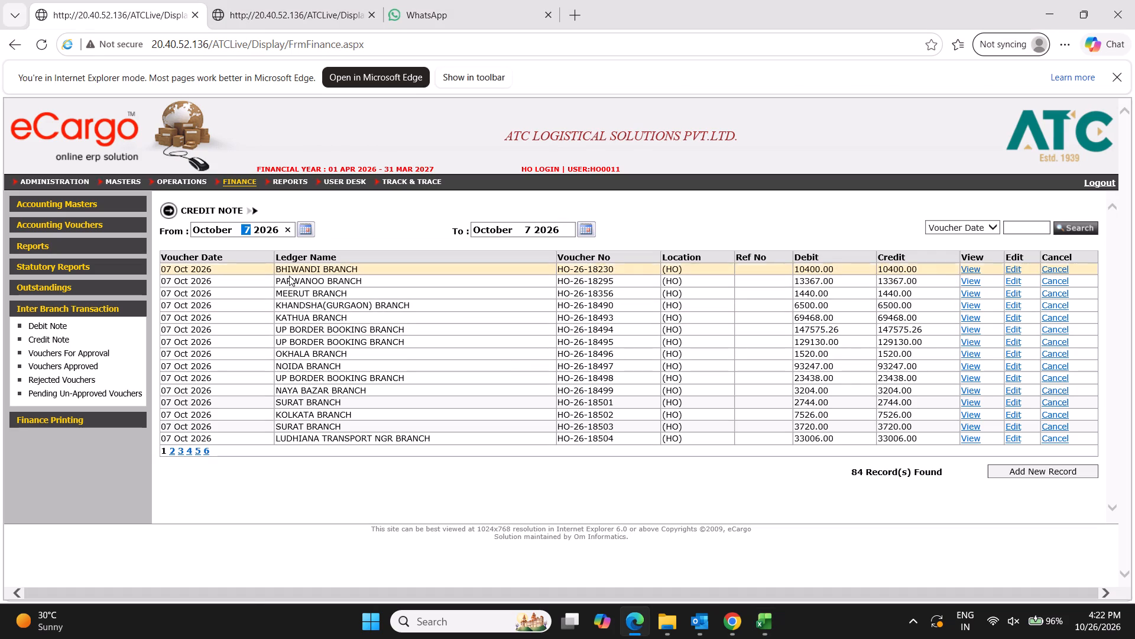
type("14")
key("Tab")
key("Right")
type("14")
key("Tab")
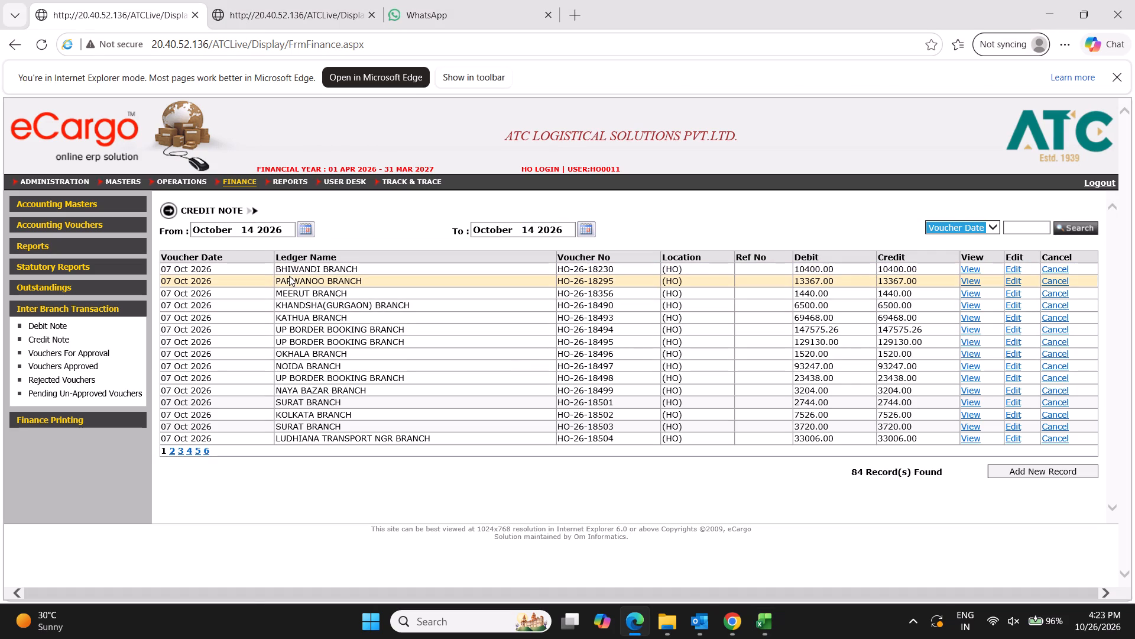
left_click(1088, 224)
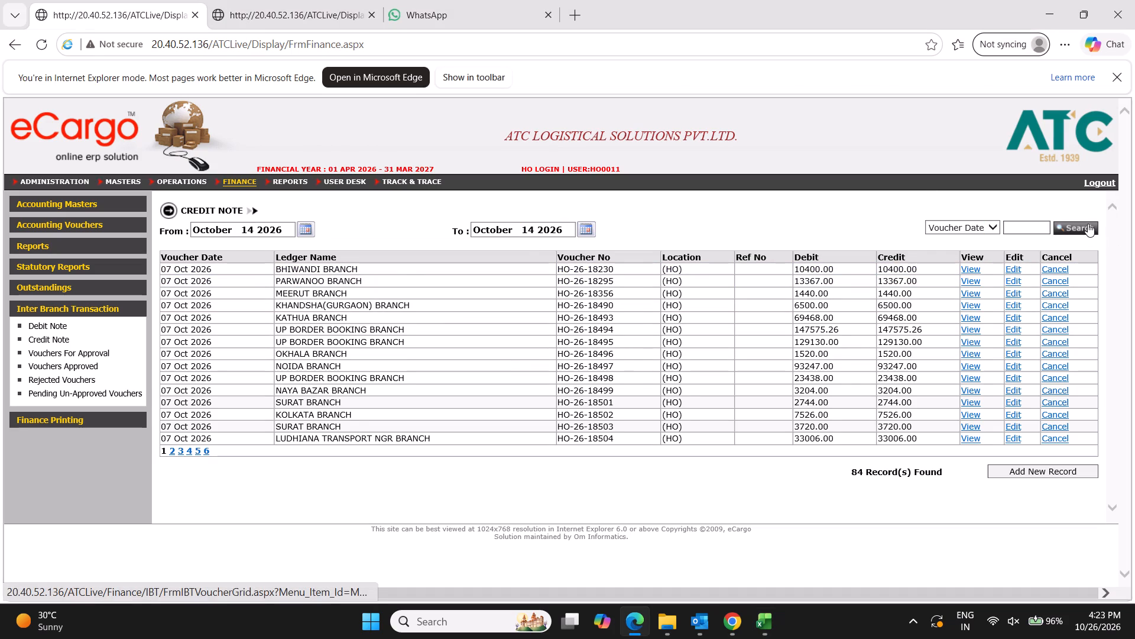
Sort the credit notes by credit amount and look through pages 2 to 4 for the collection report's 16,000 KHANDSHA(GURGAON) entry.
left_click(899, 260)
key("alt+Tab")
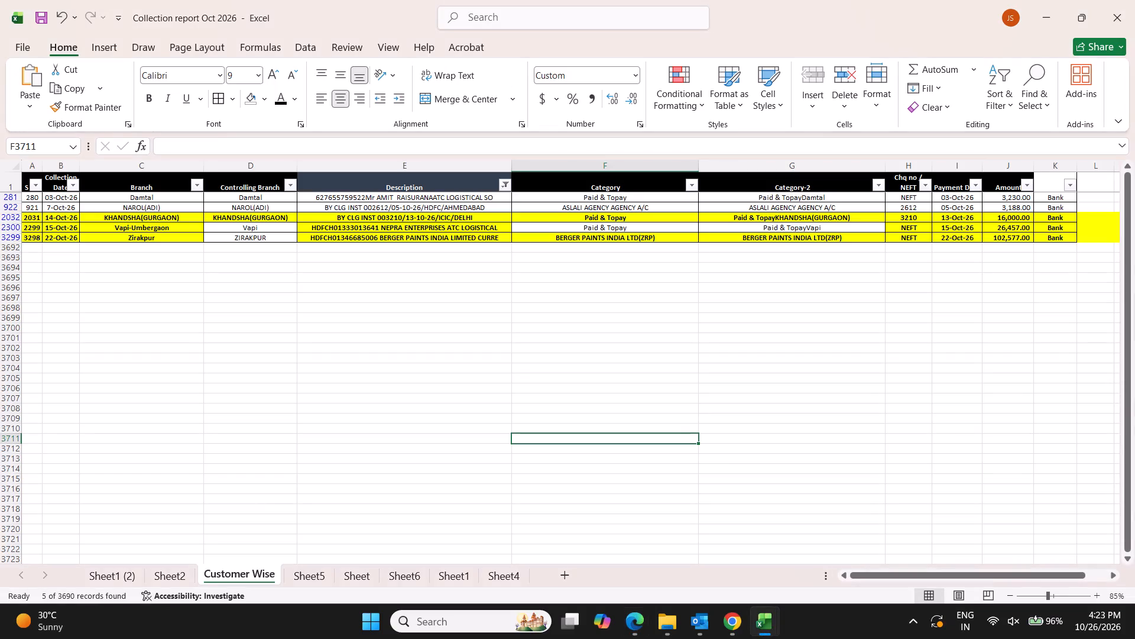
key("alt+Tab")
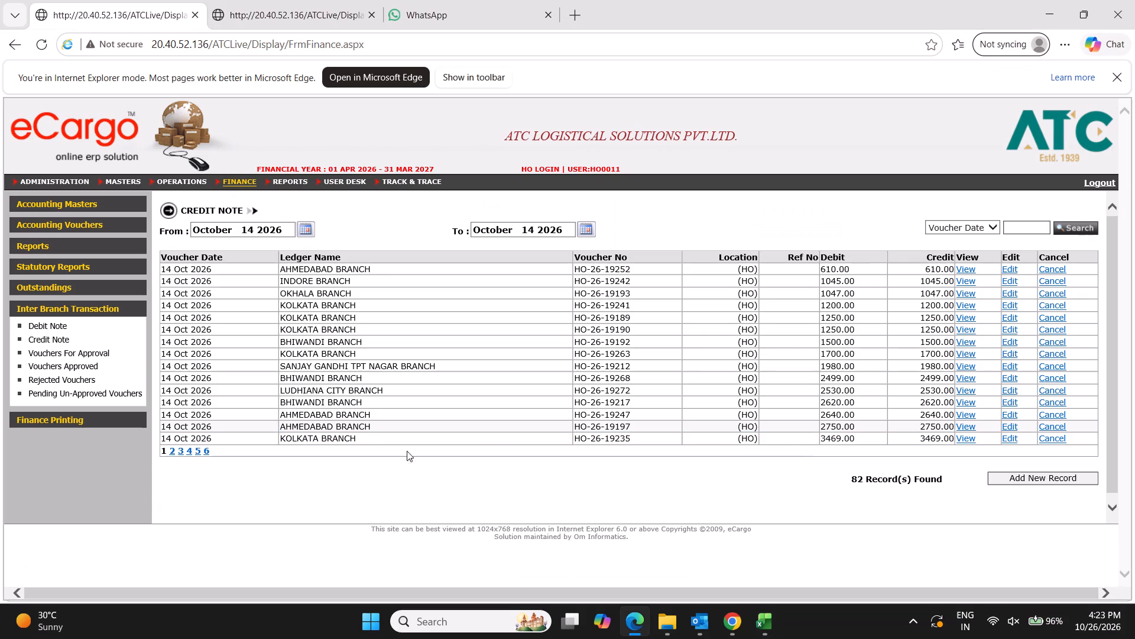
left_click(170, 449)
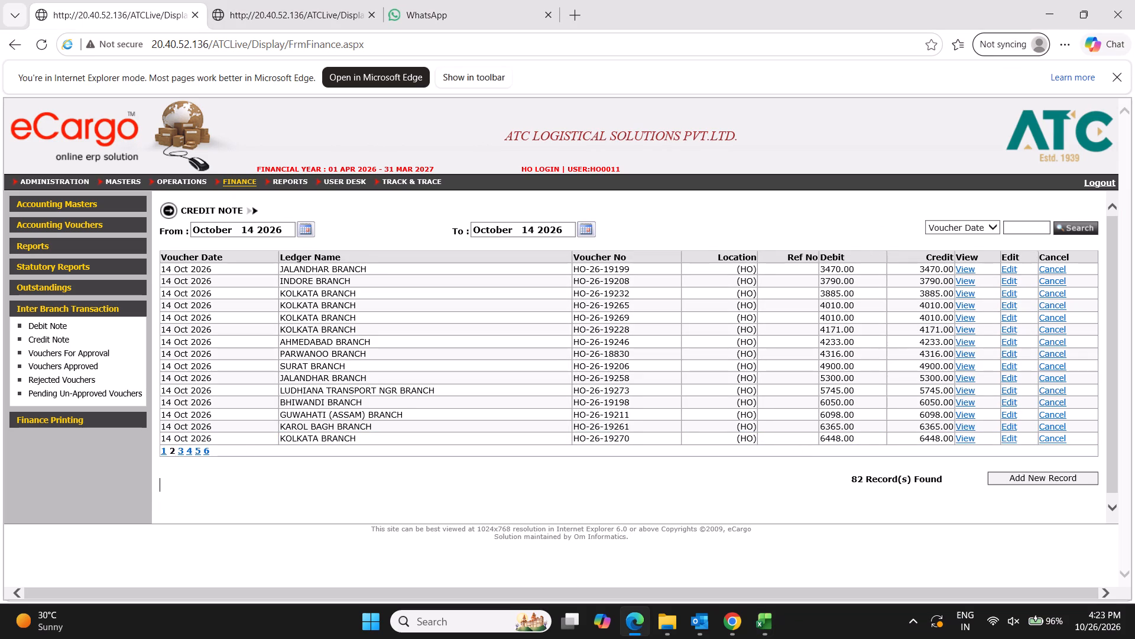
left_click(179, 450)
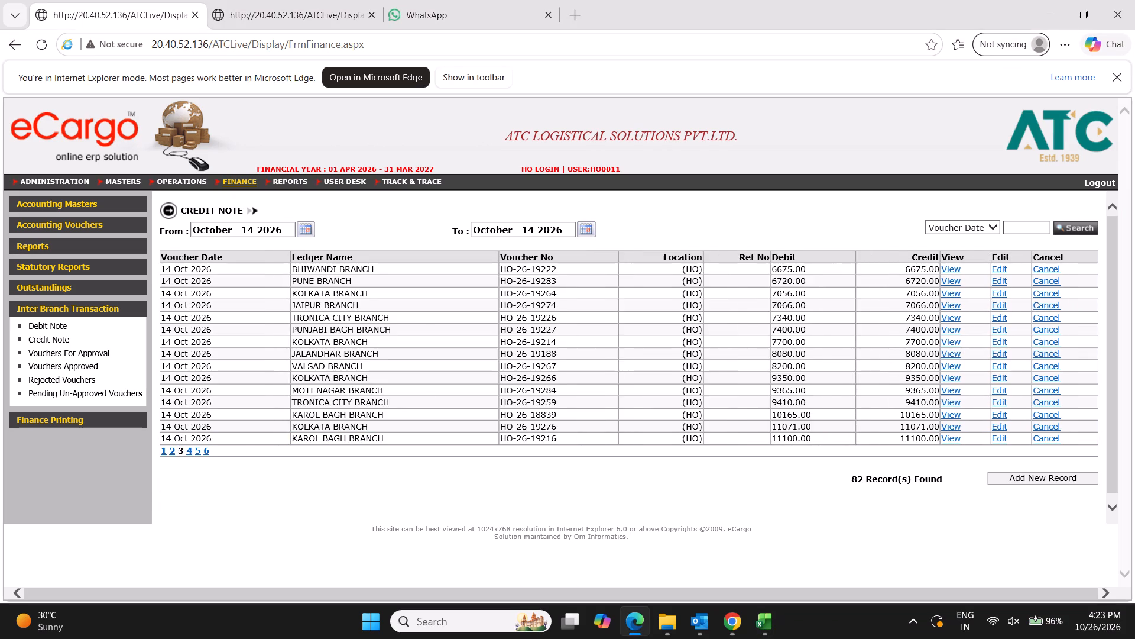
left_click(190, 448)
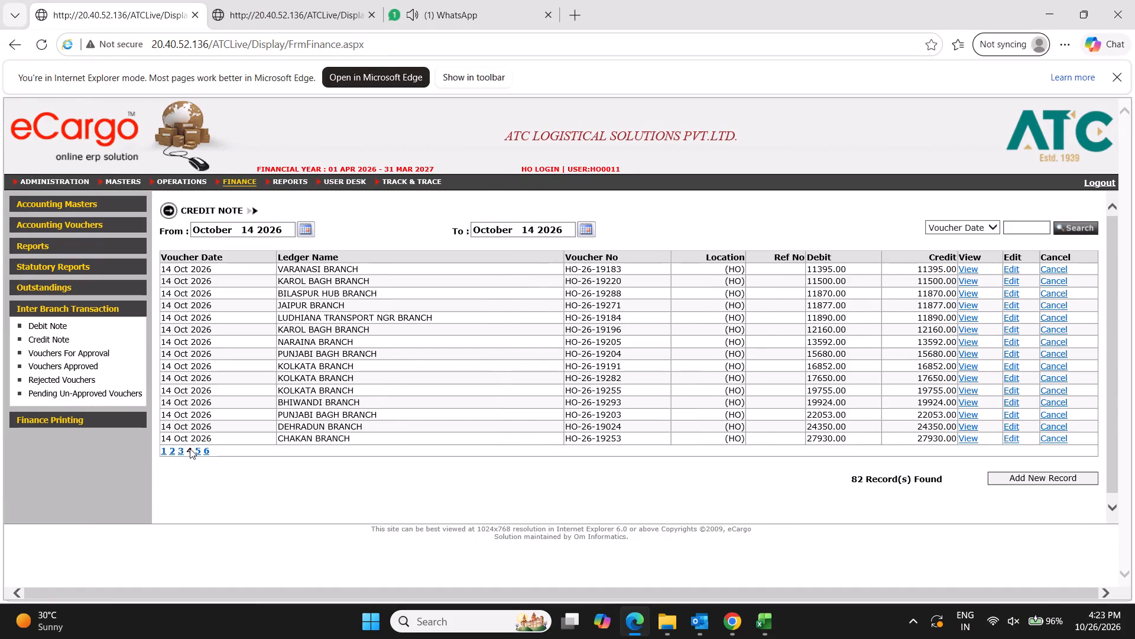
key("alt+Tab")
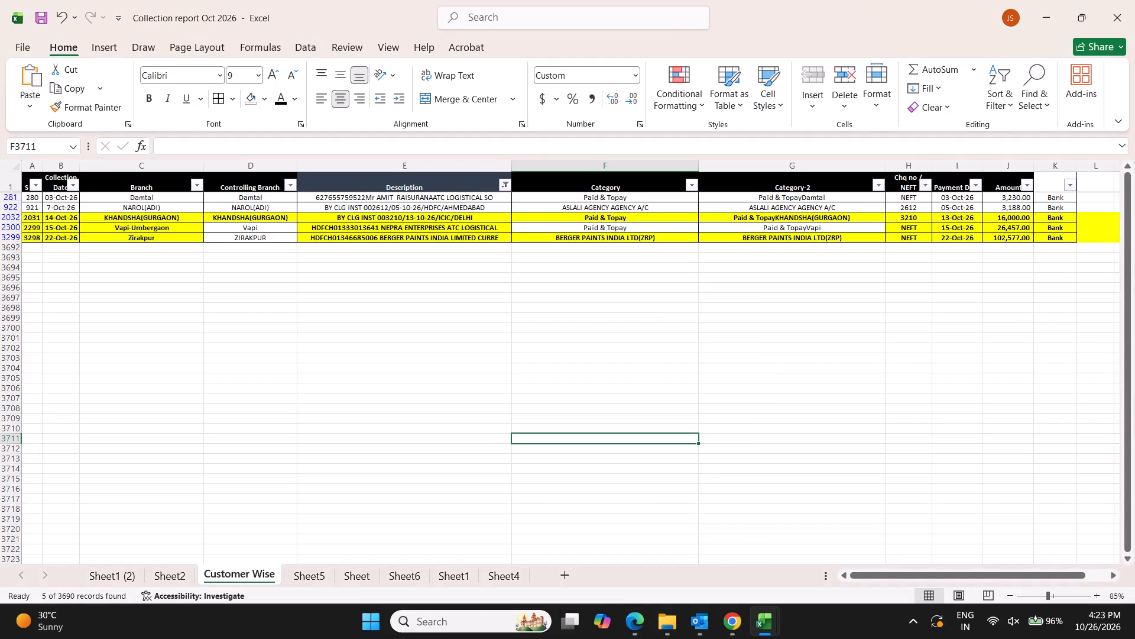
key("alt+Tab")
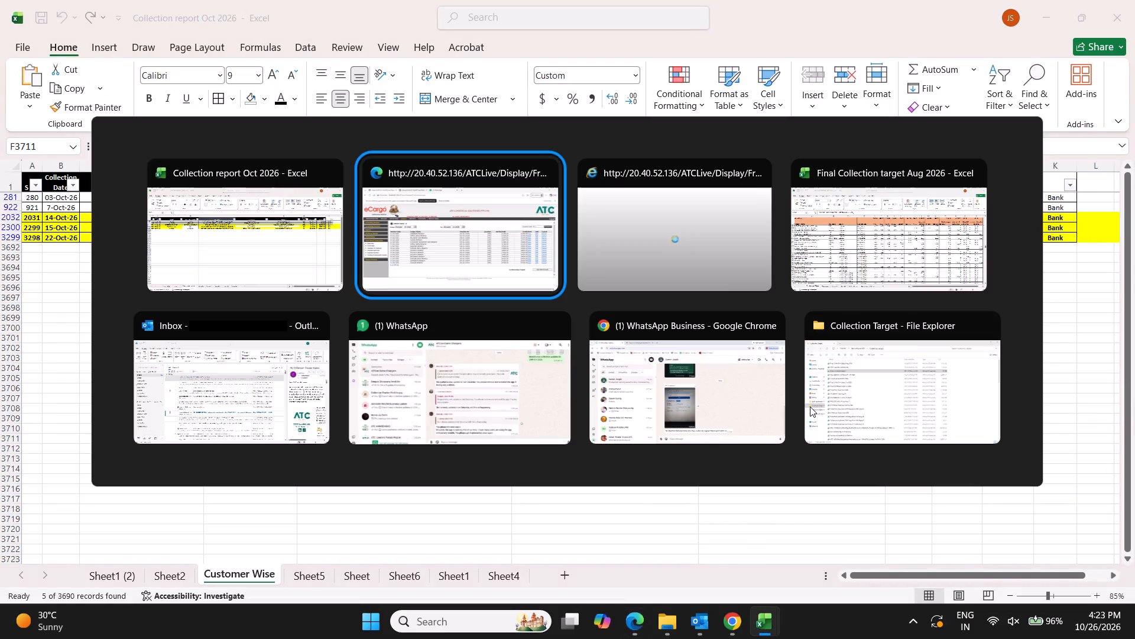
In the Suspense A/c ledger for October 2026, search for 16000 by credit, by debit, and again by credit.
left_click(296, 19)
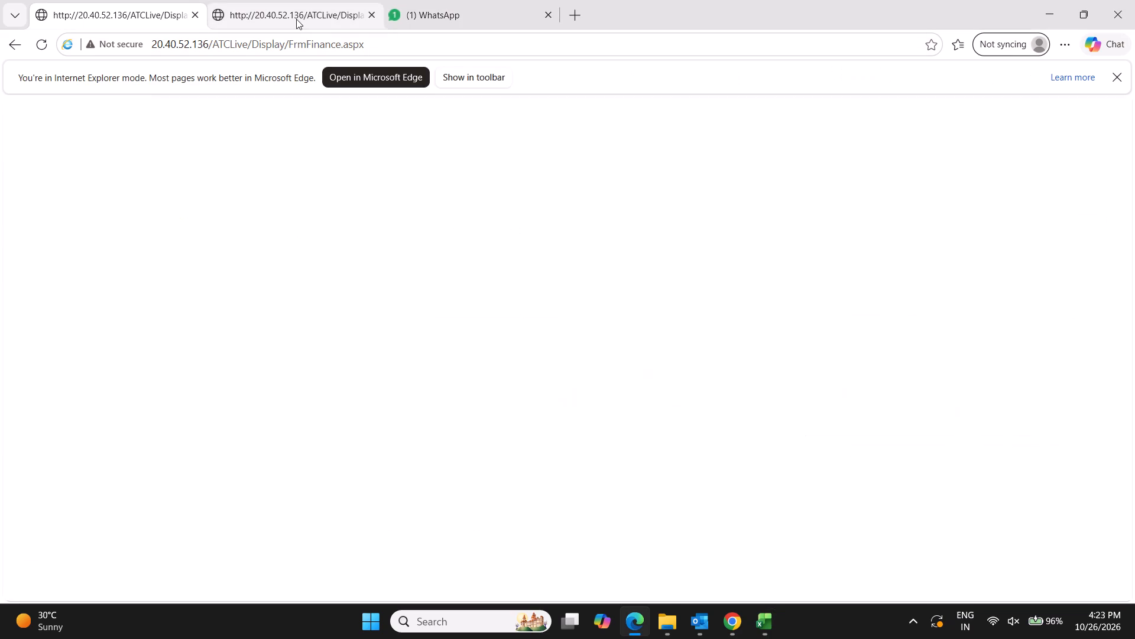
left_click_drag(651, 288, 335, 296)
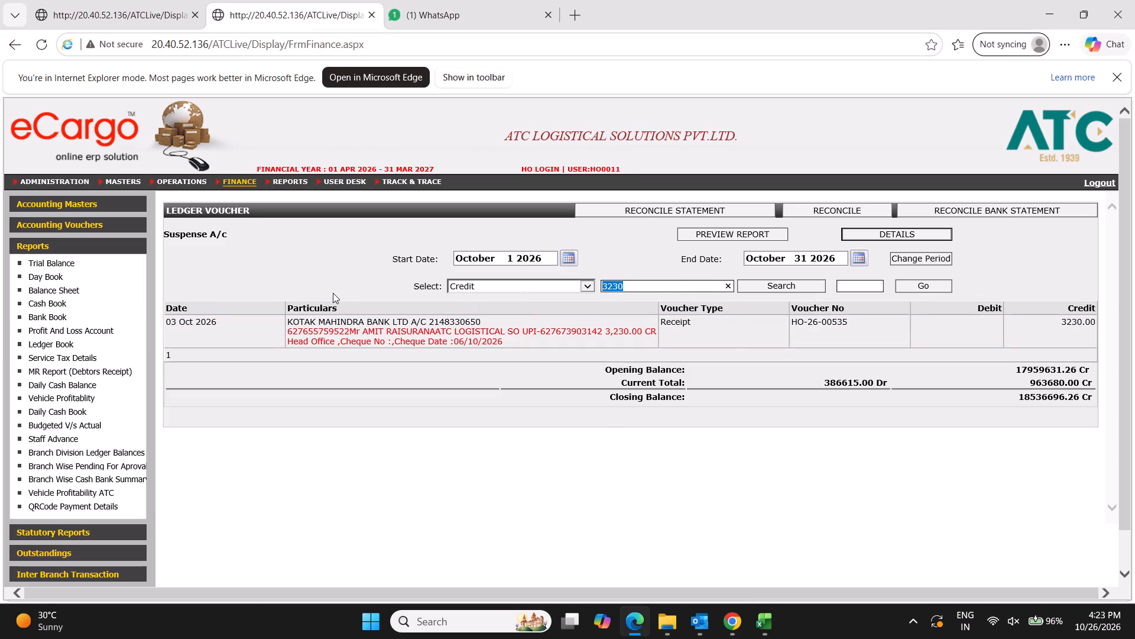
type("16000")
key("Tab")
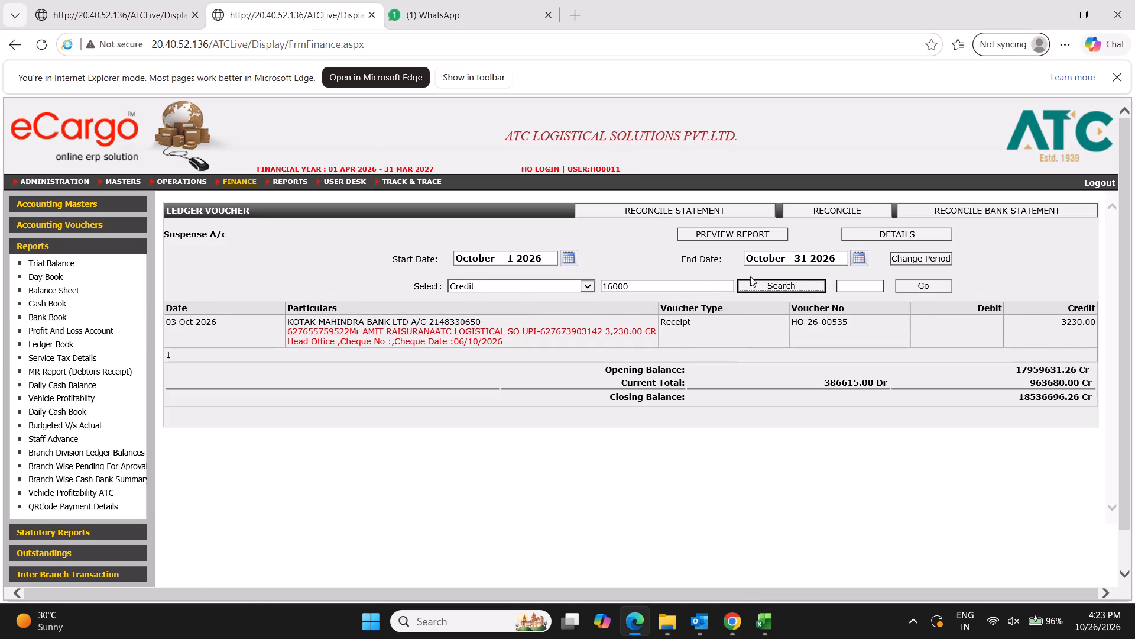
left_click(764, 286)
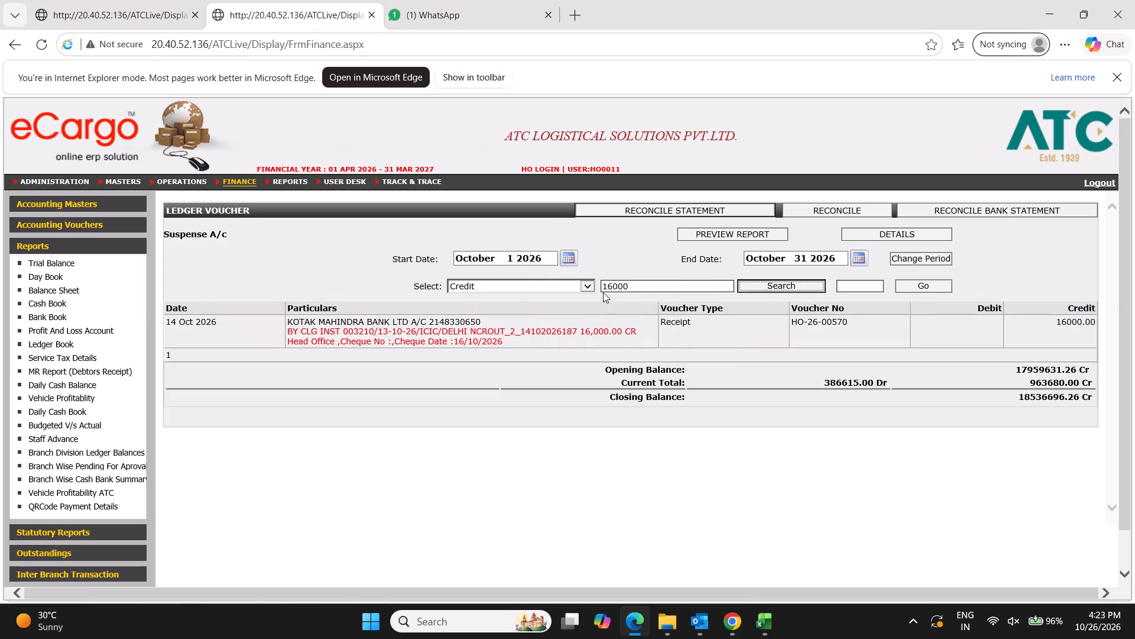
left_click(515, 283)
left_click(508, 279)
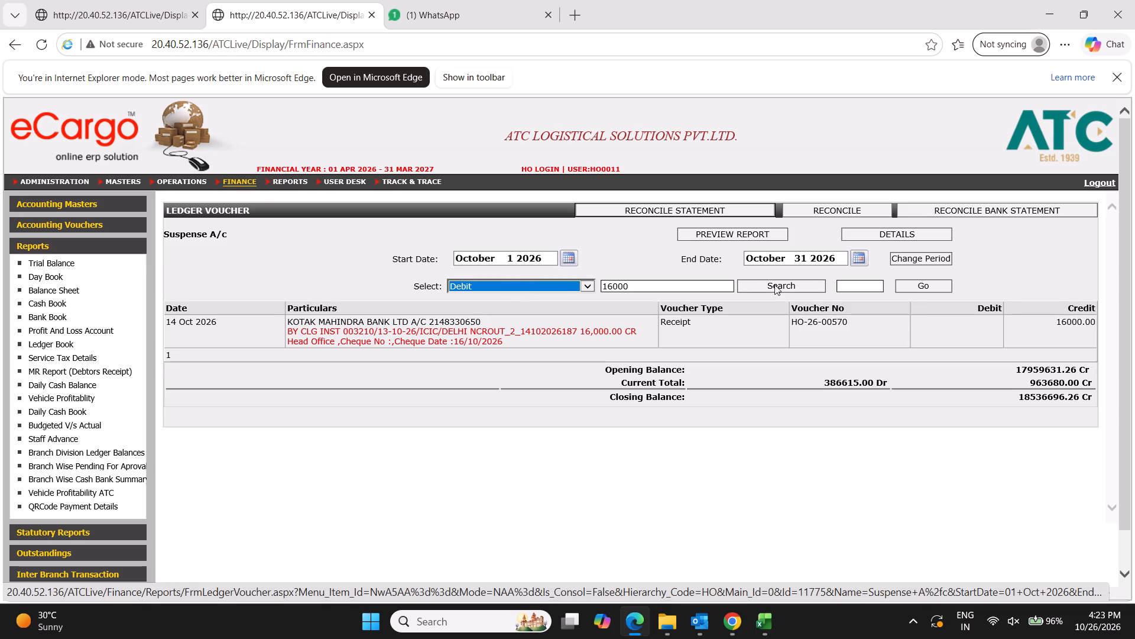
left_click(774, 285)
left_click(513, 288)
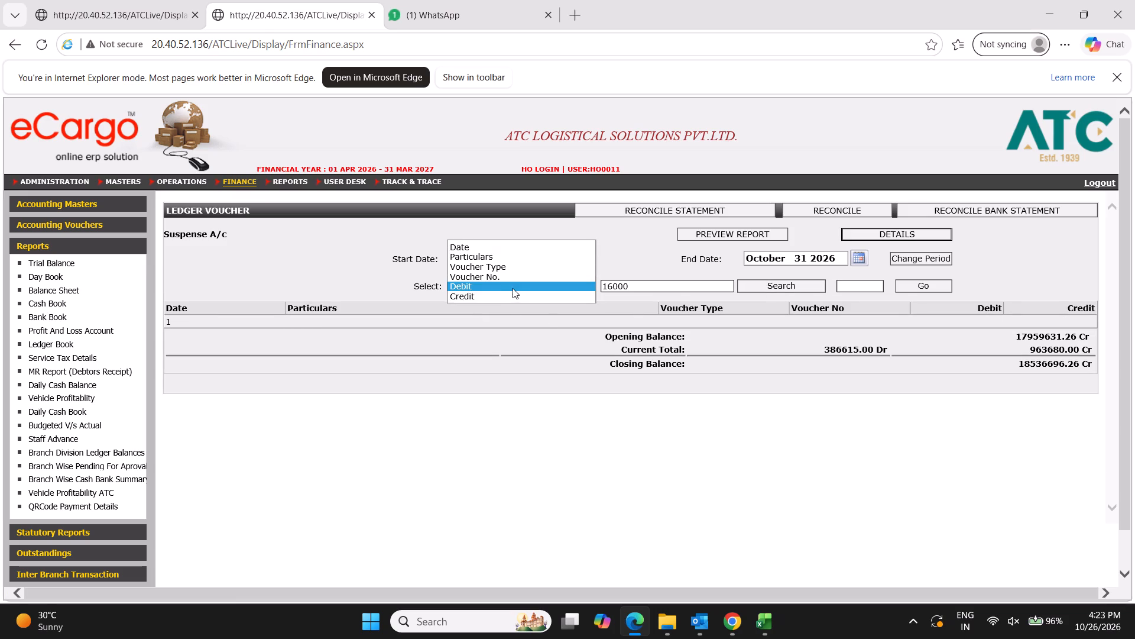
left_click(487, 298)
left_click(770, 282)
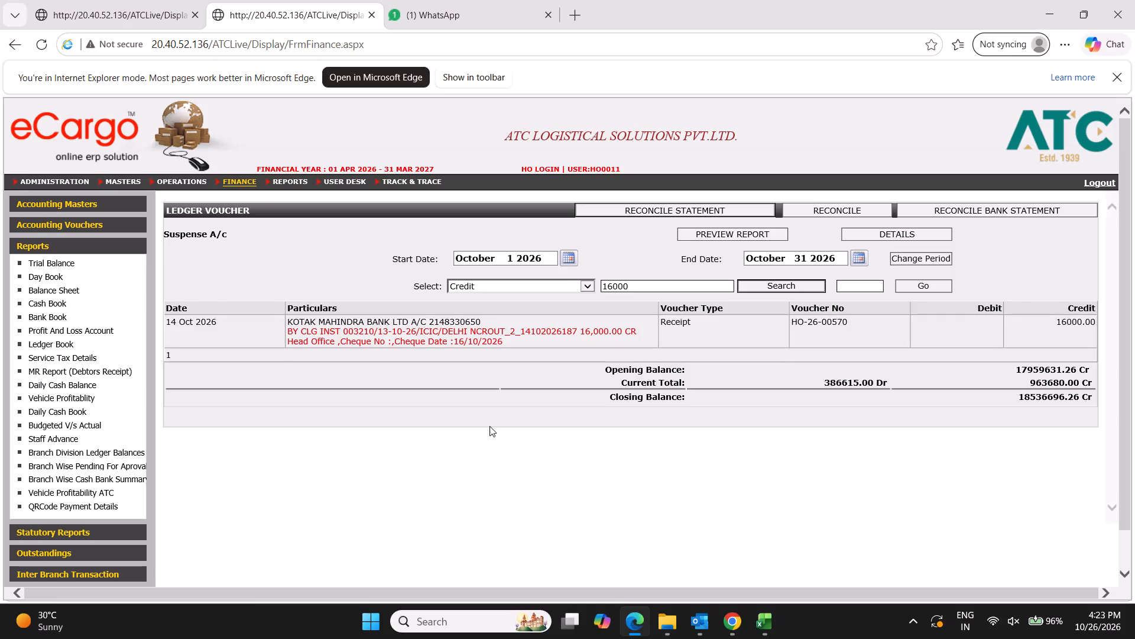
Copy the red bank description line of the 16000 receipt, and return to the October 14 credit note list after checking the collection report.
left_click_drag(639, 333, 453, 330)
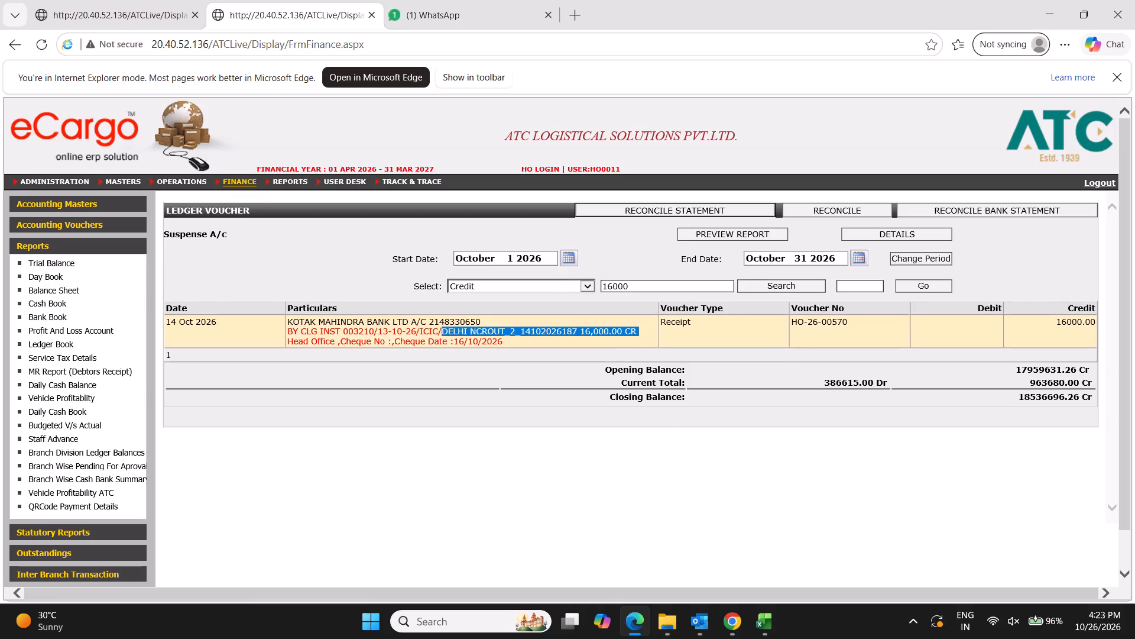
left_click_drag(453, 330, 288, 331)
key("ctrl+c")
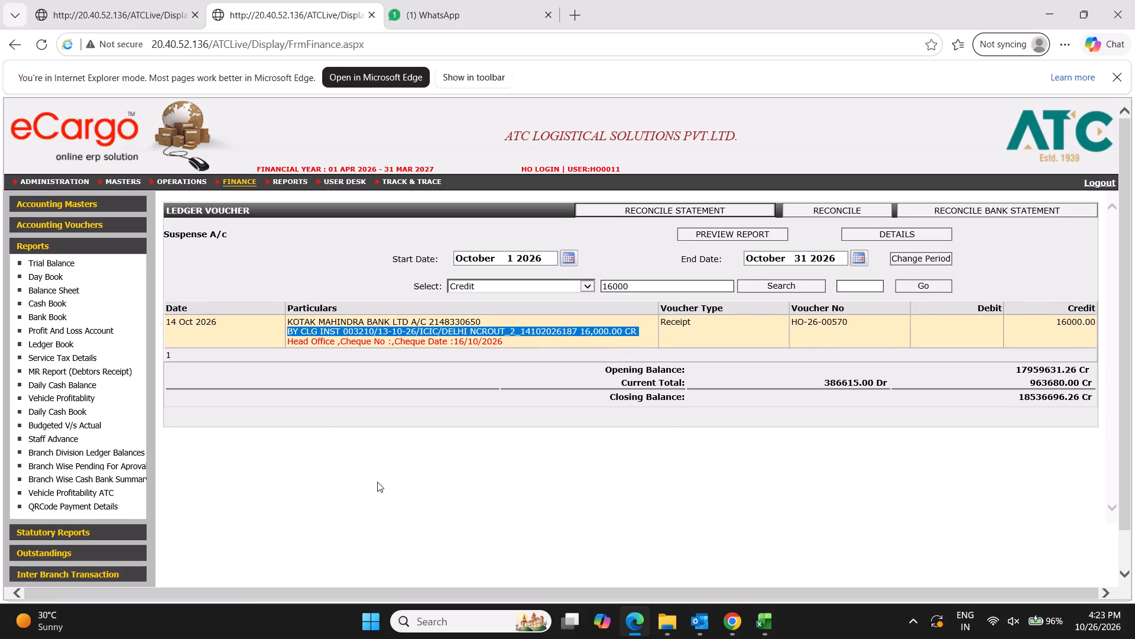
key("alt+Tab")
key("alt+Tab")
key("alt+Tab")
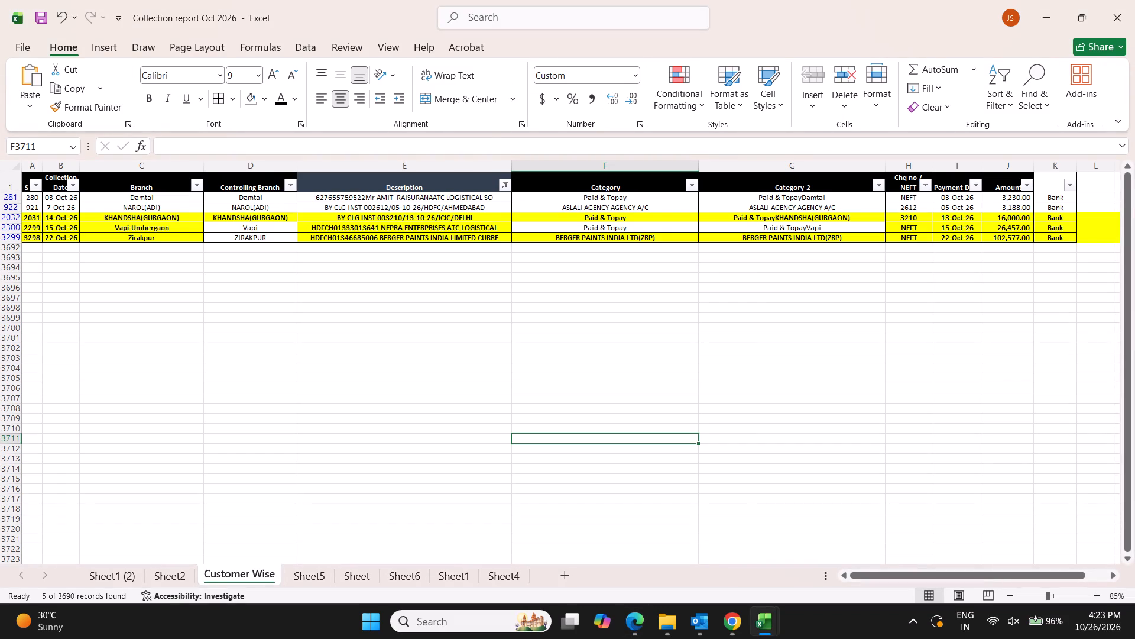
key("alt+Tab")
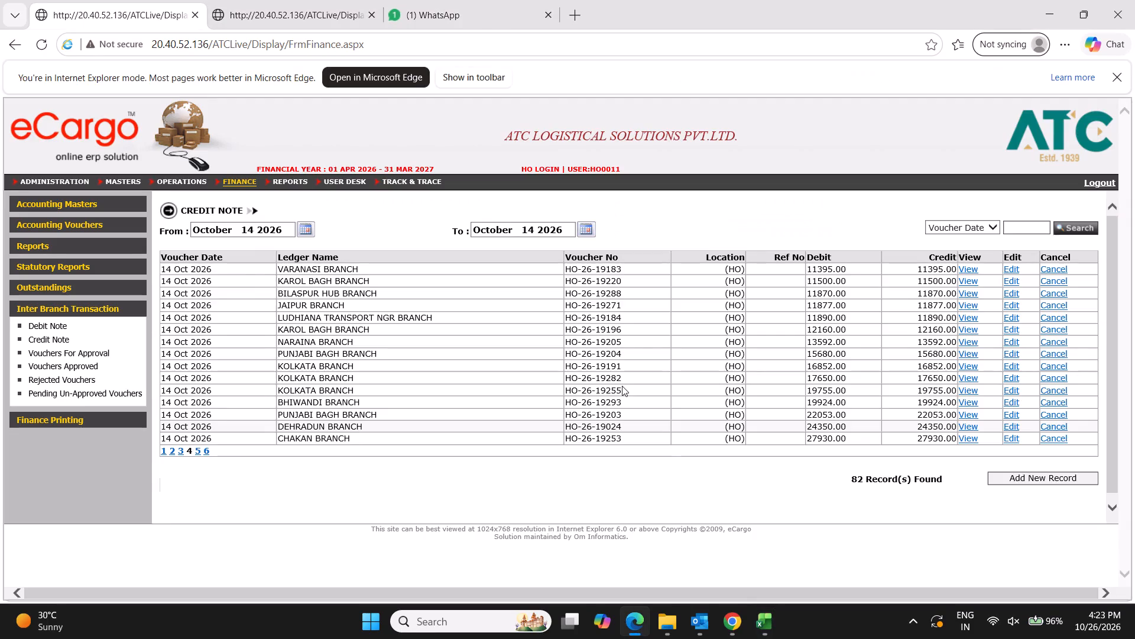
key("alt+Tab")
key("alt+Tab")
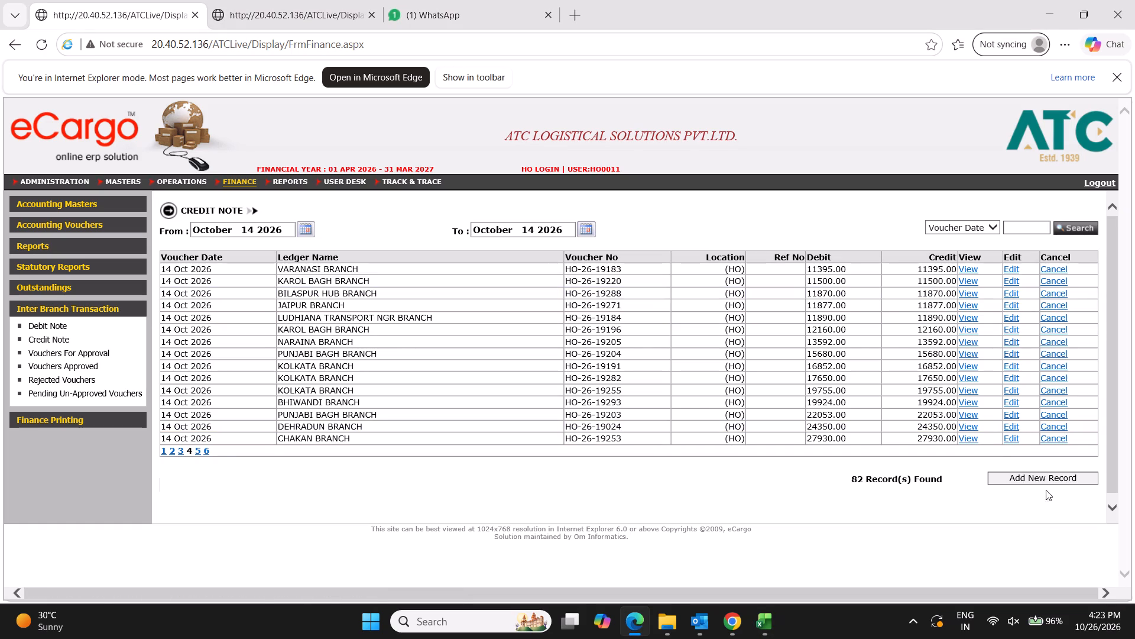
Start a new credit note dated October 14 2026 and add a Cr line for KHANDSHA(GURGAON) BRANCH of 16000.
left_click(1042, 478)
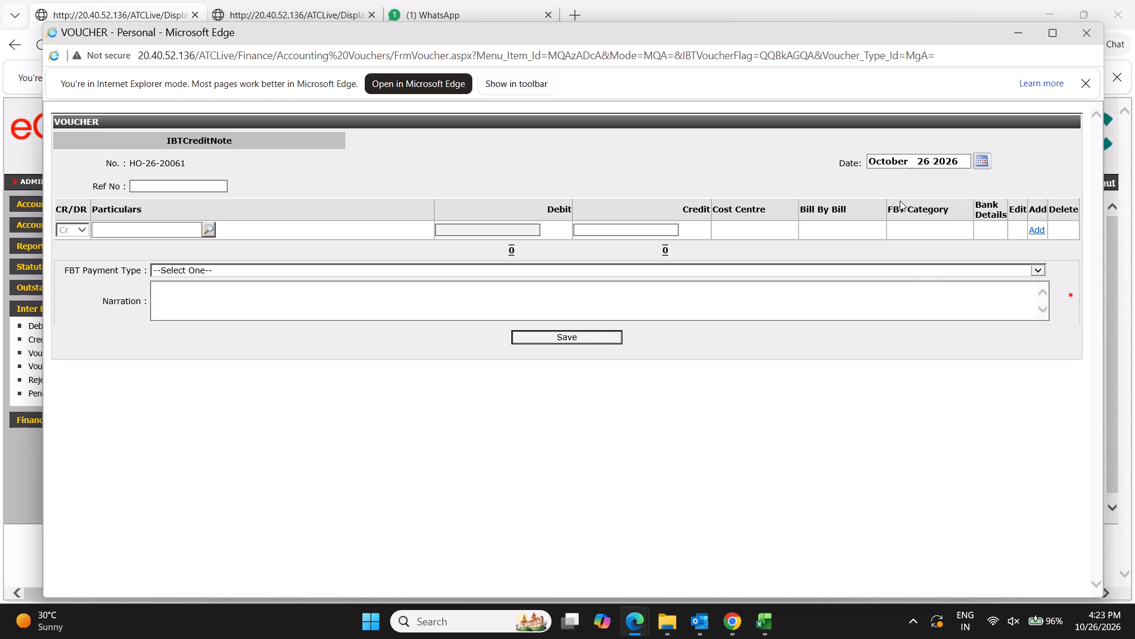
left_click(925, 159)
type("14")
key("Tab")
key("Tab")
type("KHAND")
key("Tab")
key("Tab")
key("Tab")
type("16000")
key("Tab")
key("Return")
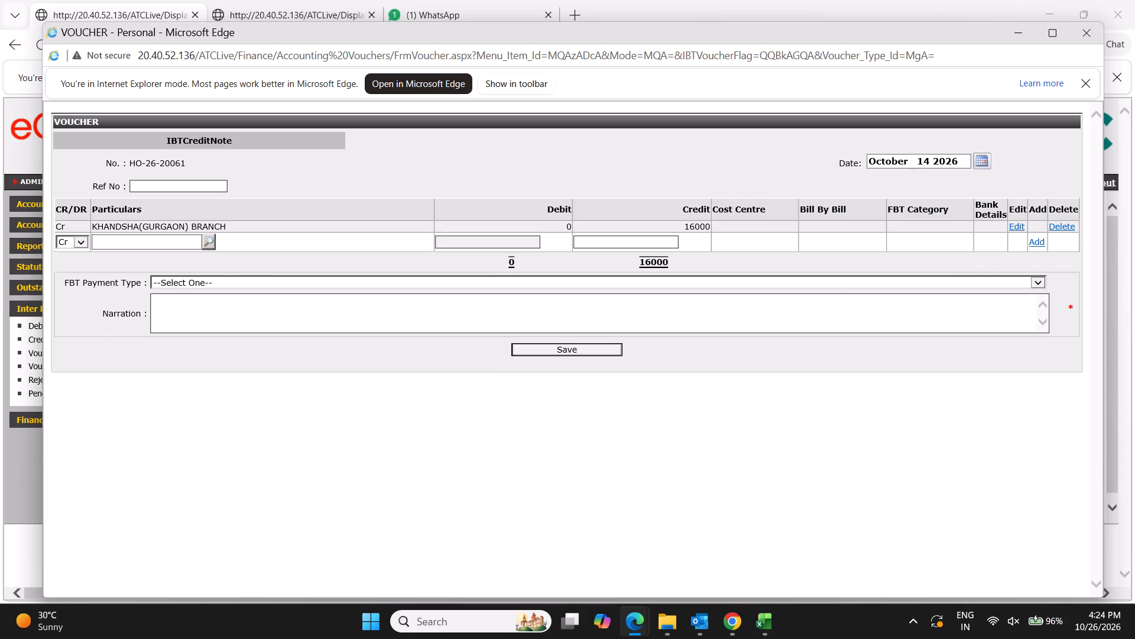
Paste the copied bank description into the voucher's narration and append KHANDSHA(GURGAON) at its end.
left_click(764, 309)
key("ctrl+v")
key("space")
key("space")
key("space")
key("space")
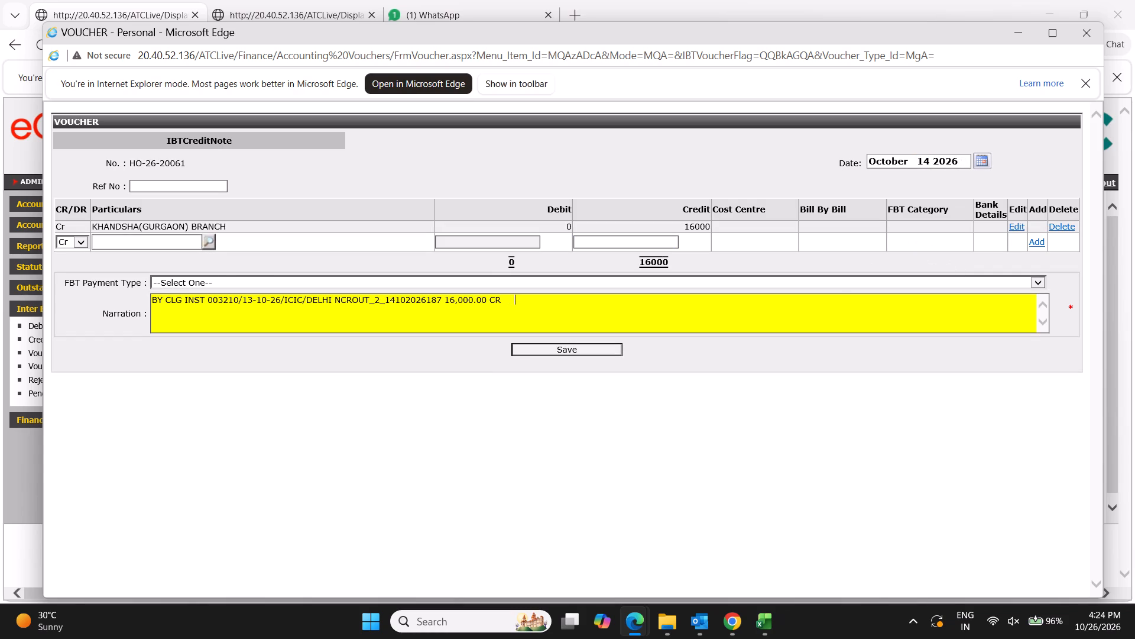
type("KHANDSHA")
type("(GURGAON")
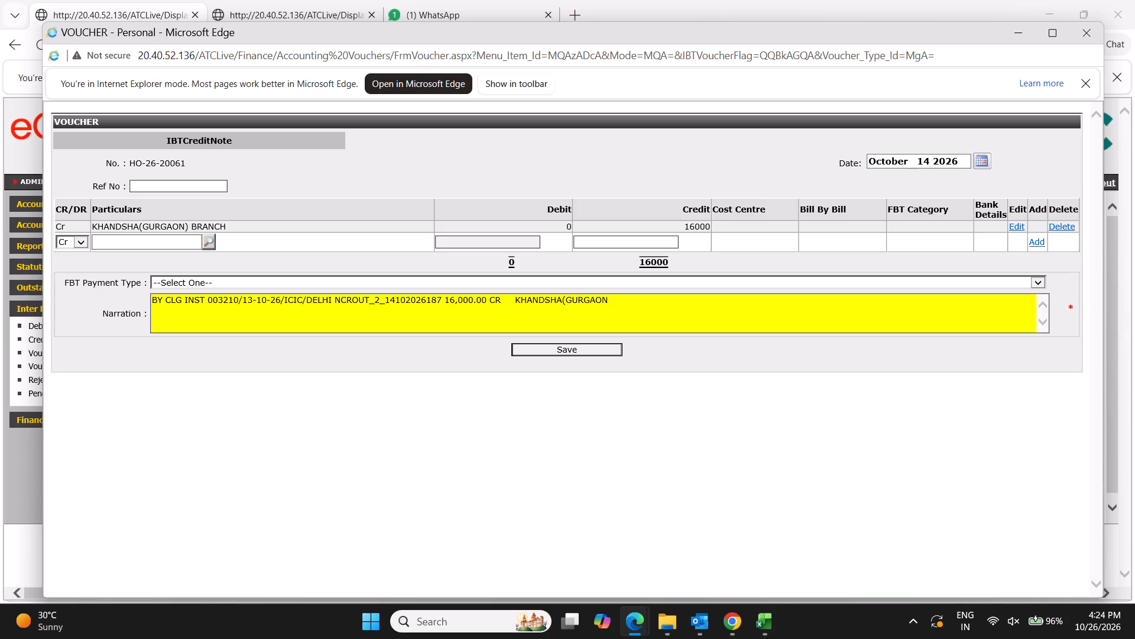
key("shift+parenright")
Add a Dr line for Suspense A/c of 16000 to the credit note.
left_click(73, 242)
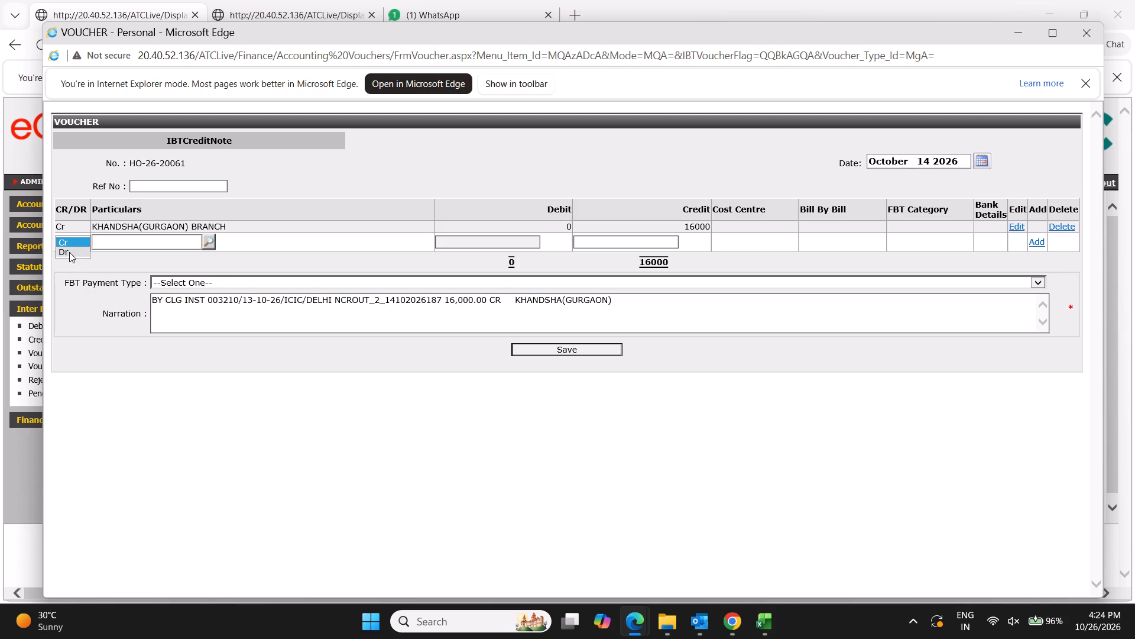
left_click(68, 254)
left_click(148, 248)
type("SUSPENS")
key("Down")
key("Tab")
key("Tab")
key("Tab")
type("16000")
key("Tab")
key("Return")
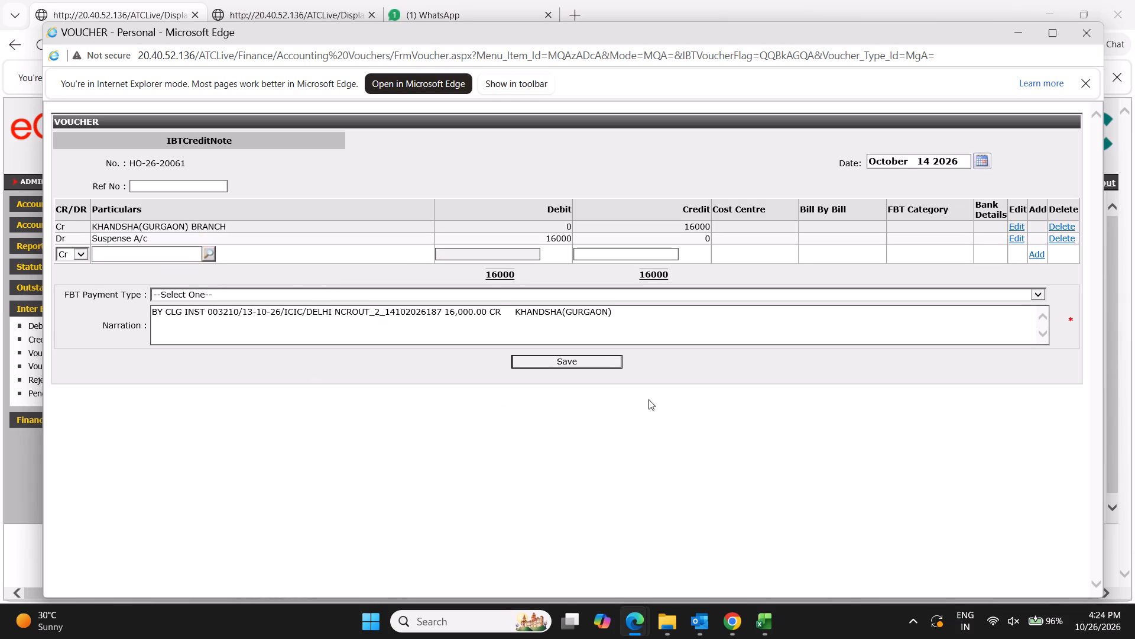
Save the October 14 2026 credit note of 16000 for KHANDSHA(GURGAON) BRANCH and close its save message.
left_click(587, 364)
left_click(587, 364)
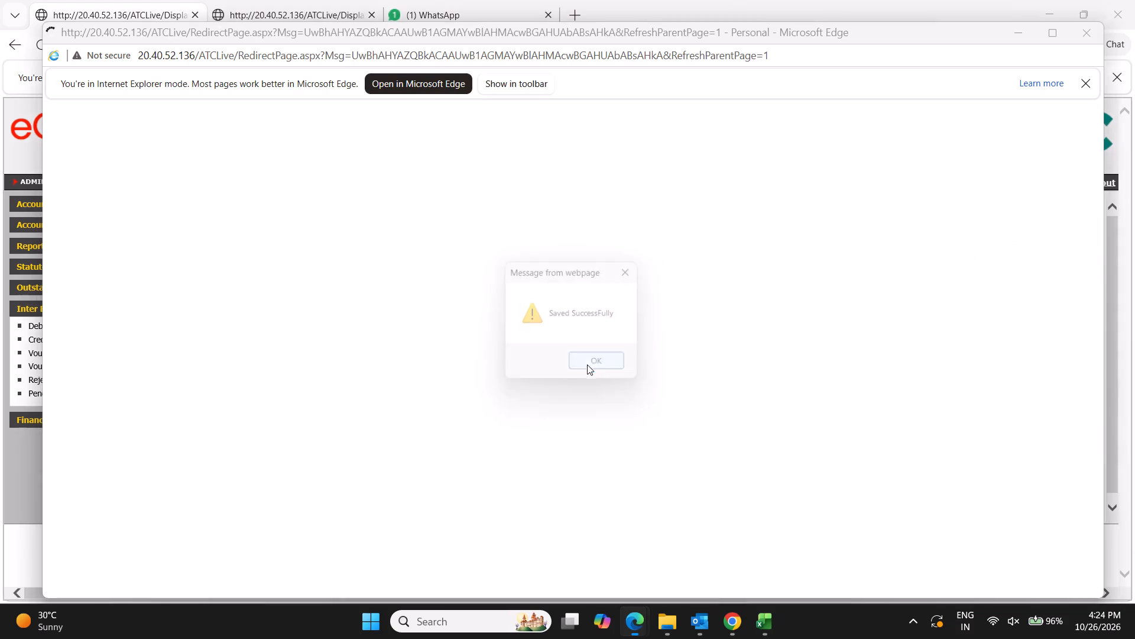
left_click(615, 388)
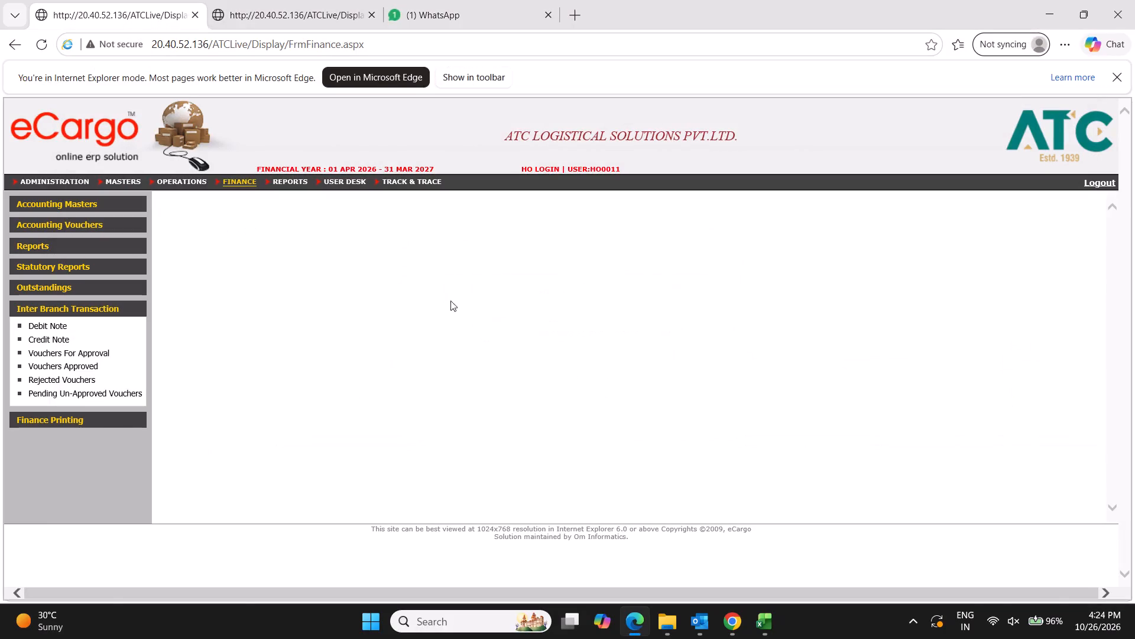
Switch to the Excel collection report and remove the bold and yellow fill from the KHANDSHA(GURGAON) 16,000 receipt row.
key("alt+Tab")
left_click(612, 372)
left_click(521, 217)
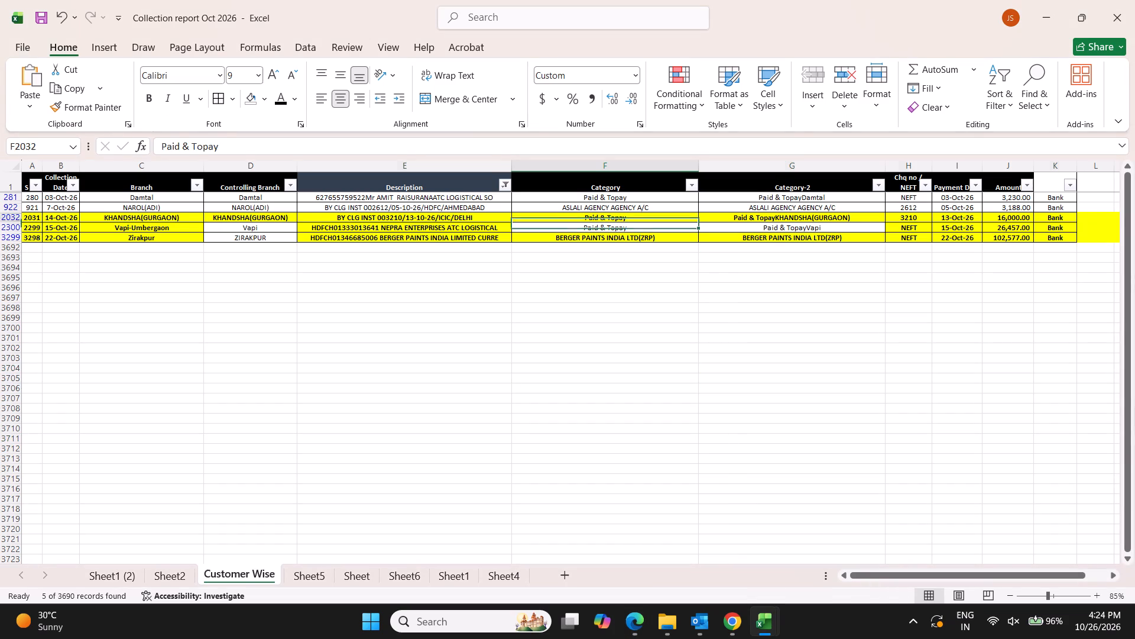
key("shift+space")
key("ctrl+b")
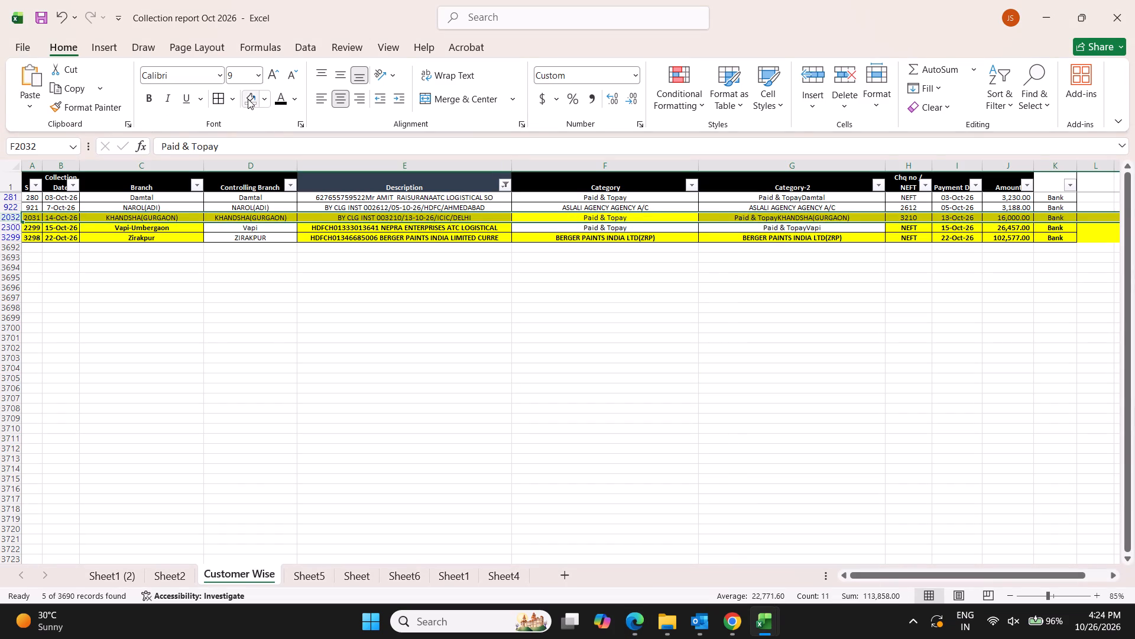
left_click(248, 98)
left_click(263, 354)
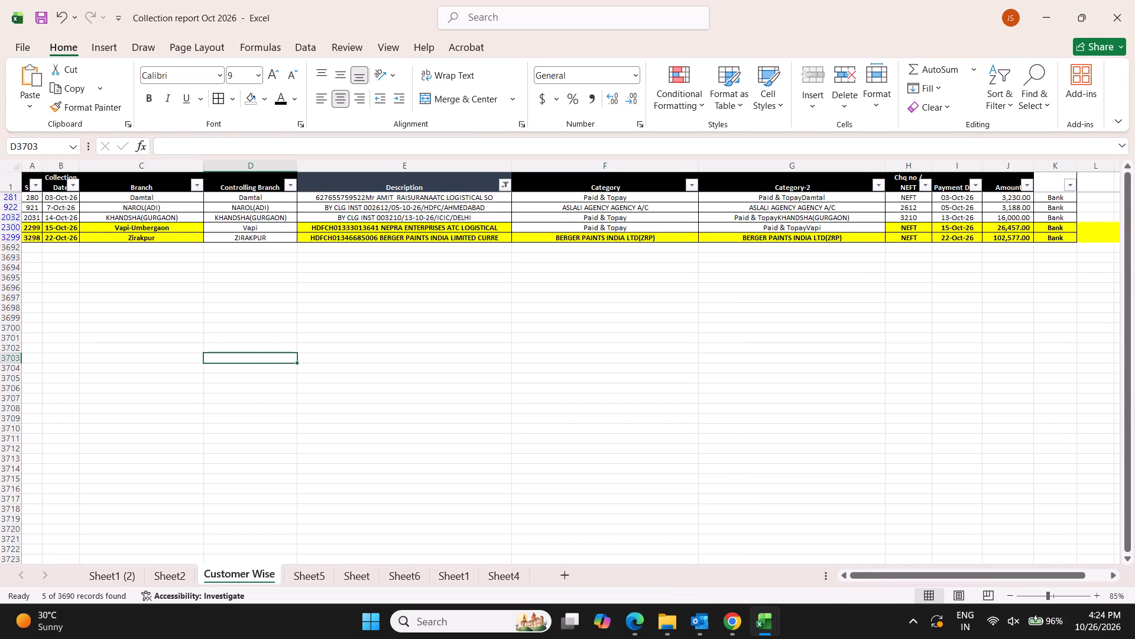
left_click(466, 336)
Return to the credit note list in Edge, set the From date to October 15 2026, and select the day of the To date.
key("alt+Tab")
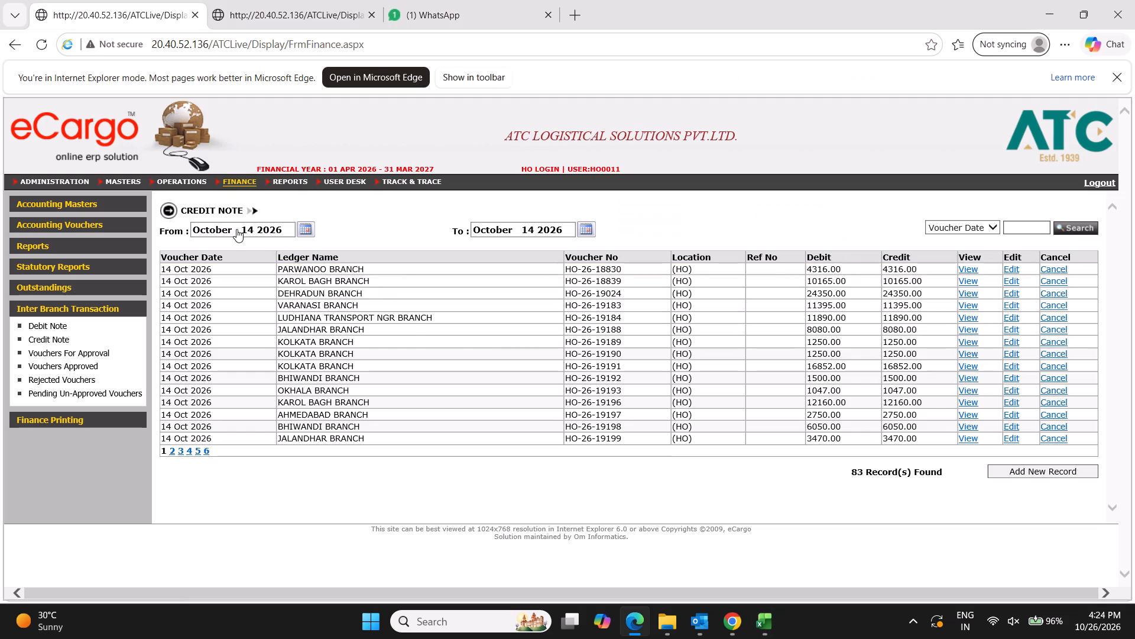
left_click(249, 233)
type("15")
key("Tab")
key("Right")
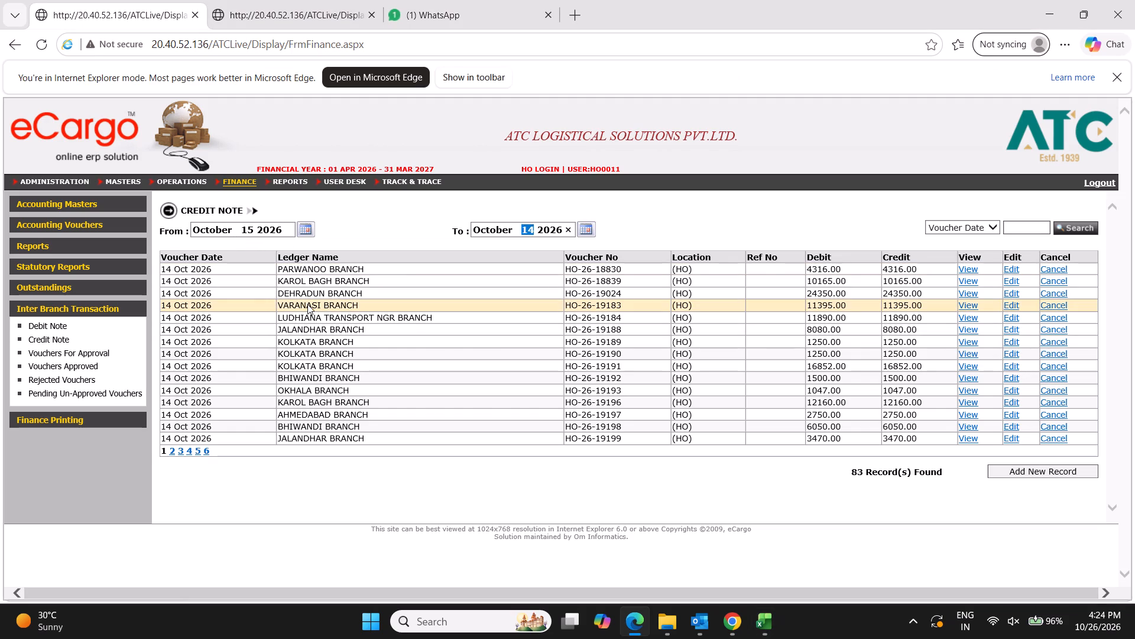
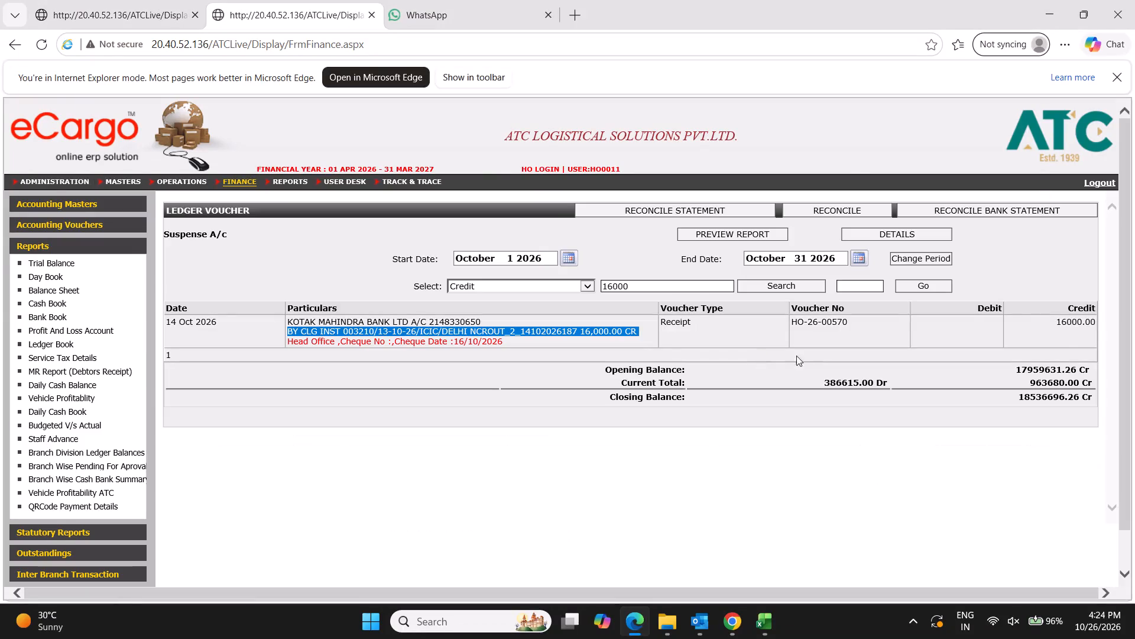
Switch to the Collection report Oct 2026 workbook and check the filtered receipt rows on the Customer Wise sheet against the eCargo Suspense A/c ledger.
key("alt+Tab")
key("alt+Tab")
key("alt+Tab")
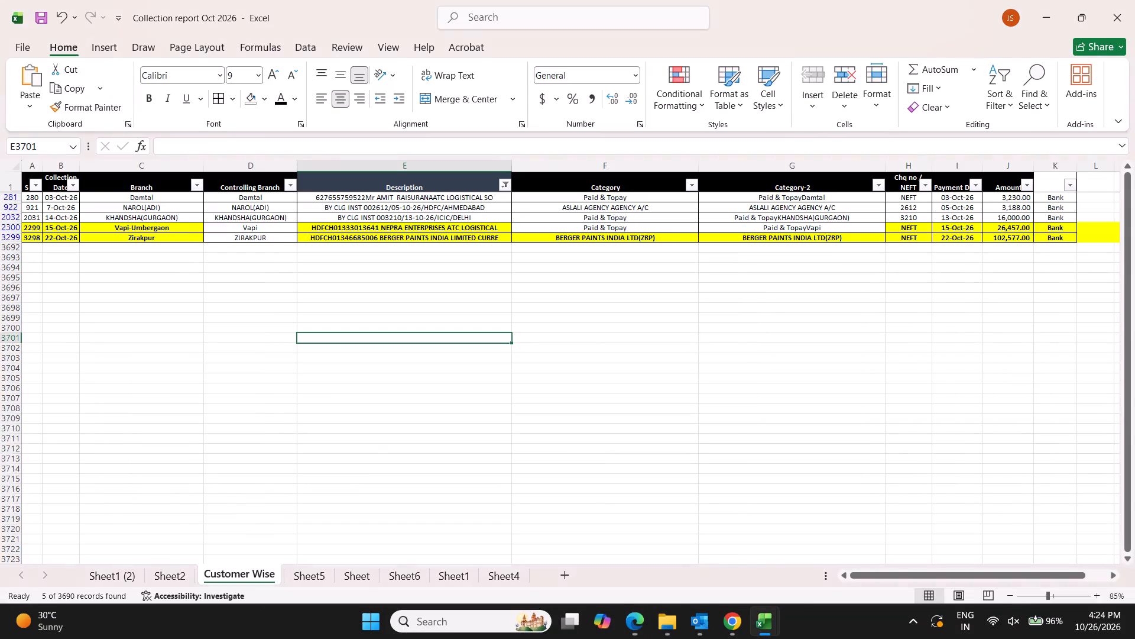
key("alt+Tab")
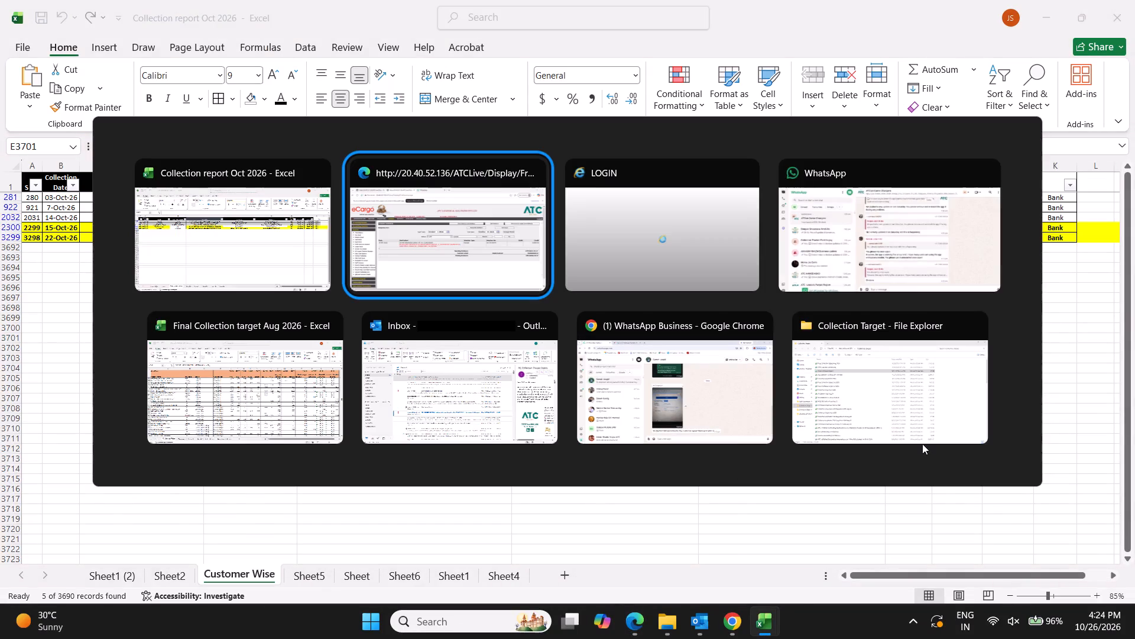
Return to eCargo's October 15 2026 credit note list and open the BHIWANDI BRANCH voucher of 26457 for editing.
left_click(767, 447)
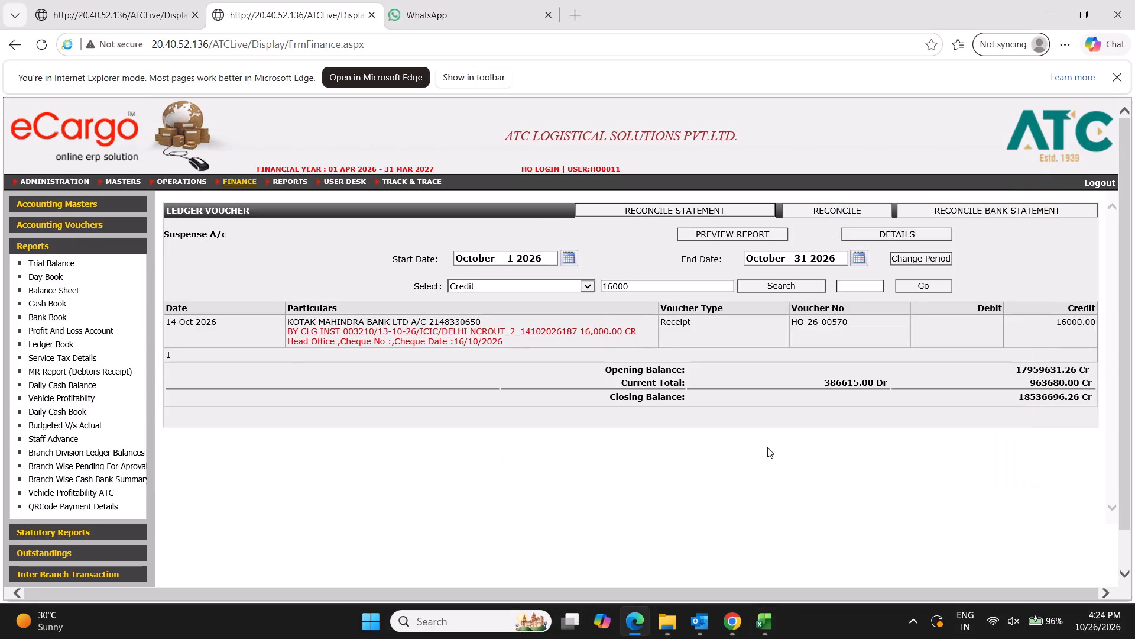
left_click(160, 20)
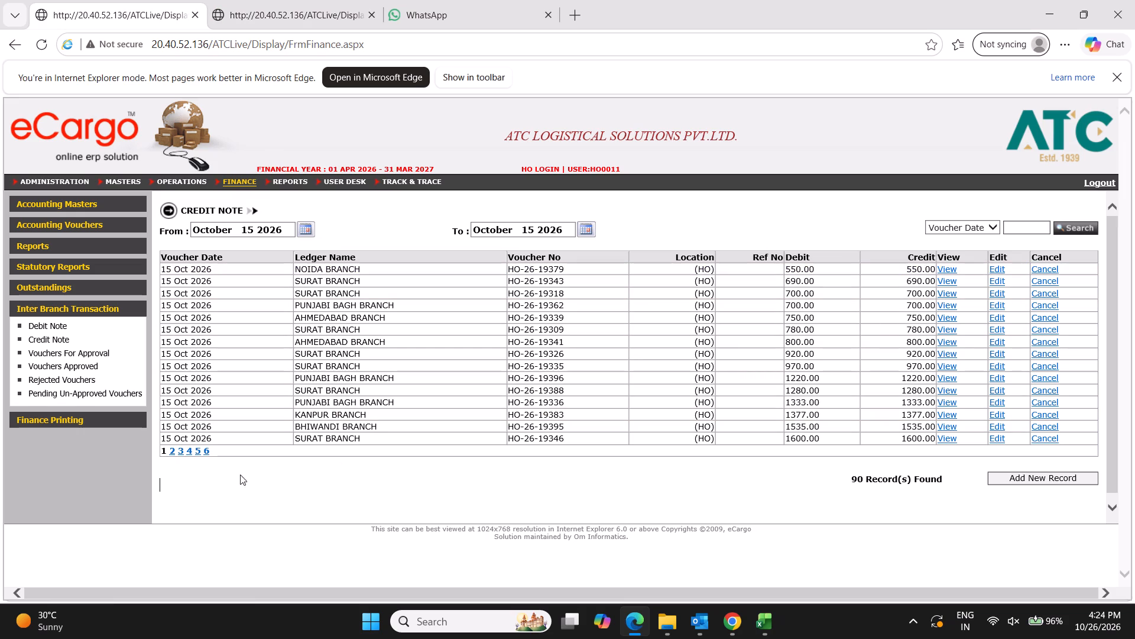
left_click(187, 451)
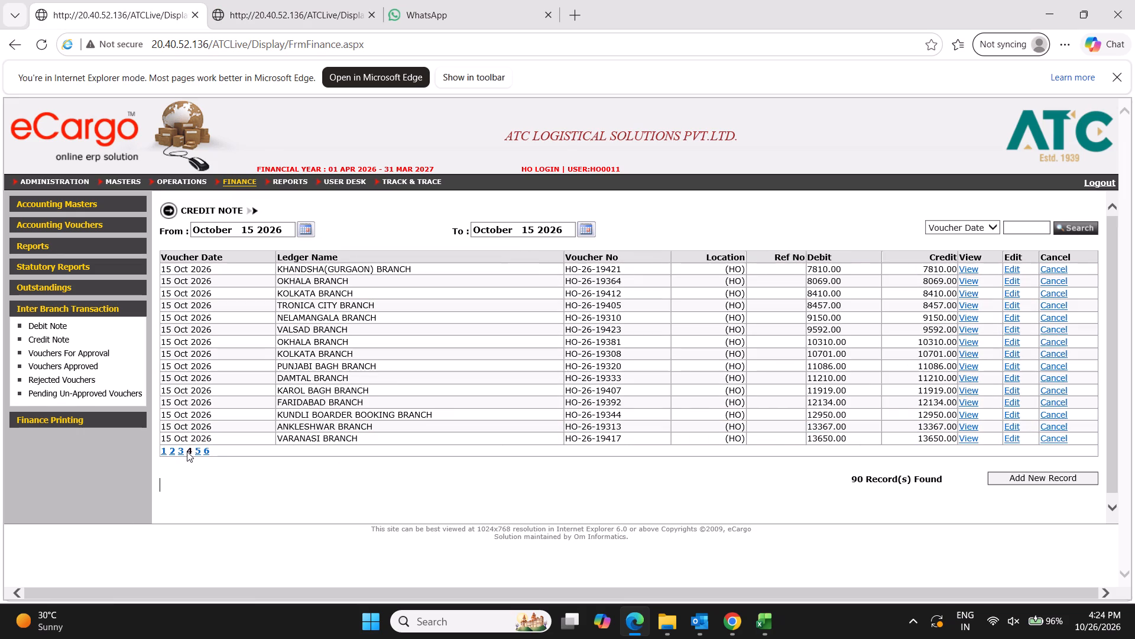
left_click(199, 450)
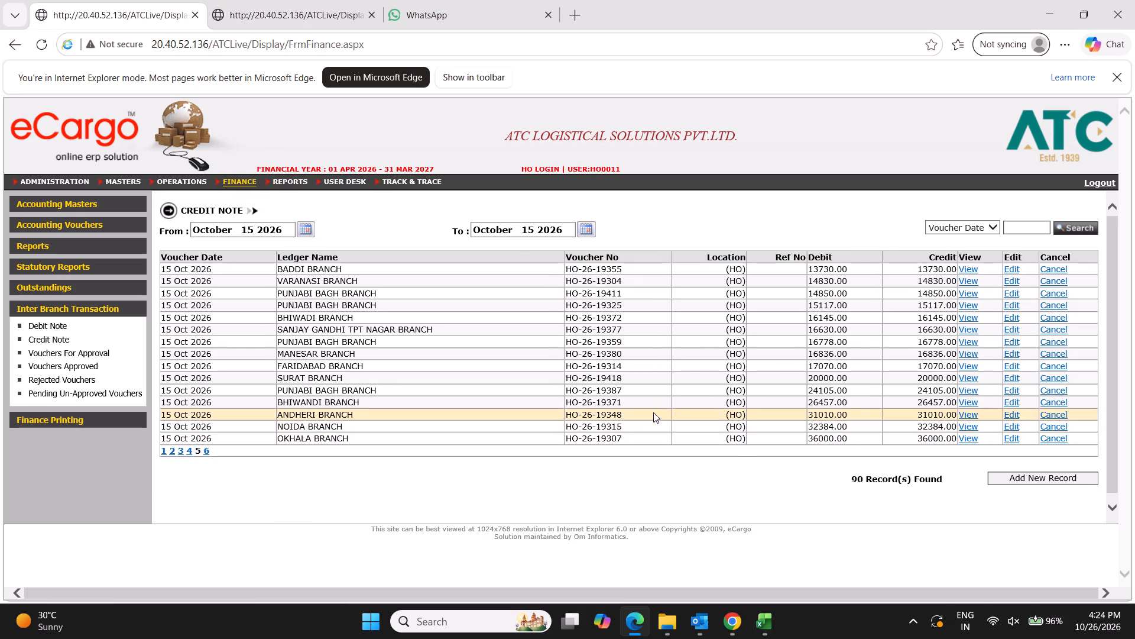
left_click(1013, 404)
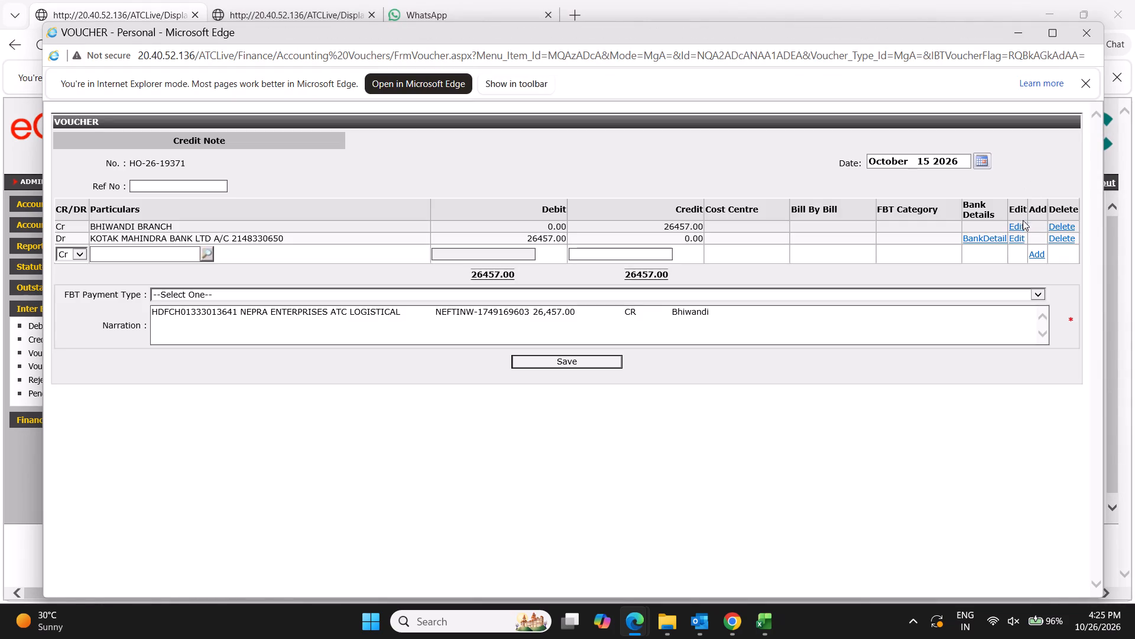
Change the ledger on the credit note's Cr line to VAPI BRANCH and update the line.
left_click(1020, 224)
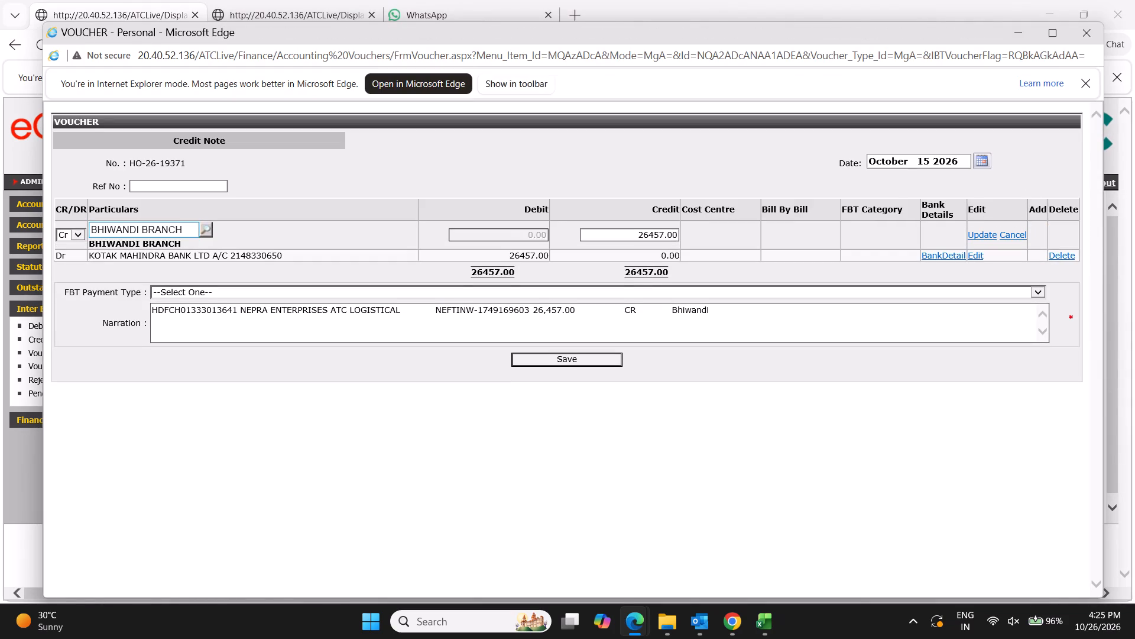
left_click_drag(189, 230, 0, 230)
type("VAPOI")
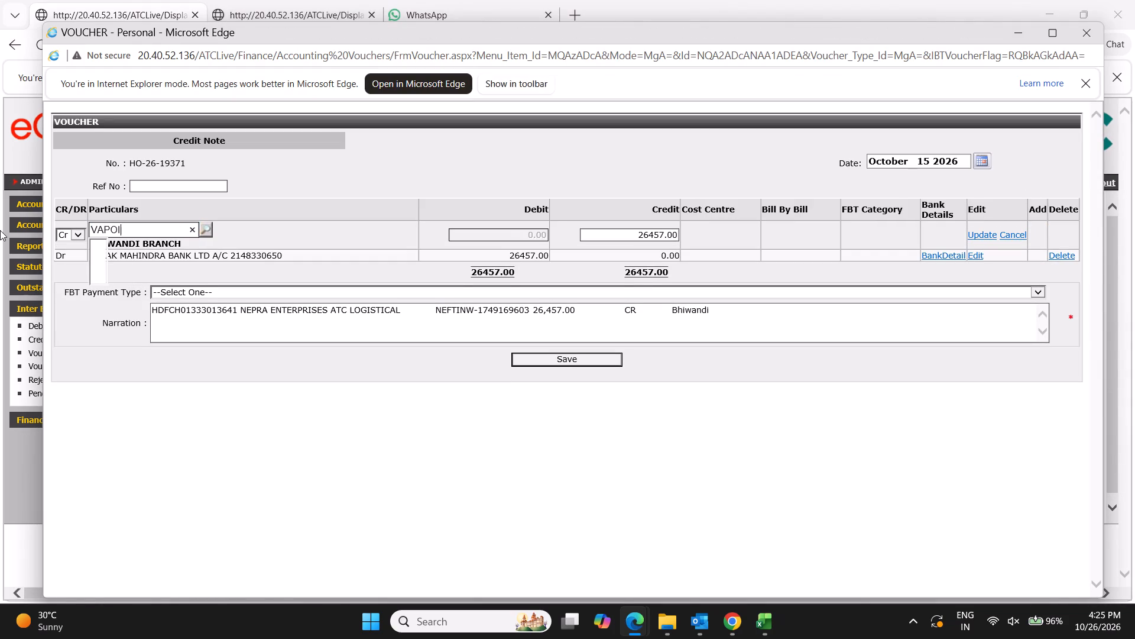
key("BackSpace")
key("BackSpace")
key("Down")
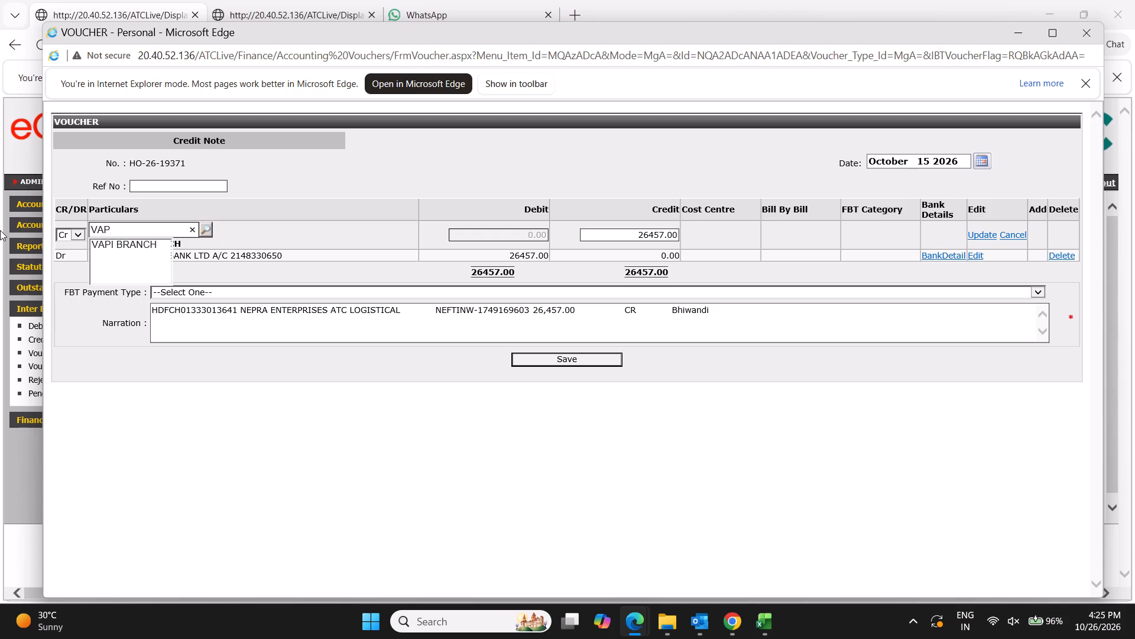
key("Tab")
key("Tab")
key("Tab")
key("Tab")
key("Tab")
key("shift+Tab")
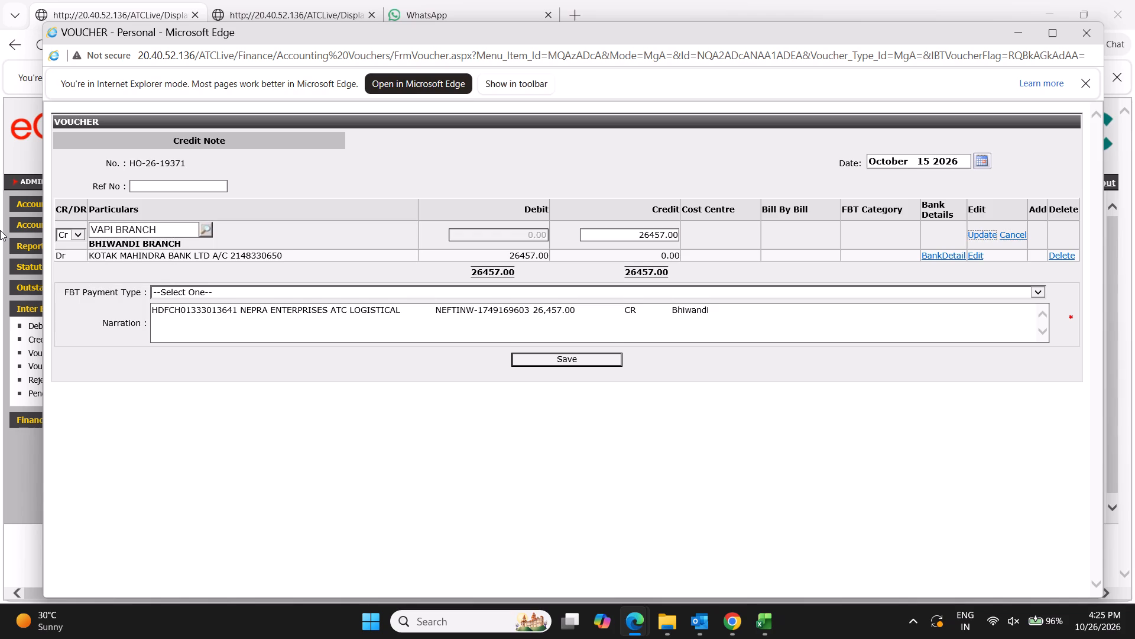
key("Return")
Replace the branch name at the end of the narration with VAPI-UMBERGAON and save the credit note.
left_click(735, 309)
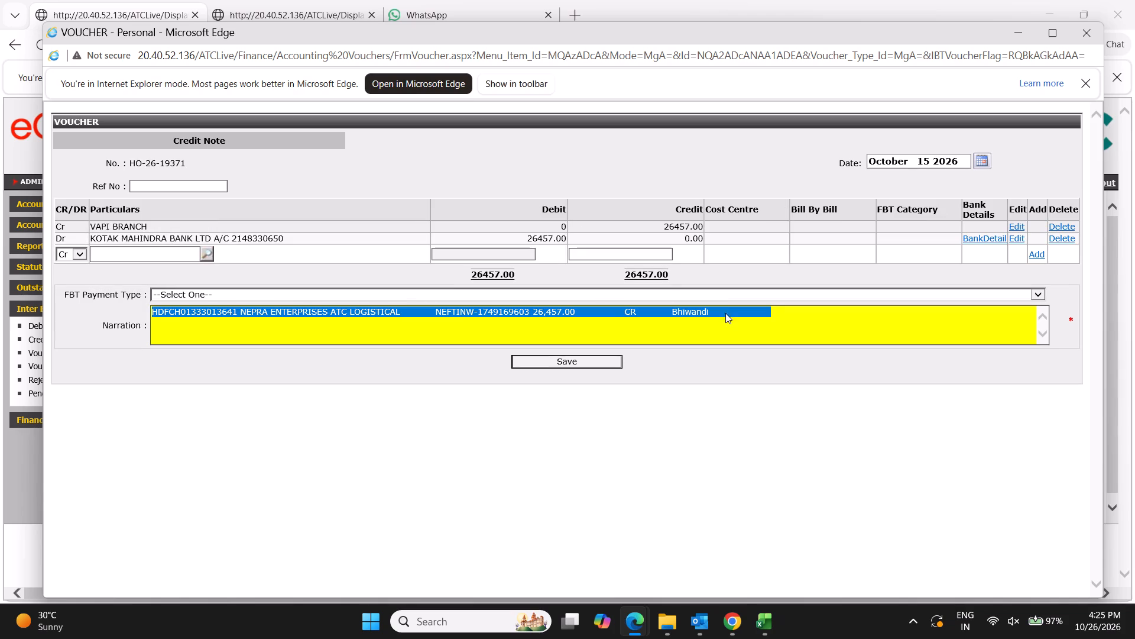
left_click(721, 314)
key("BackSpace")
key("BackSpace")
key("BackSpace")
key("BackSpace")
key("BackSpace")
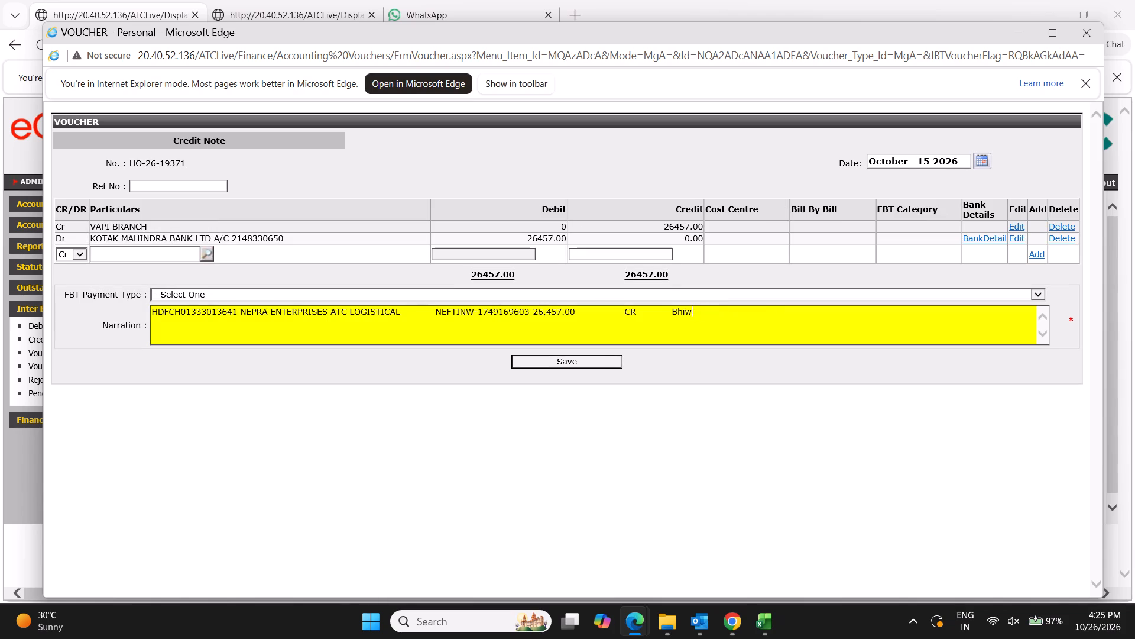
key("BackSpace")
key("BackSpace")
key("BackSpace")
key("BackSpace")
type("VAPI-UMBER")
type("GAON")
key("Tab")
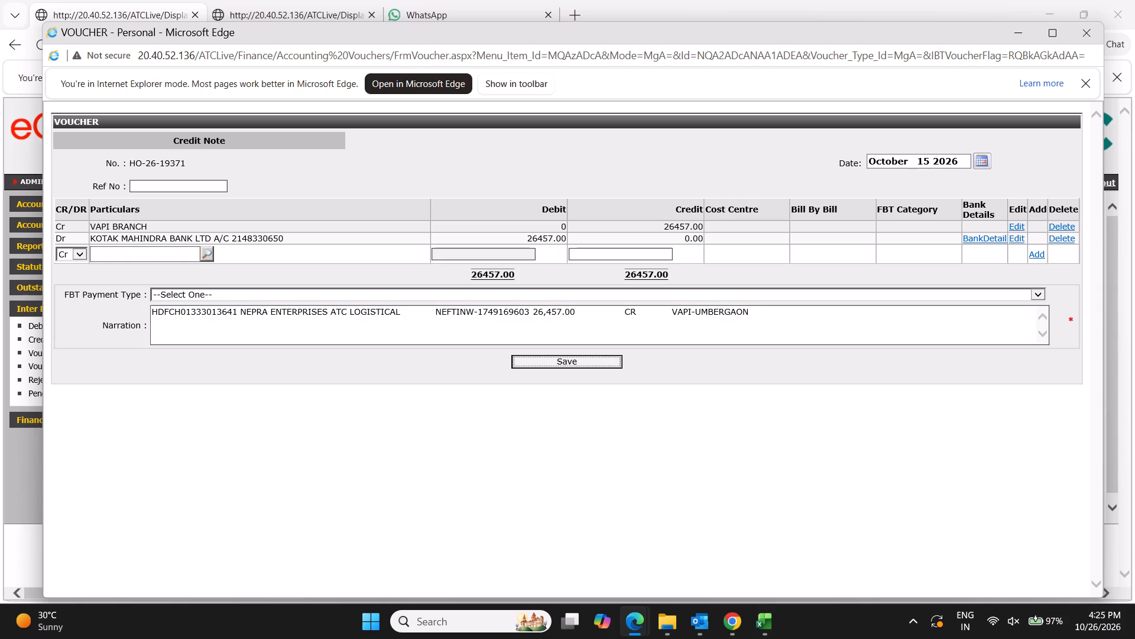
left_click(577, 364)
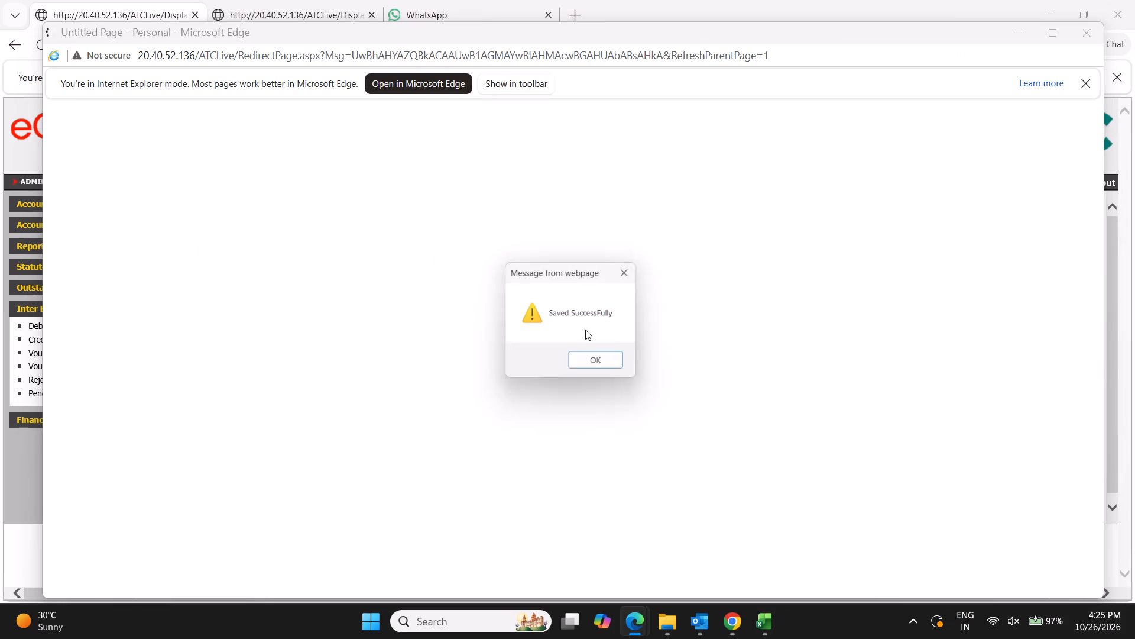
left_click(590, 363)
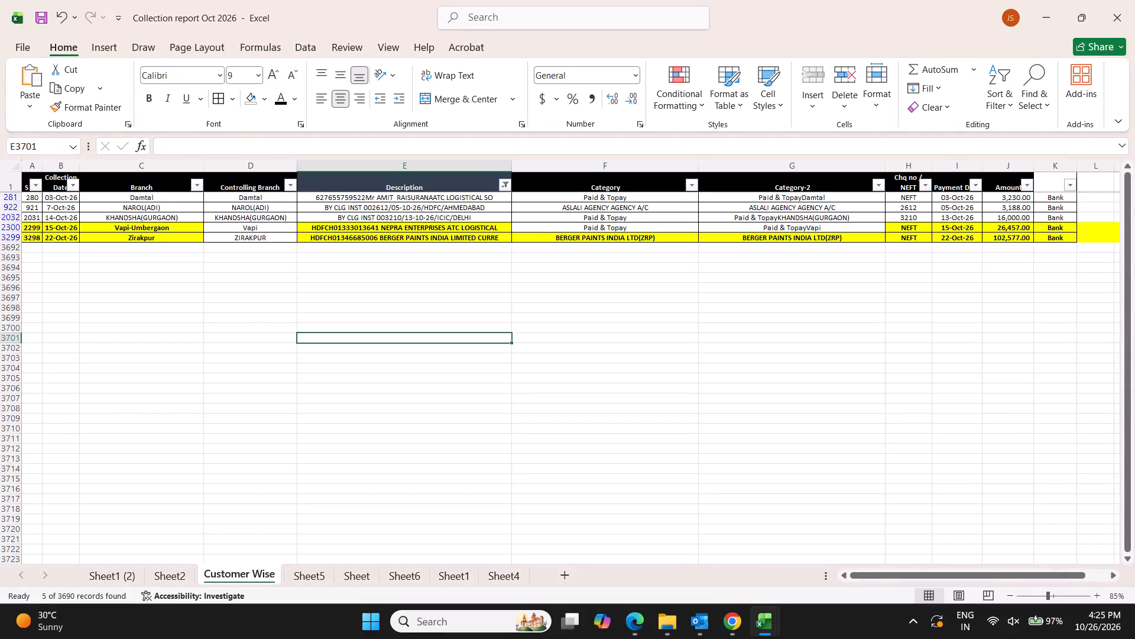
In the Collection report Oct 2026 workbook, remove the yellow fill from the 15-Oct-26 Vapi-Umbergaon row.
left_click(557, 232)
key("shift+space")
key("ctrl+b")
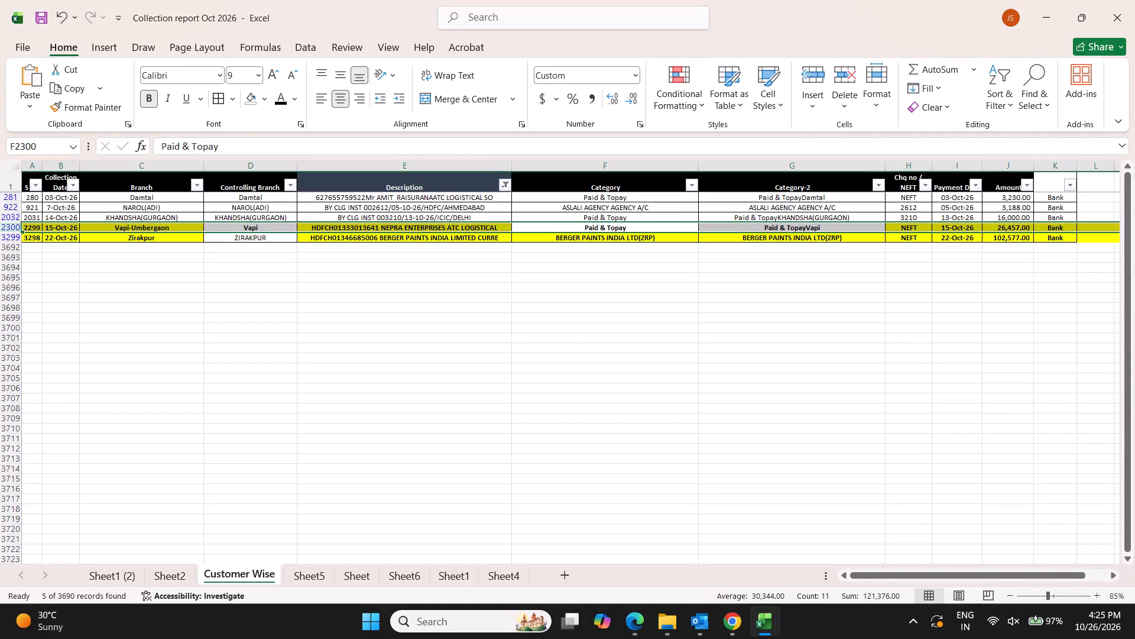
left_click(253, 101)
left_click(321, 376)
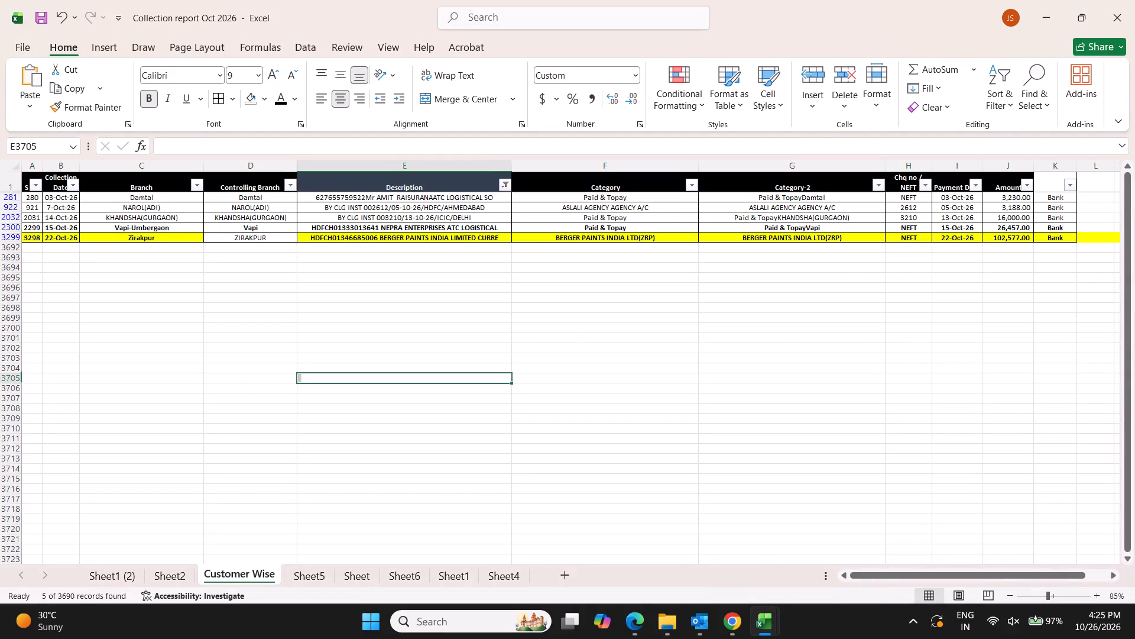
Find UMBERGAON AGENCY A/C in the Final Collection target Aug 2026 workbook and copy it into the Vapi-Umbergaon row's Category and Category-2 cells.
key("alt+Tab")
left_click(252, 368, "alt")
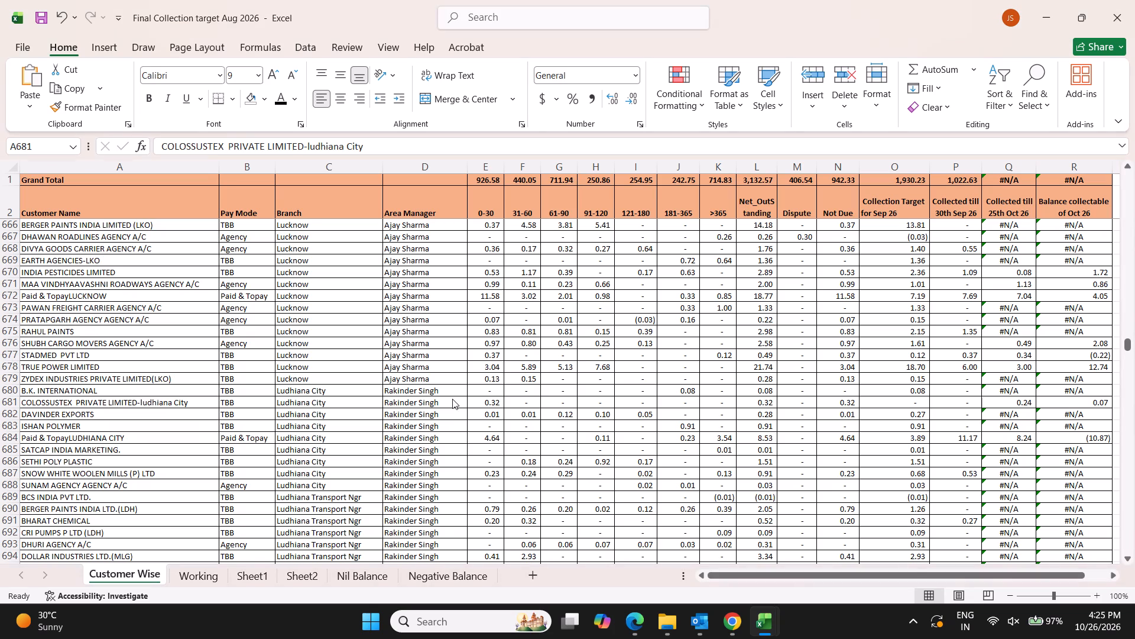
left_click(452, 399)
left_click(419, 385)
key("ctrl+f")
type("UMBERGA")
key("Return")
key("Escape")
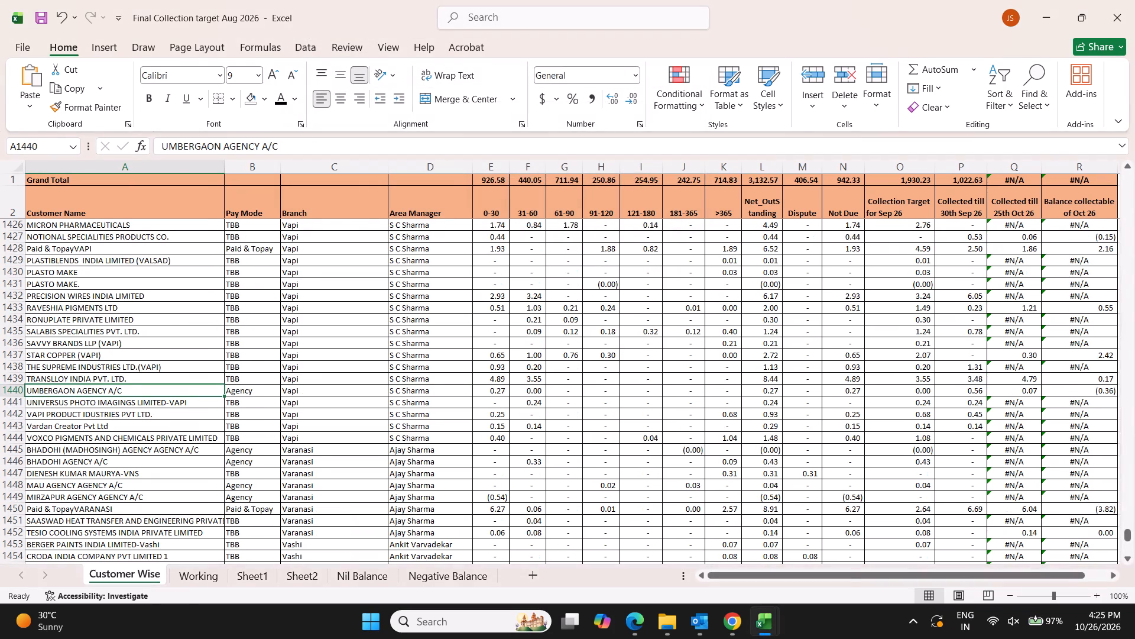
key("ctrl+c")
key("alt+Tab")
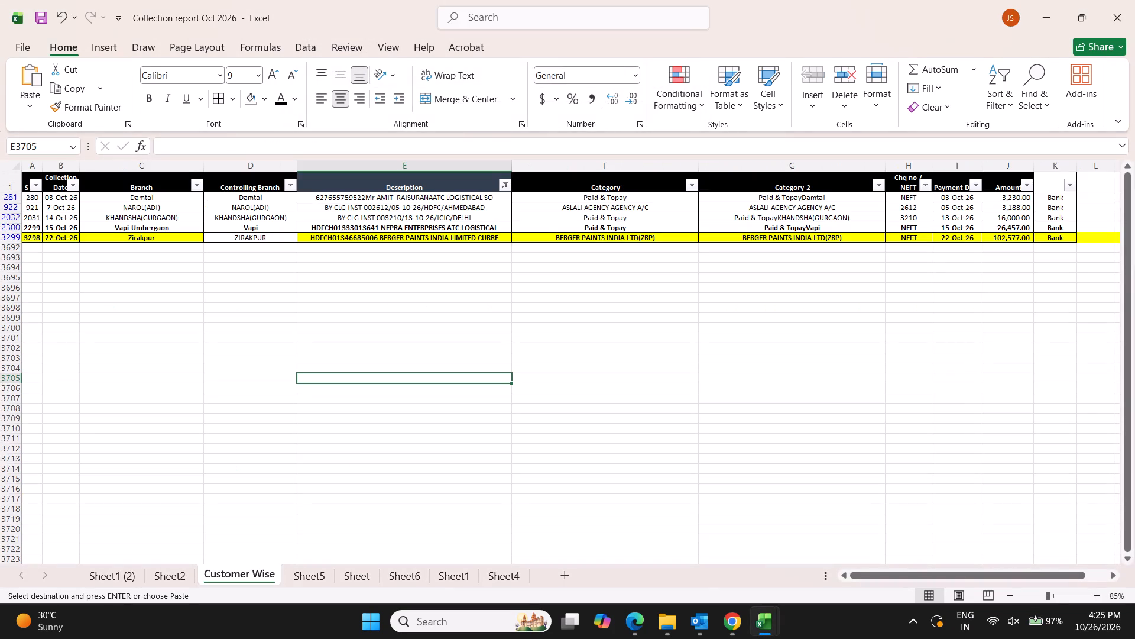
left_click_drag(622, 224, 765, 231)
key("ctrl+v")
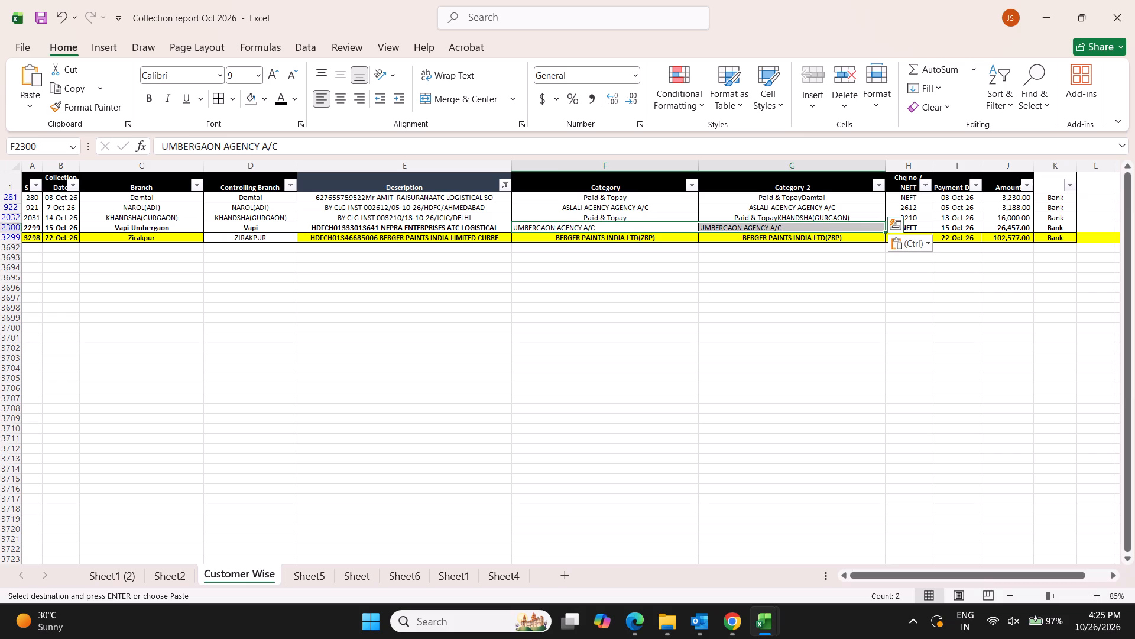
Set the whole Vapi-Umbergaon row to non-bold, horizontally centred text.
key("shift+space")
key("ctrl+b")
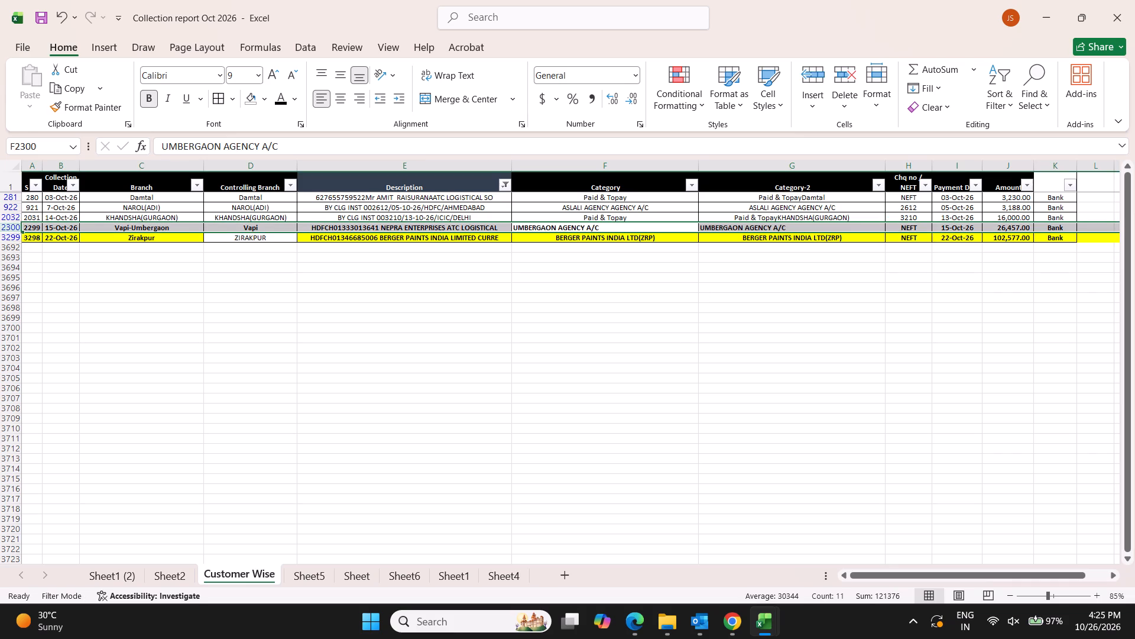
key("ctrl+b")
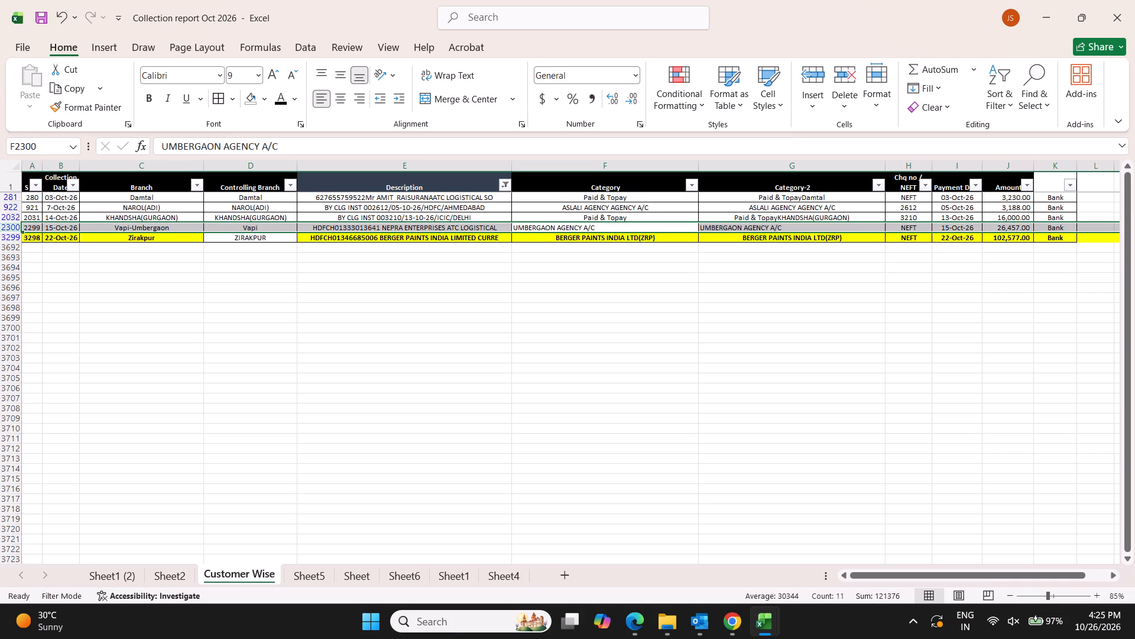
left_click(340, 95)
left_click(630, 386)
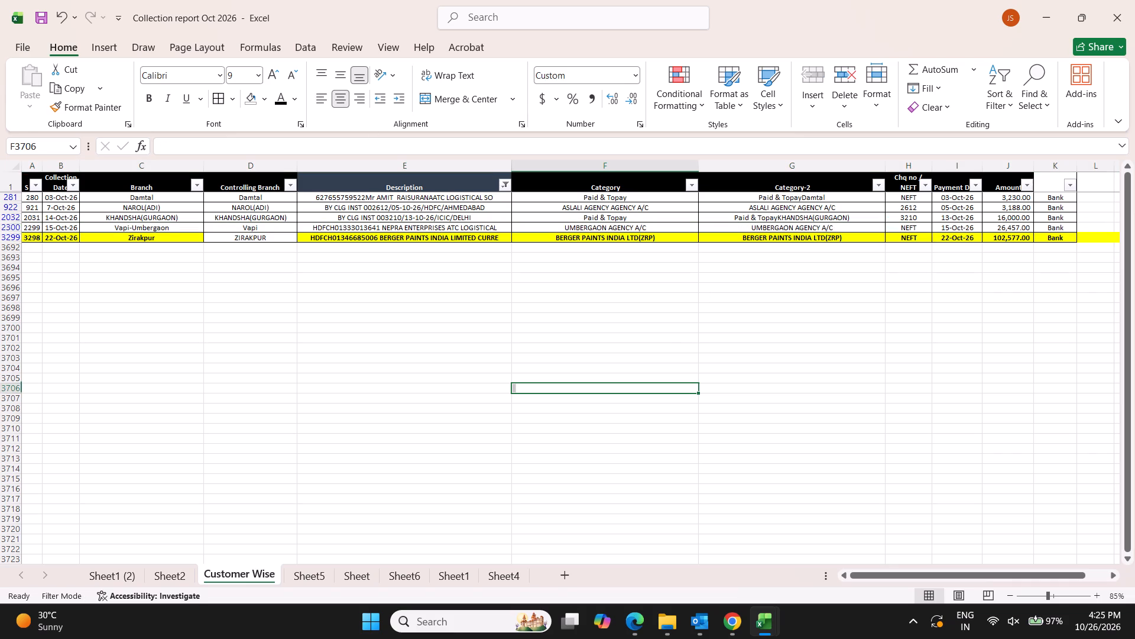
Select the Zirakpur row's Category cell and save the collection report workbook.
left_click(606, 237)
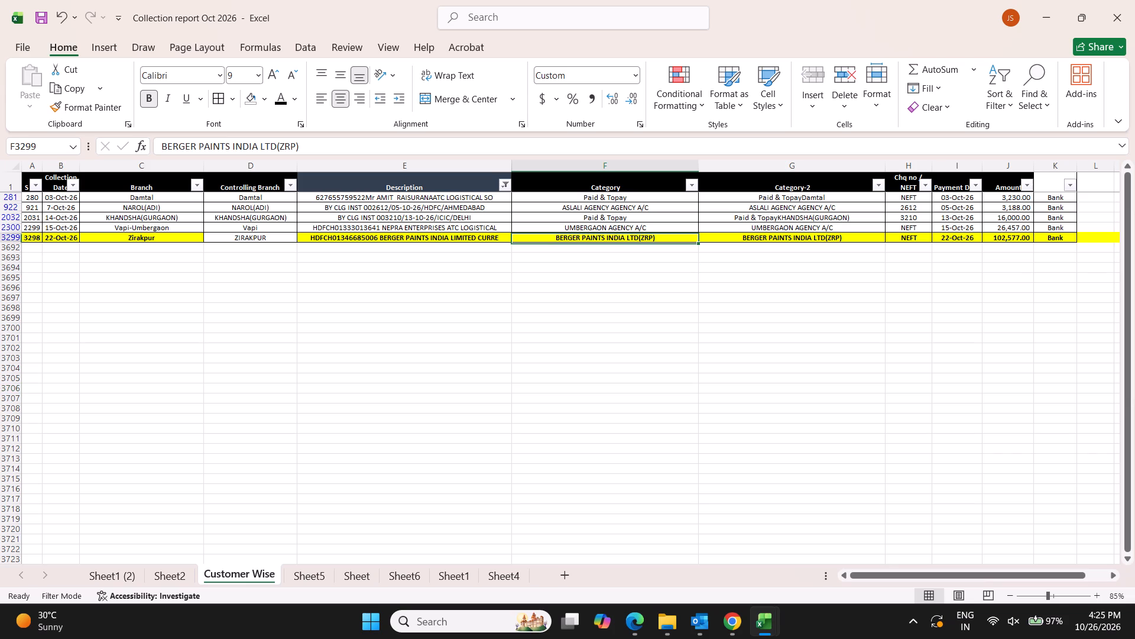
key("ctrl+s")
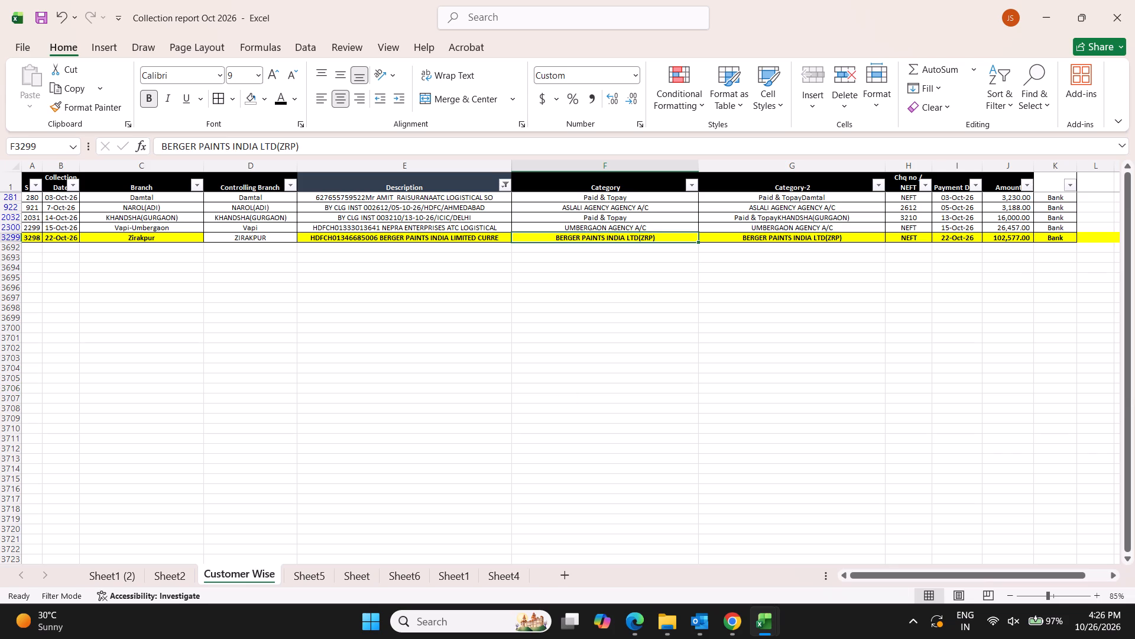
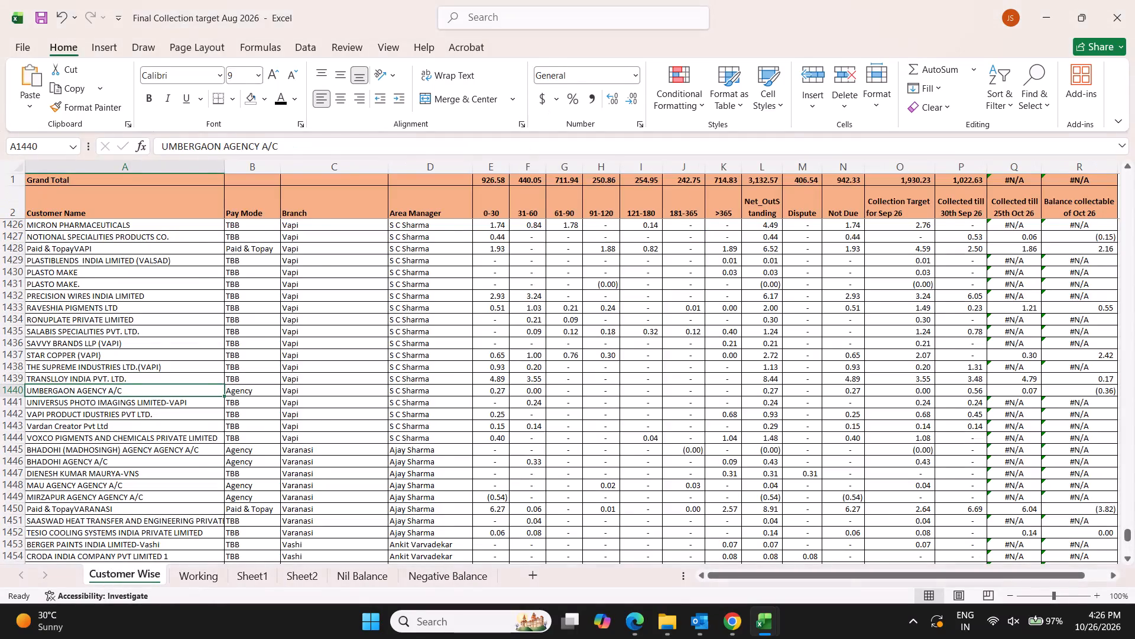
Switch to eCargo, reload the credit note page and list the credit notes dated October 22 2026.
key("alt+Tab")
key("alt+Tab")
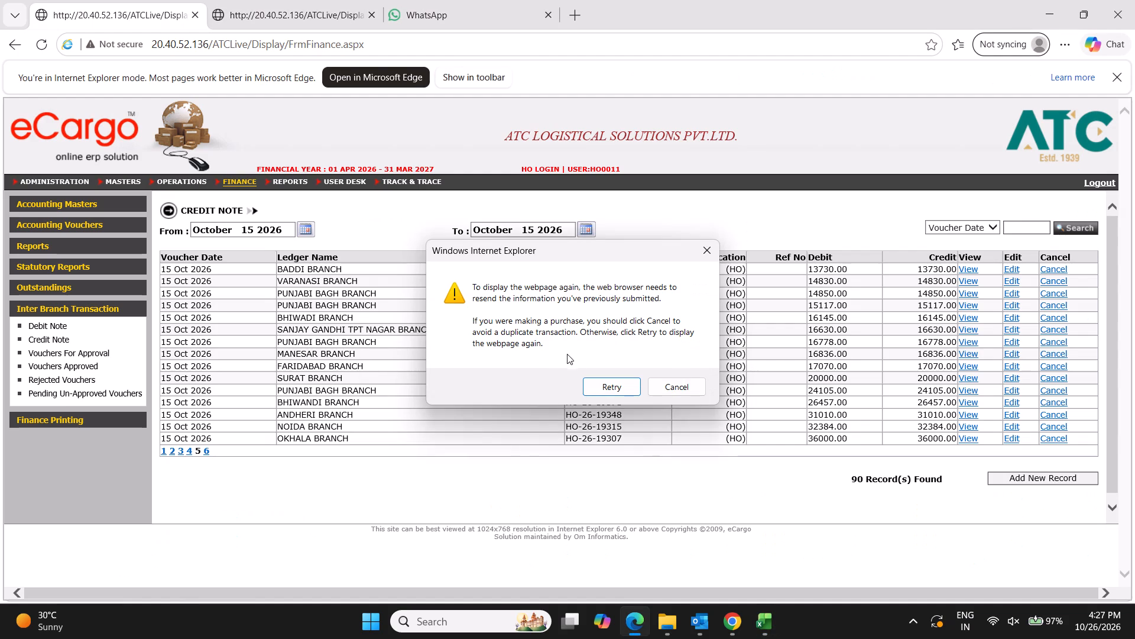
left_click(609, 384)
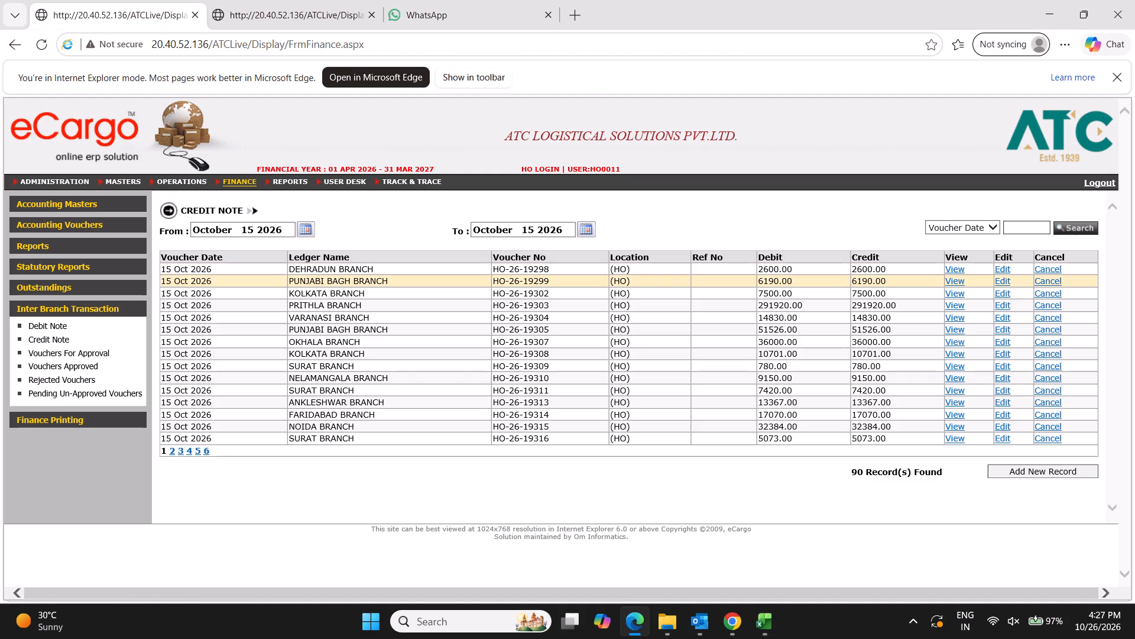
left_click(247, 226)
type("22")
key("Tab")
key("Right")
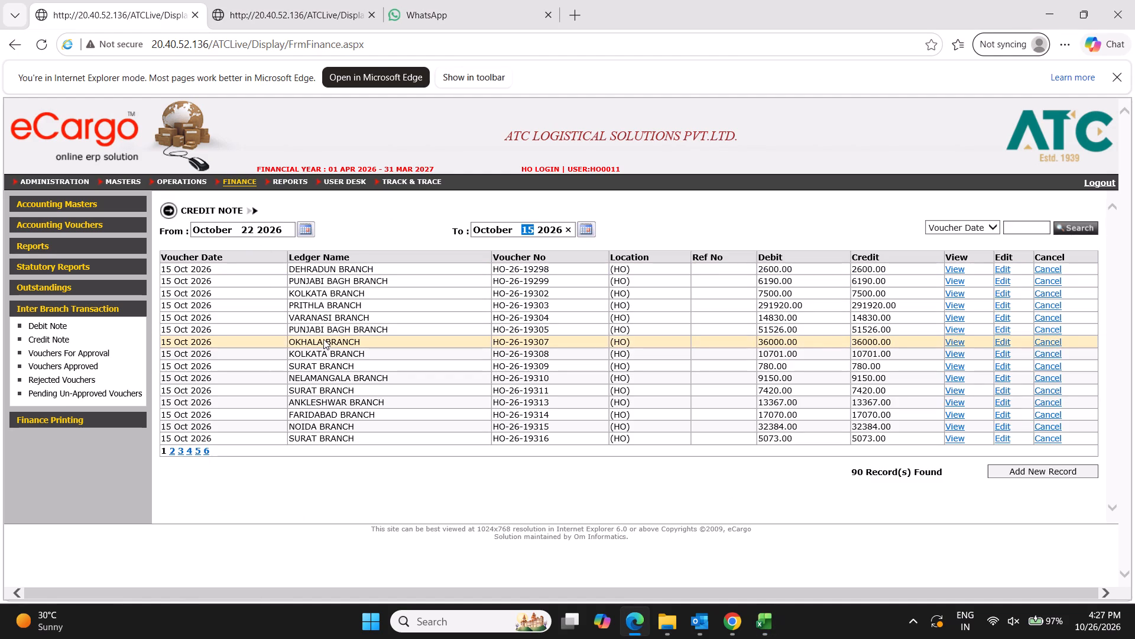
type("22")
key("Tab")
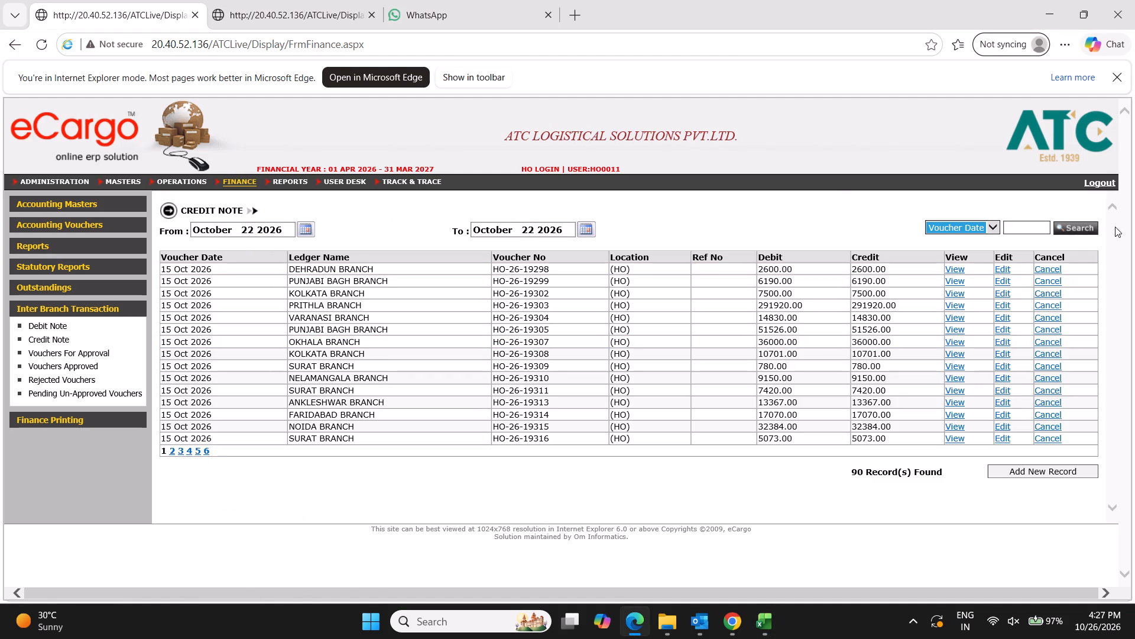
left_click(1074, 233)
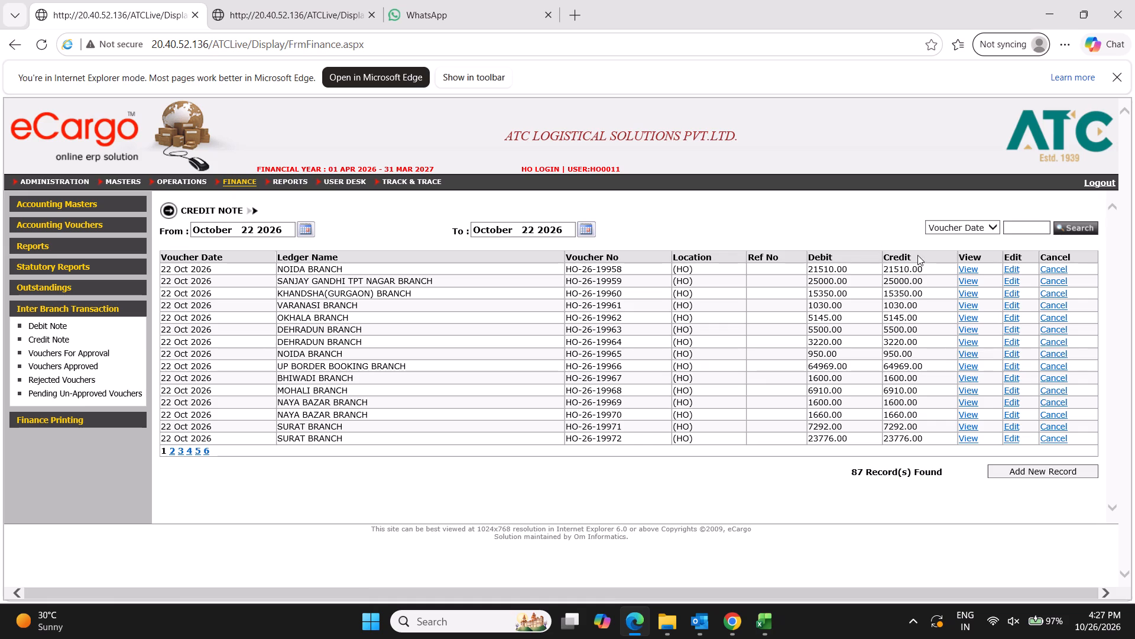
Sort the credit notes by credit amount and find the one matching the Zirakpur row's 102,577.00 in the collection report.
left_click(899, 260)
key("alt+Tab")
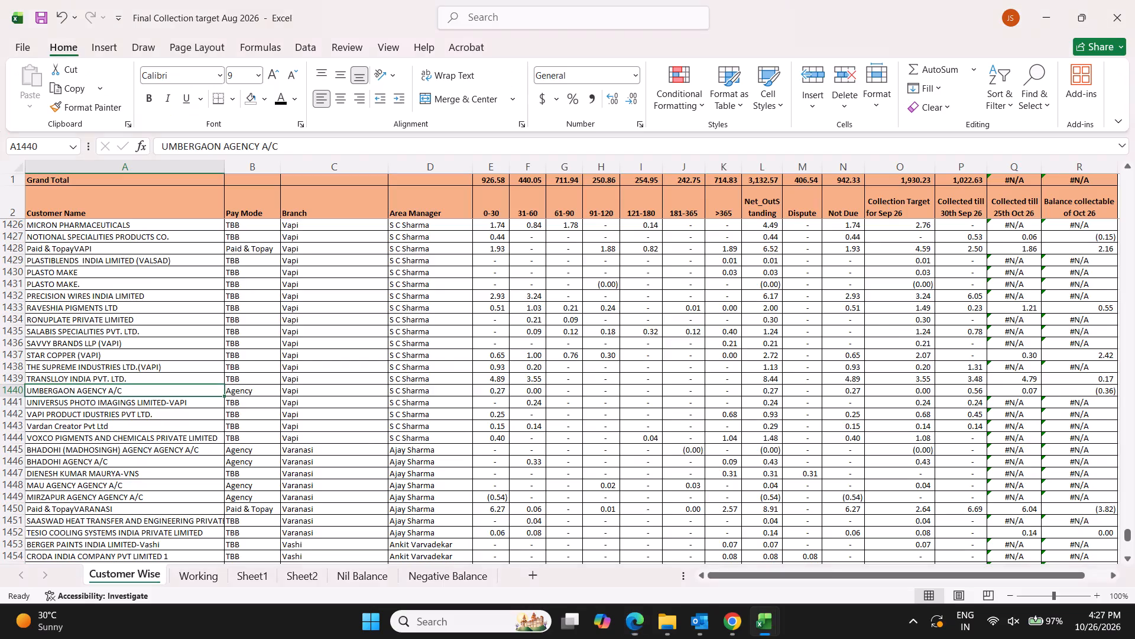
key("alt+Tab")
key("alt+Tab")
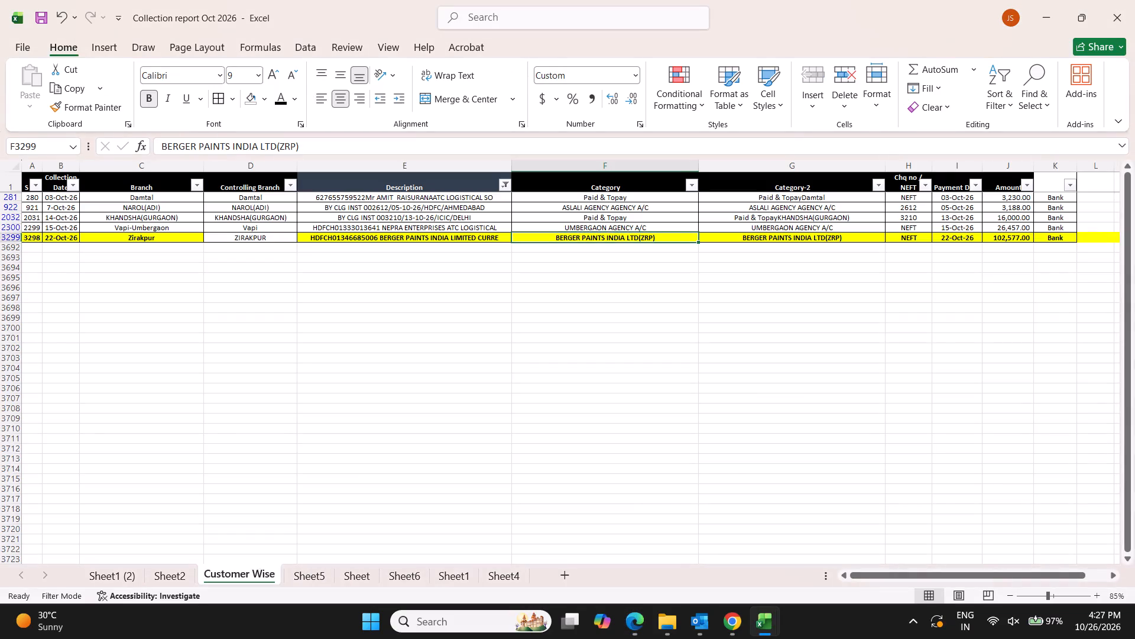
key("alt+Tab")
key("alt+Tab")
key("alt+Tab")
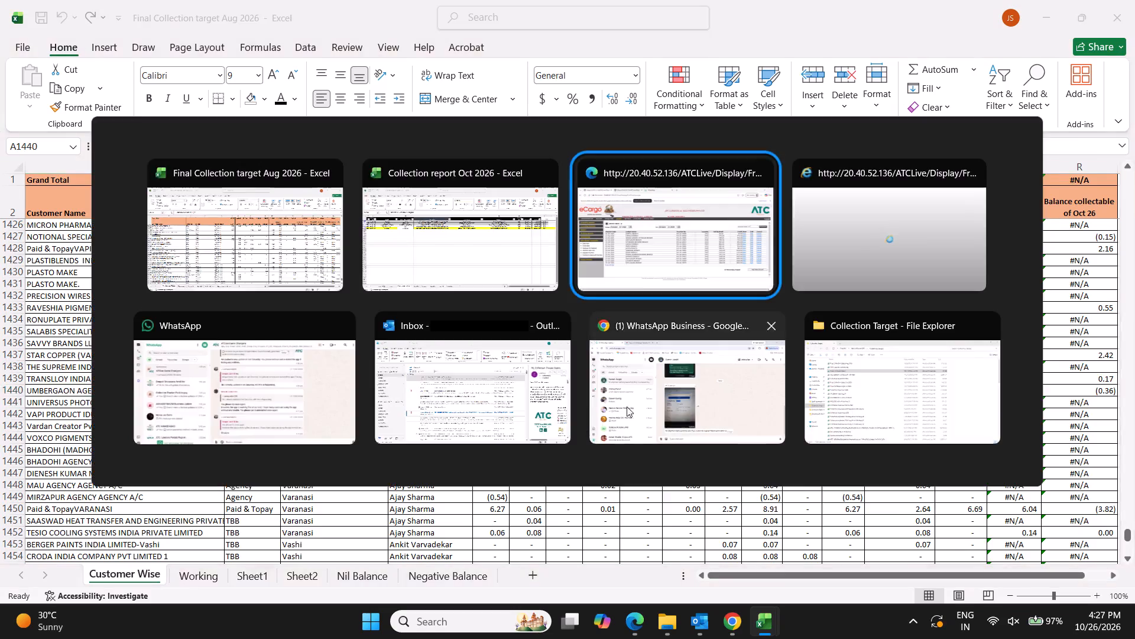
left_click(187, 449)
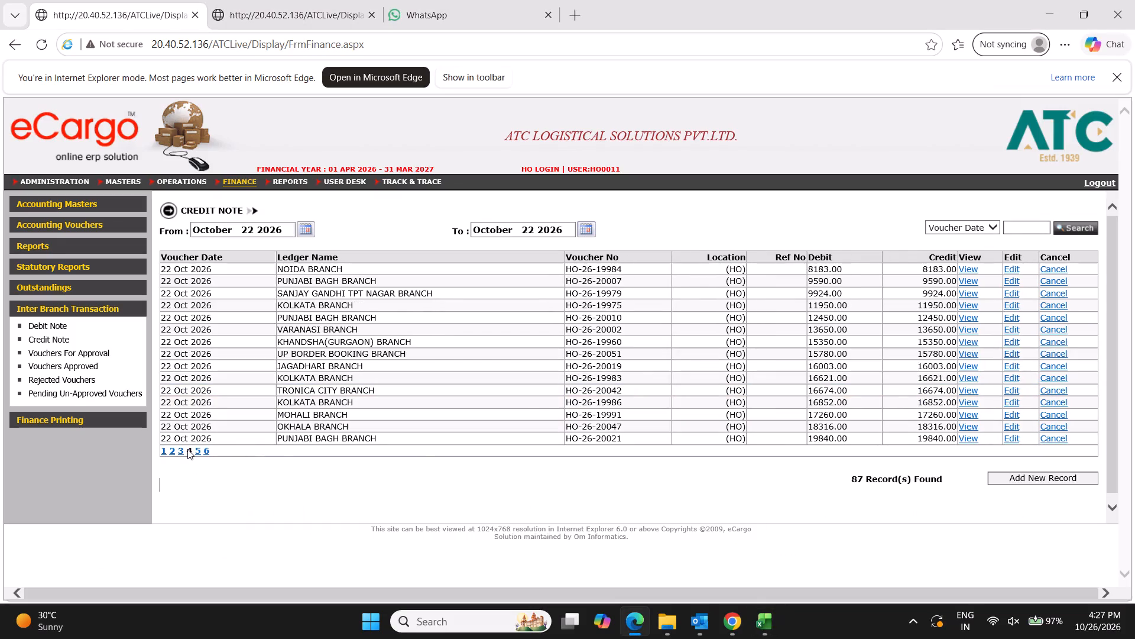
left_click(198, 448)
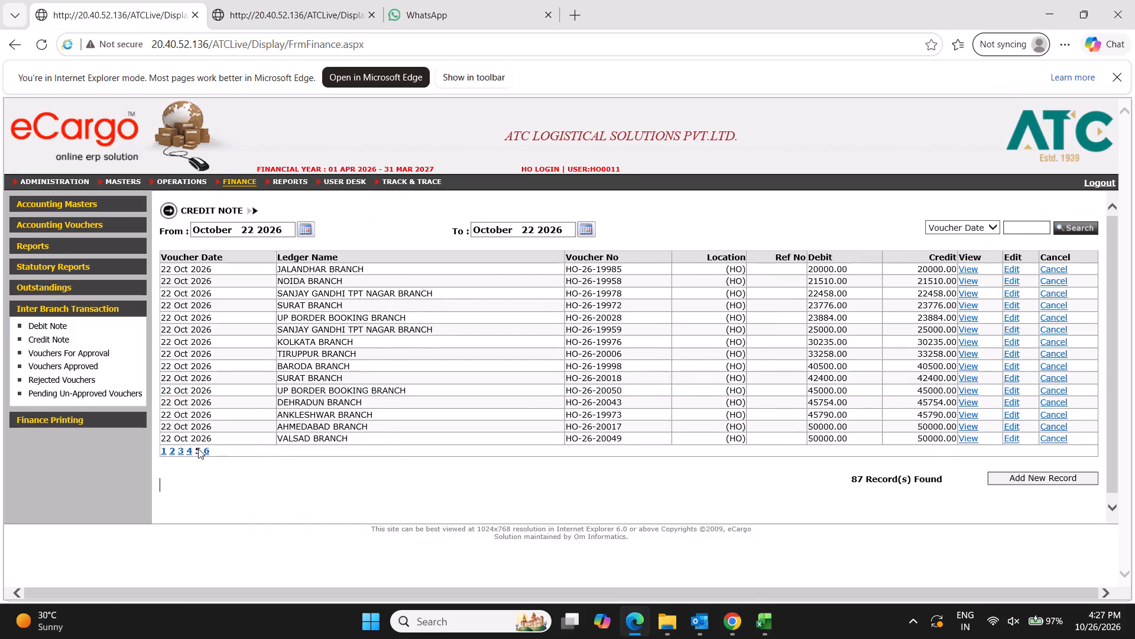
left_click(206, 450)
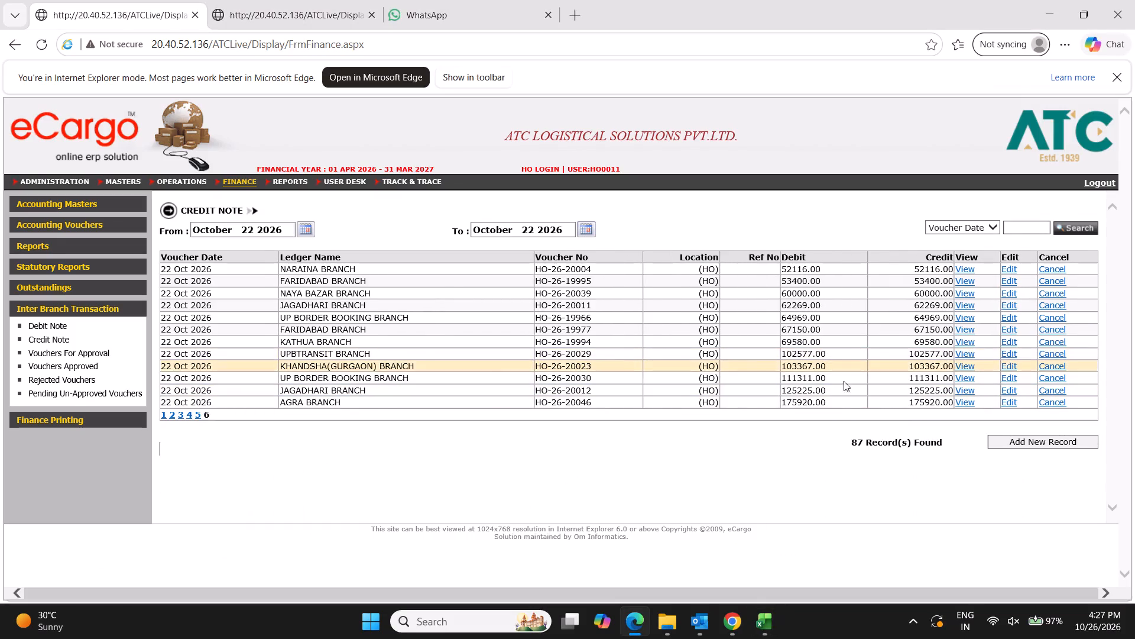
key("alt+Tab")
key("alt+Tab")
key("alt+Tab")
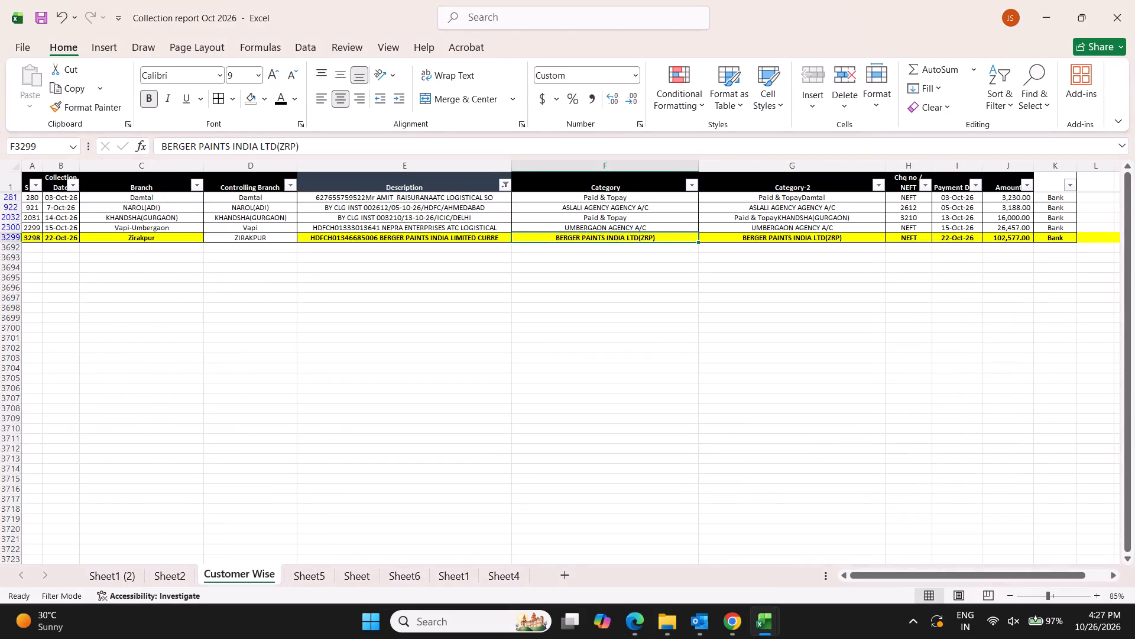
key("alt+Tab")
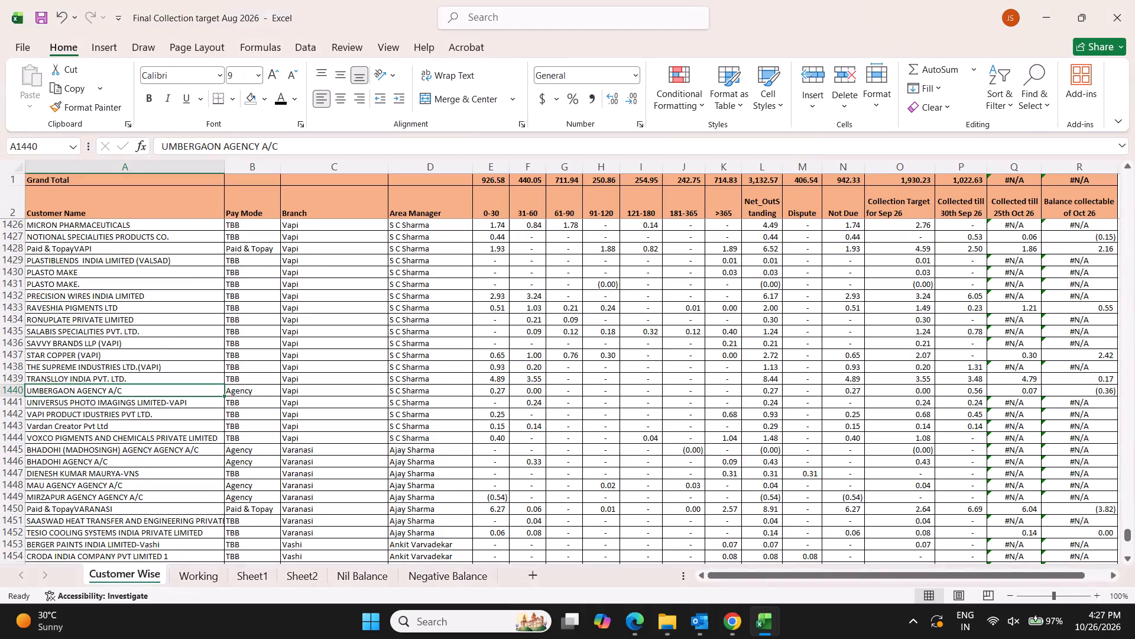
key("alt+Tab")
key("alt+Tab")
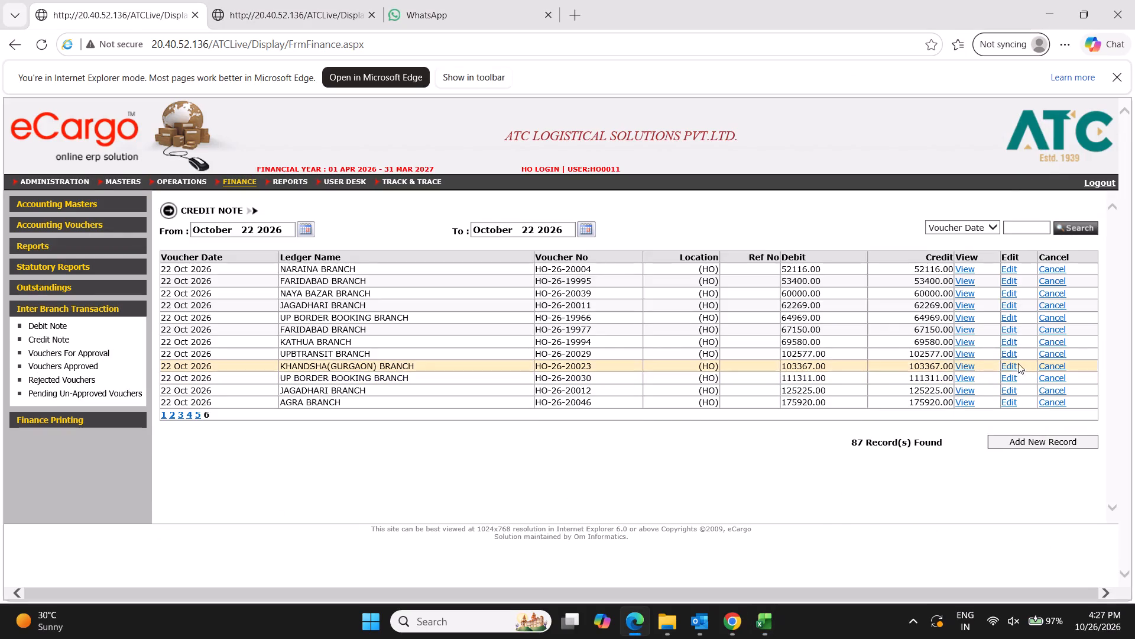
Open credit note HO-26-20029 for editing and change its credit ledger to ZIRAKPUR BRANCH.
left_click(1008, 351)
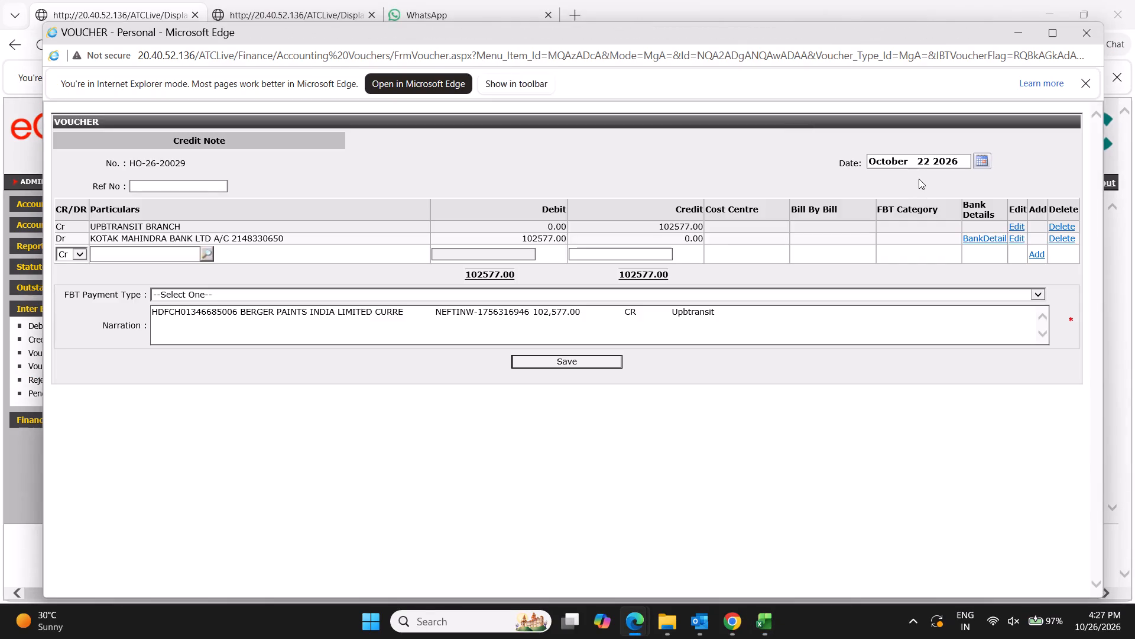
left_click(1015, 229)
left_click(1020, 224)
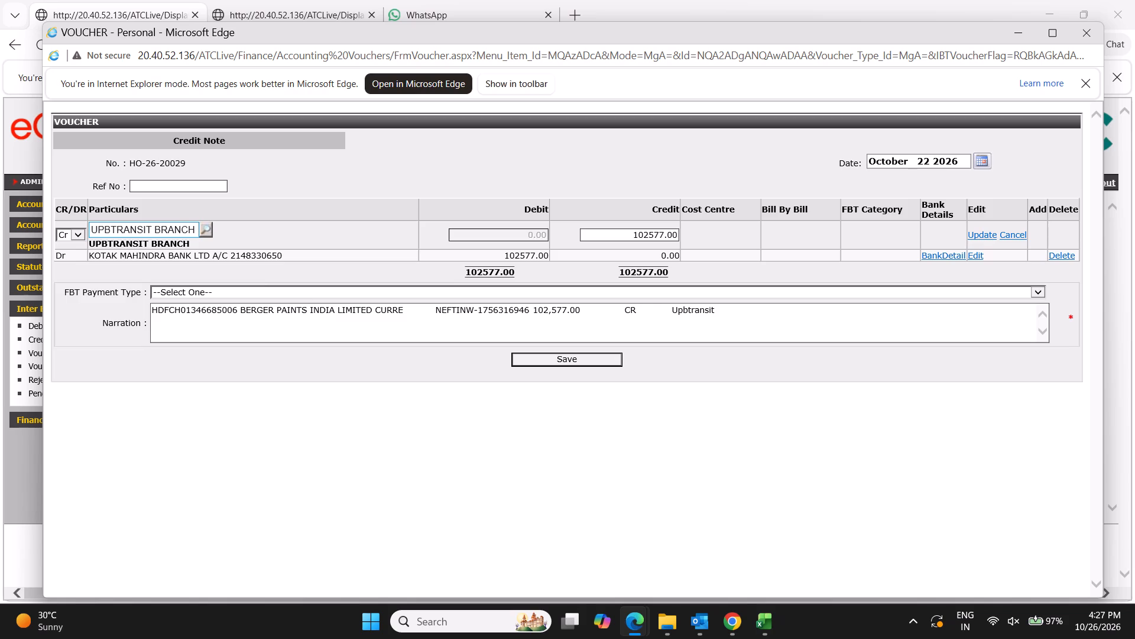
left_click(197, 225)
left_click(194, 225)
type("ZIRAKPUR")
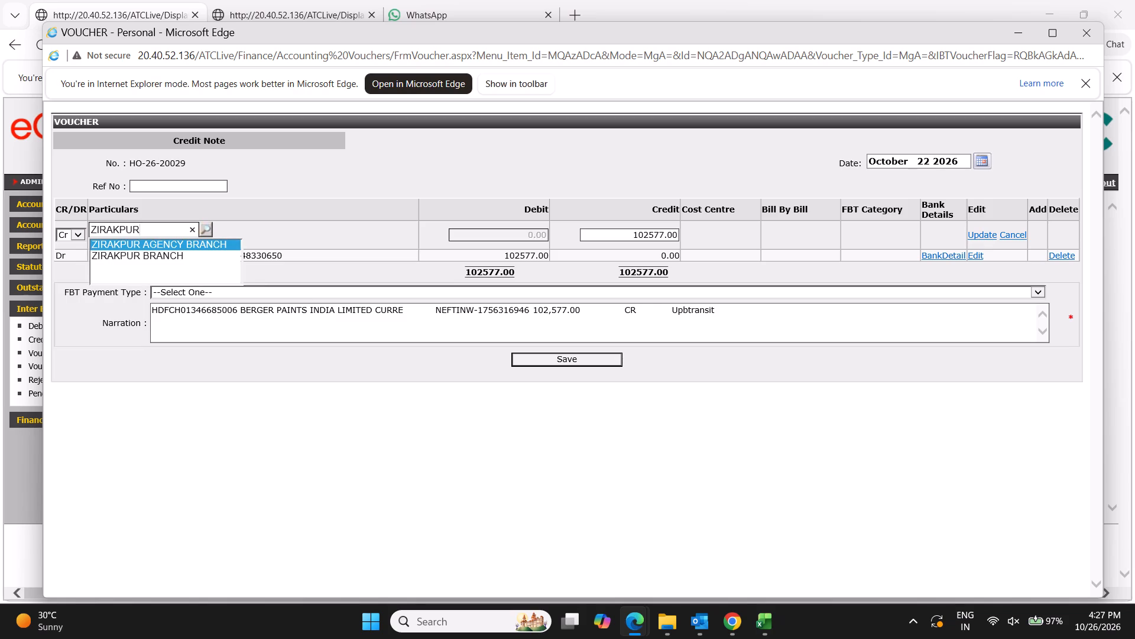
key("Down")
key("Tab")
key("Tab")
key("Tab")
key("Tab")
key("Tab")
key("shift+Tab")
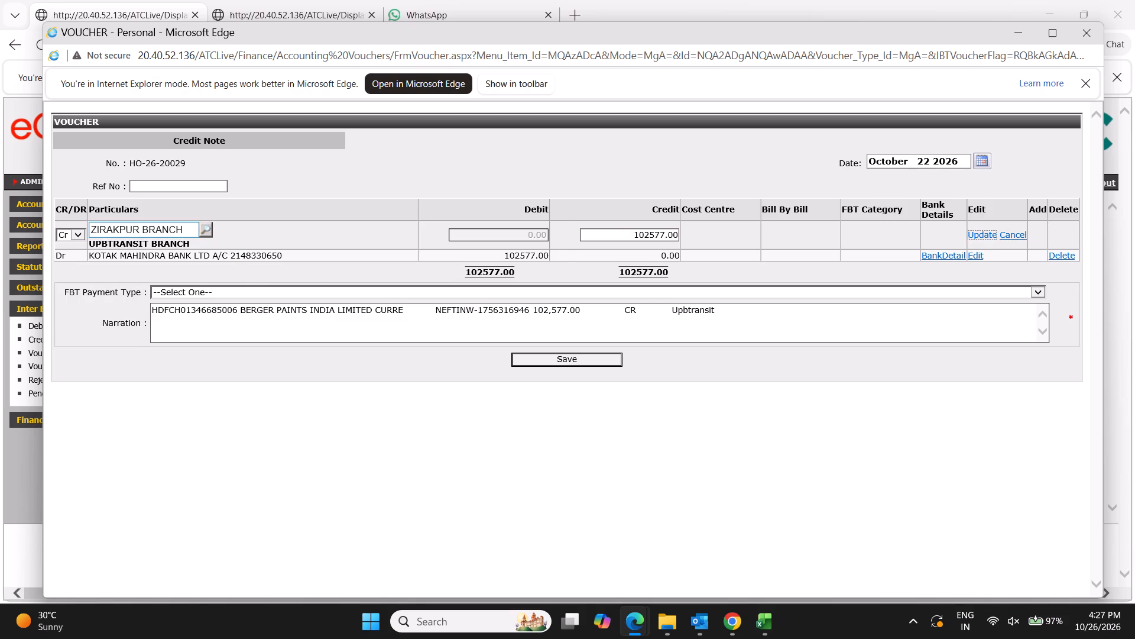
key("Return")
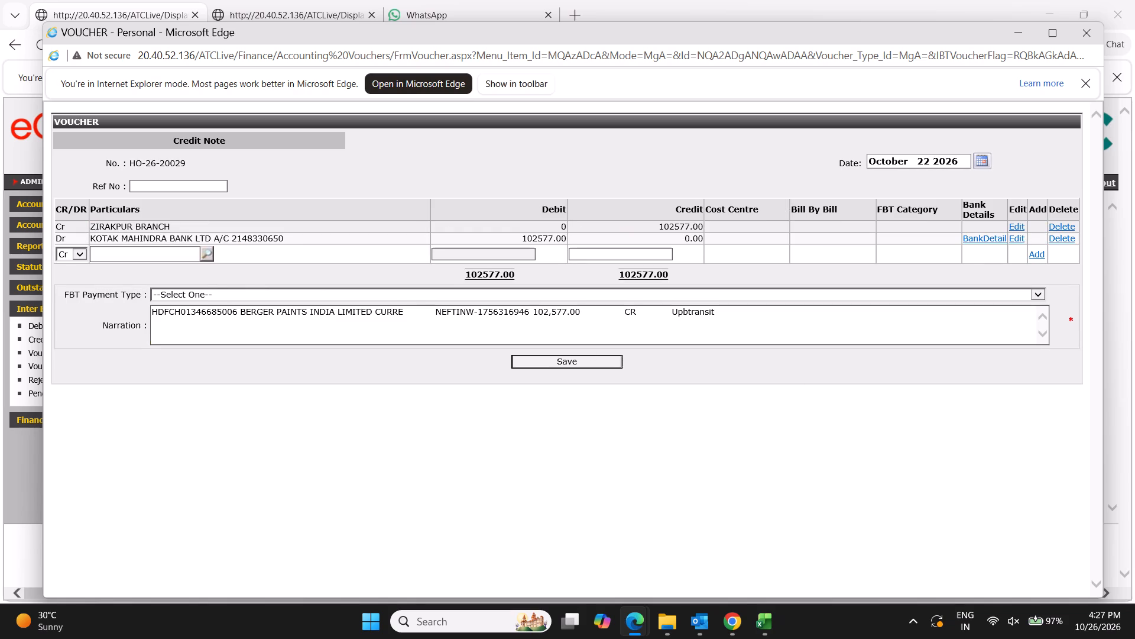
Replace Upbtransit with ZIRAKPUR at the end of the voucher's narration and save the voucher.
left_click(751, 319)
left_click(751, 314)
key("BackSpace")
key("BackSpace")
key("BackSpace")
key("BackSpace")
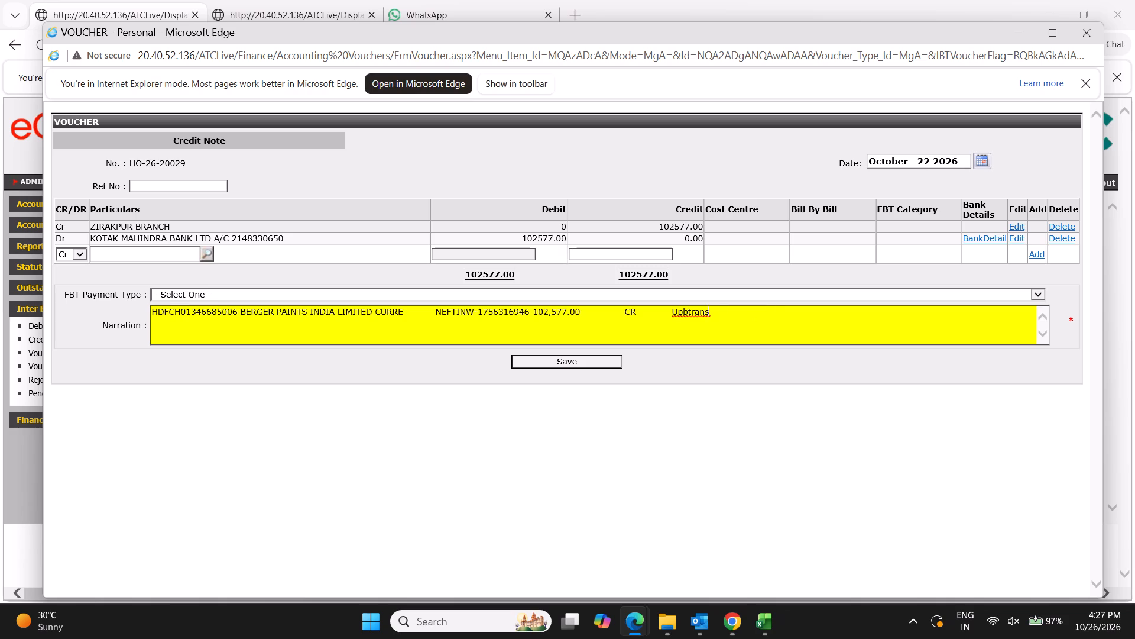
key("BackSpace")
key("BackSpace")
key("BackSpace")
key("BackSpace")
key("BackSpace")
key("BackSpace")
key("BackSpace")
key("BackSpace")
type("ZIRAKPUR")
key("Tab")
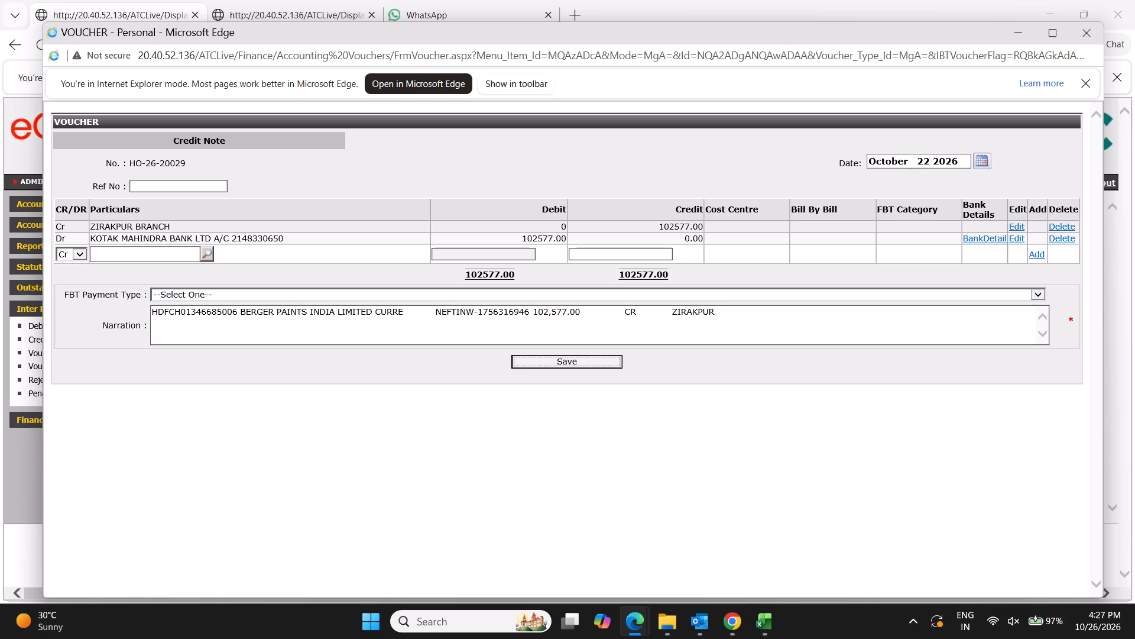
left_click(576, 362)
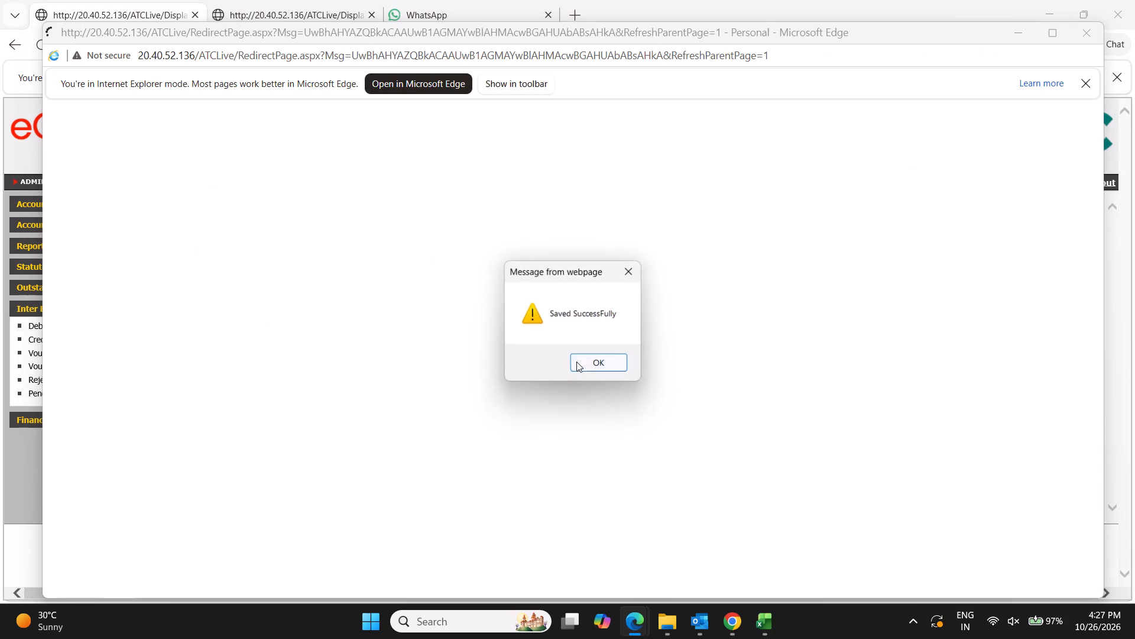
left_click(576, 362)
left_click(609, 394)
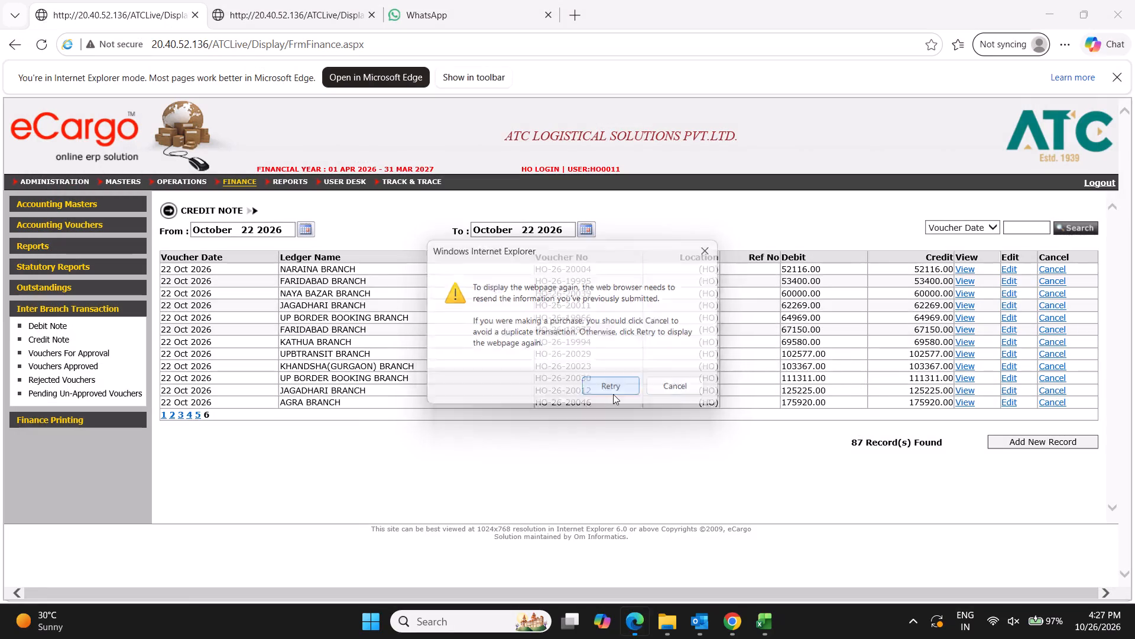
left_click(560, 460)
In the Collection report Oct 2026 workbook, remove the bold and yellow fill from the whole 22-Oct-26 Zirakpur row.
key("alt+Tab")
key("alt+Tab")
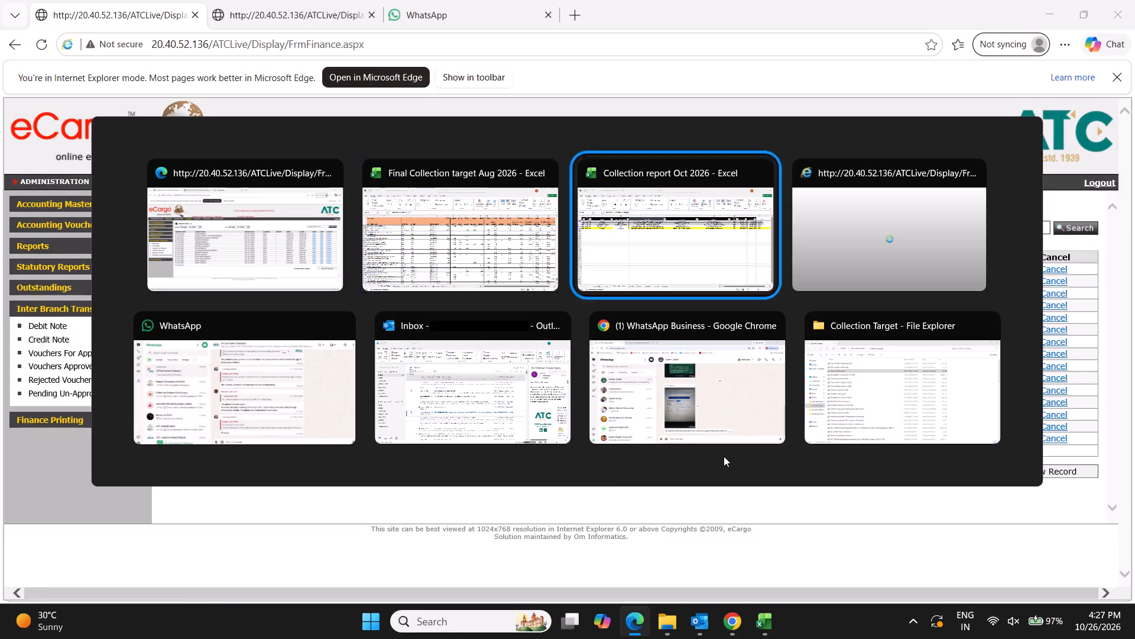
left_click(381, 435)
left_click(343, 237)
key("shift+space")
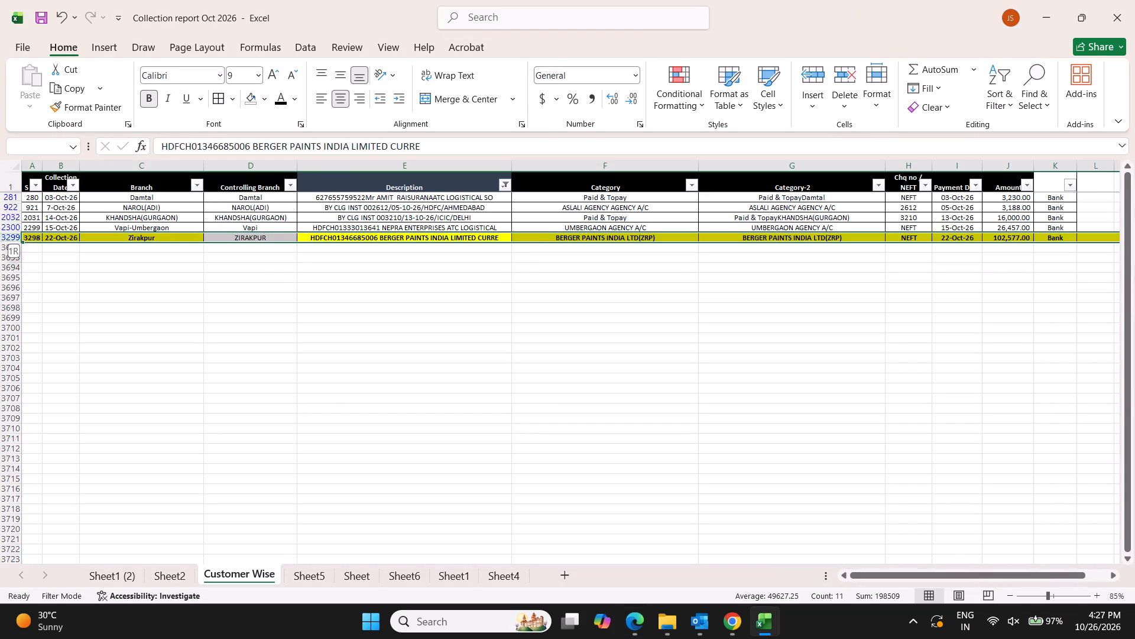
key("ctrl+b")
left_click(251, 105)
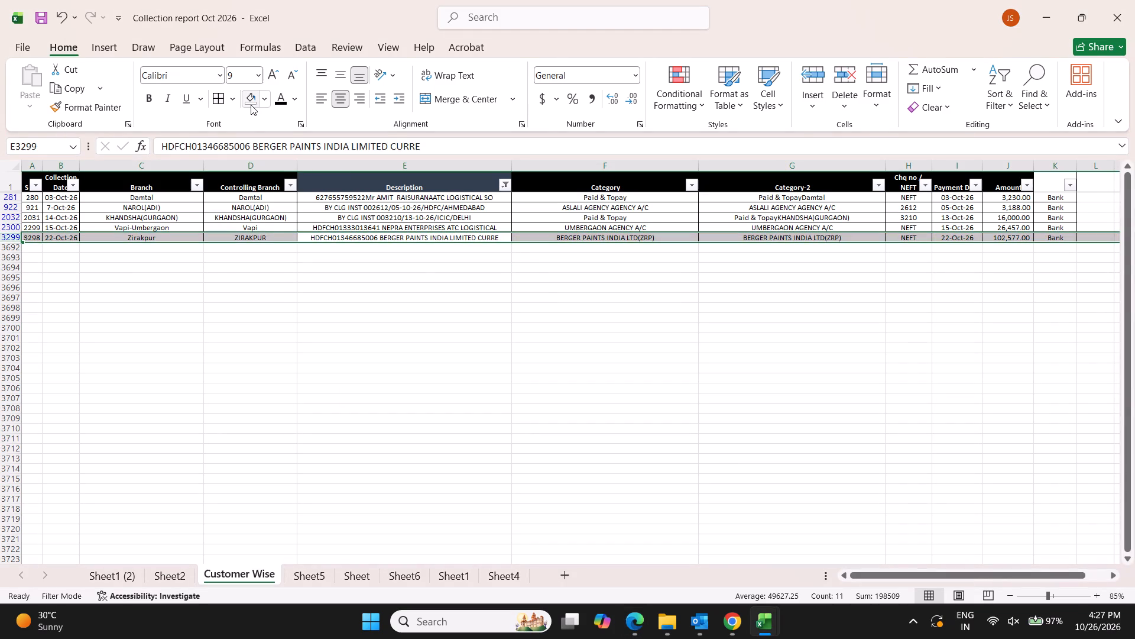
left_click(401, 359)
Clear the active filter by removing the header row's AutoFilter and applying it again.
left_click(418, 179)
key("shift+space")
key("alt+d")
key("f")
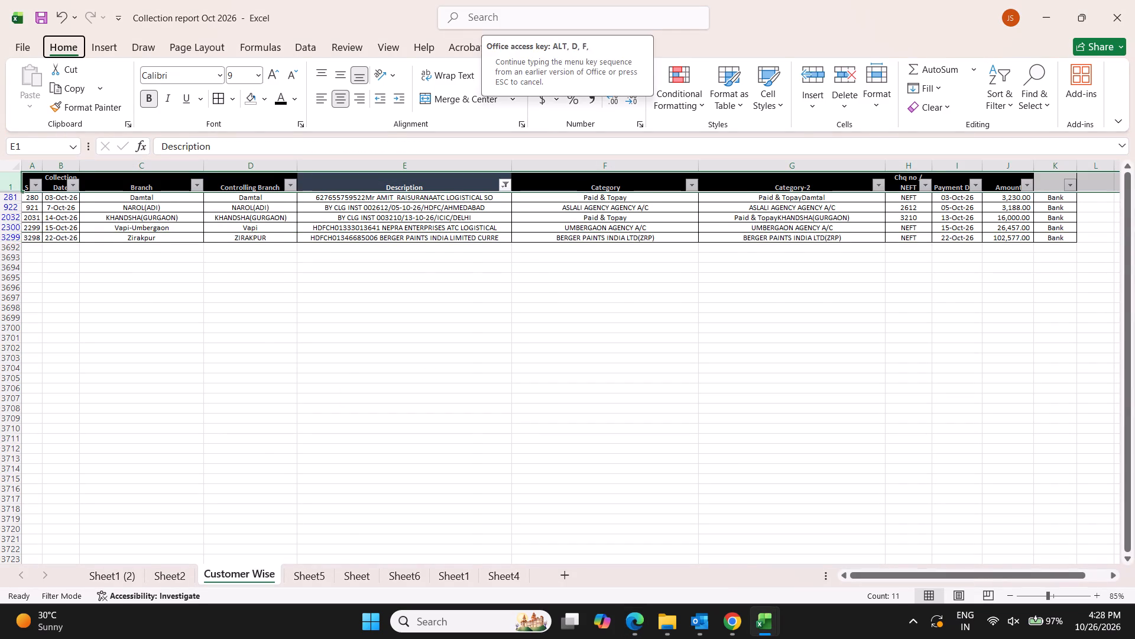
key("f")
key("alt+d")
key("f")
key("f")
Filter the Description column for SHREE TEX.
left_click(502, 183)
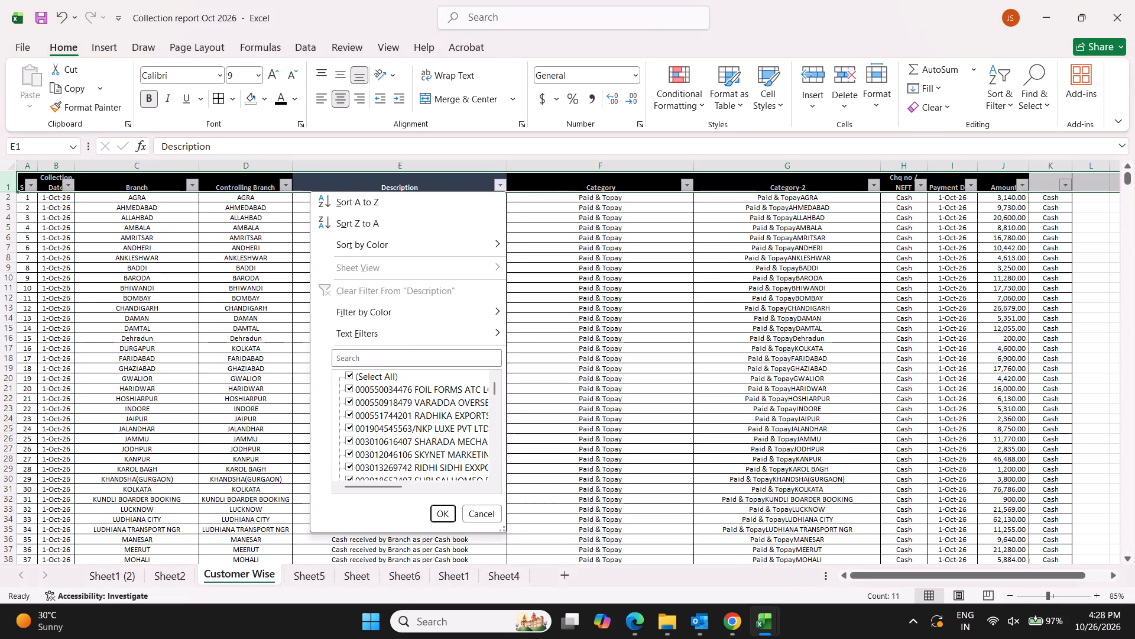
left_click(381, 360)
type("SREE TEX")
key("Left")
key("Left")
key("Left")
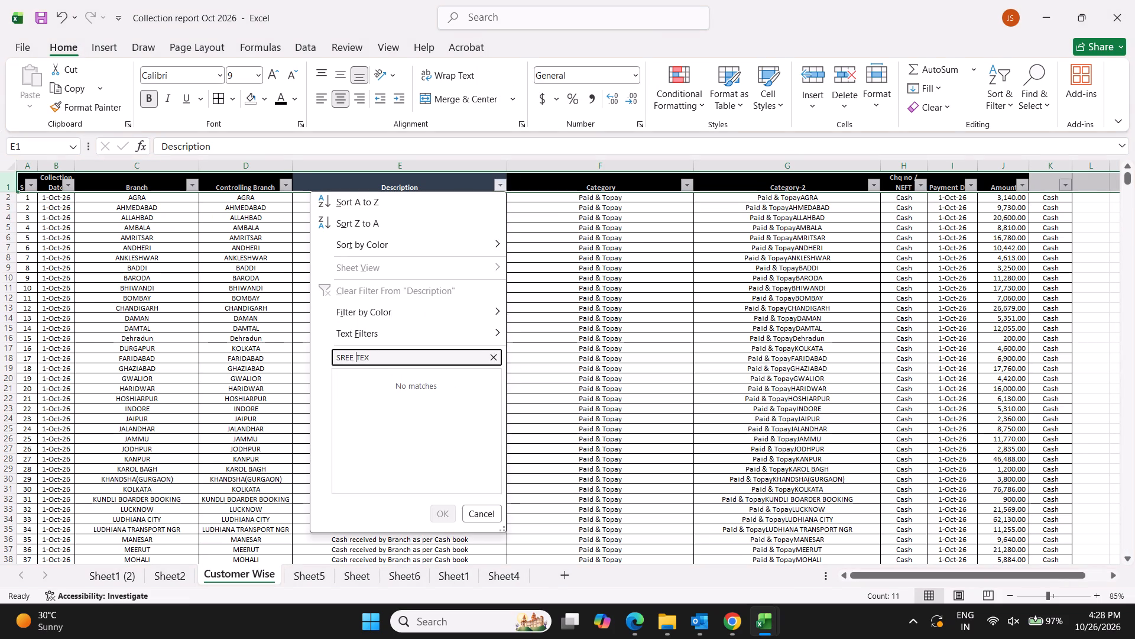
key("Left")
key("Left")
key("Left")
key("Left")
key("h")
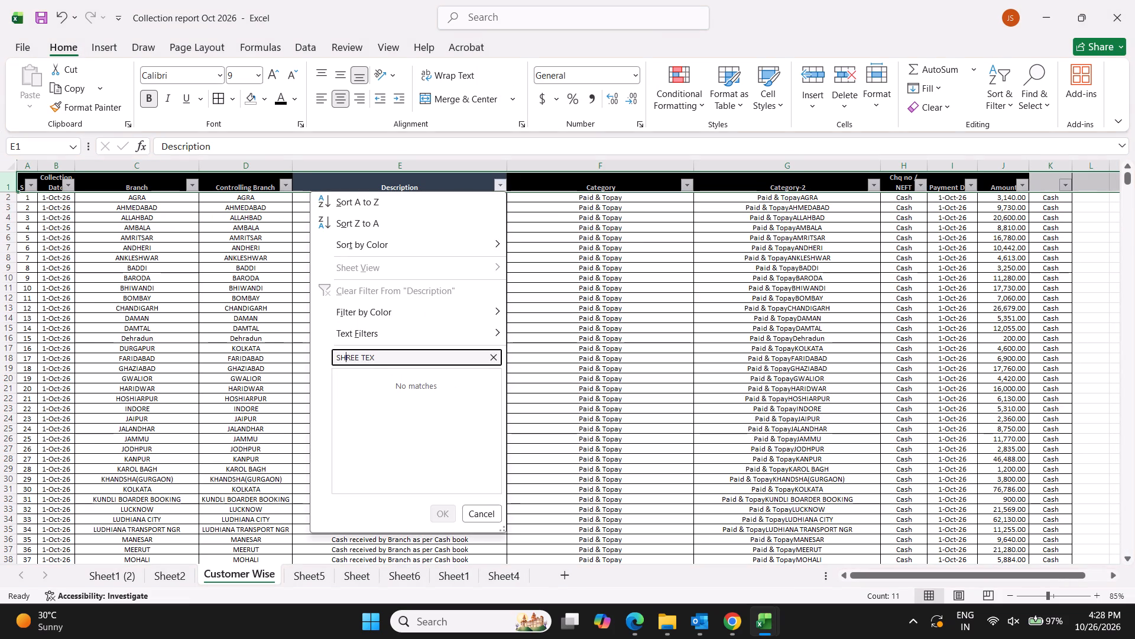
key("Return")
scroll(381, 360, "up", 8)
left_click(380, 360)
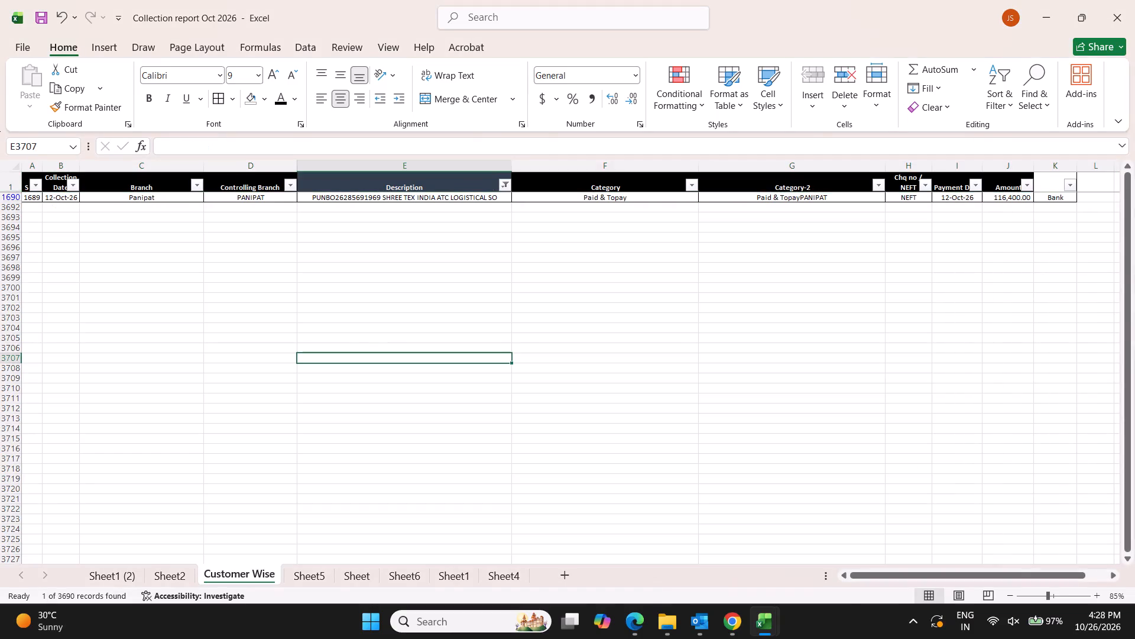
Set both the Branch and the Controlling Branch of the 12-Oct-26 SHREE TEX INDIA row to Valsad.
left_click(153, 201)
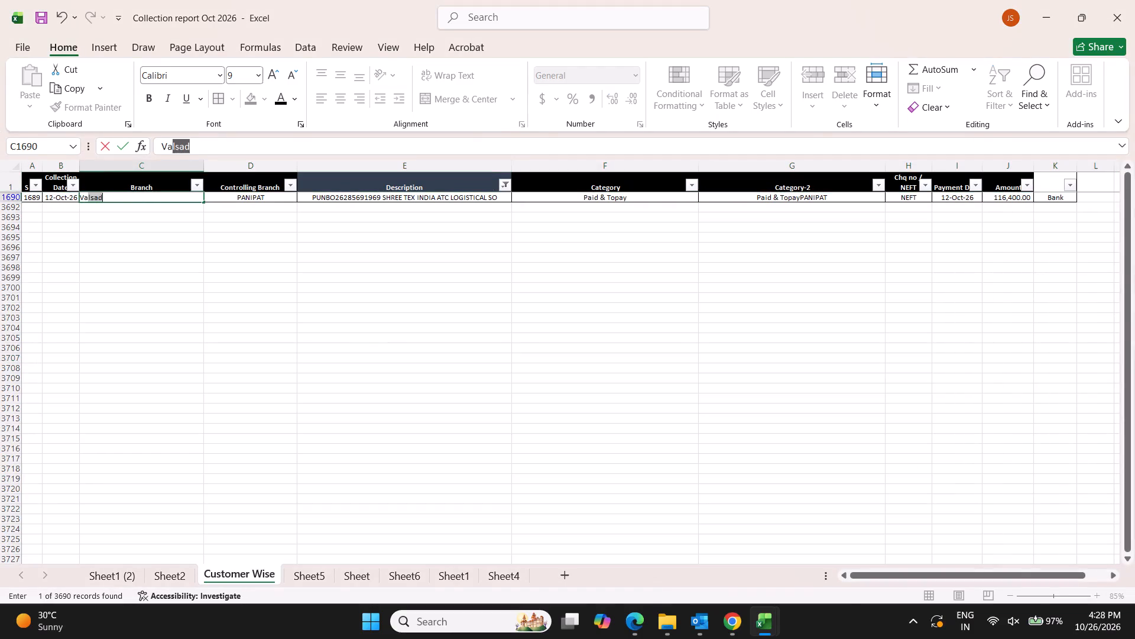
key("Return")
key("Up")
key("ctrl+c")
key("Right")
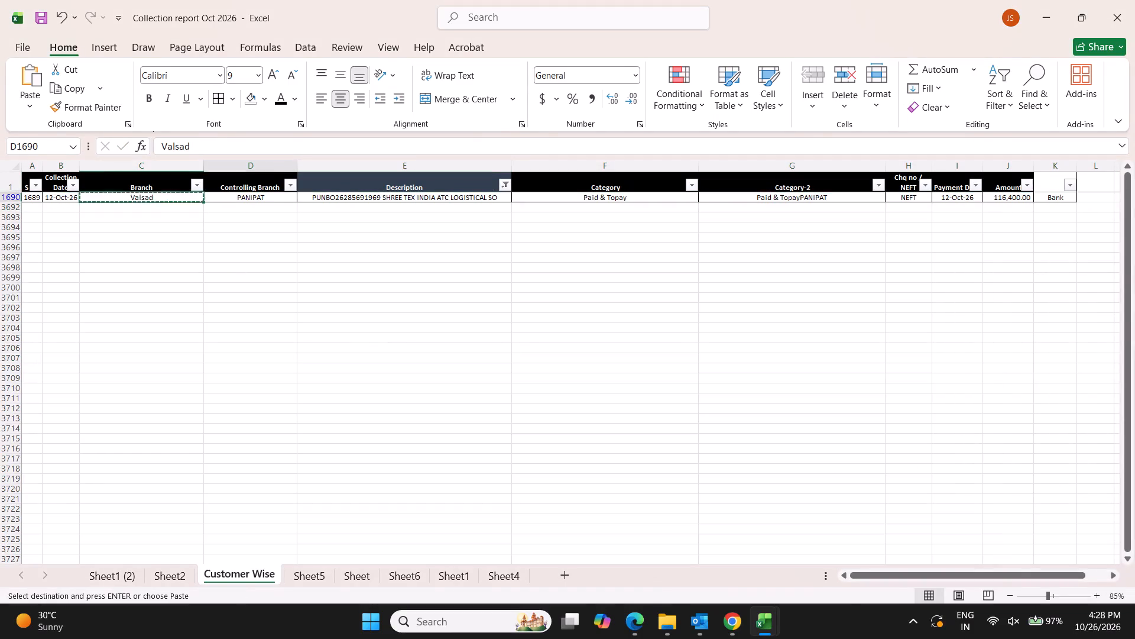
key("ctrl+v")
key("Escape")
Switch to the Final Collection target Aug 2026 workbook, search for valsad and review the Valsad branch rows.
key("alt+Tab")
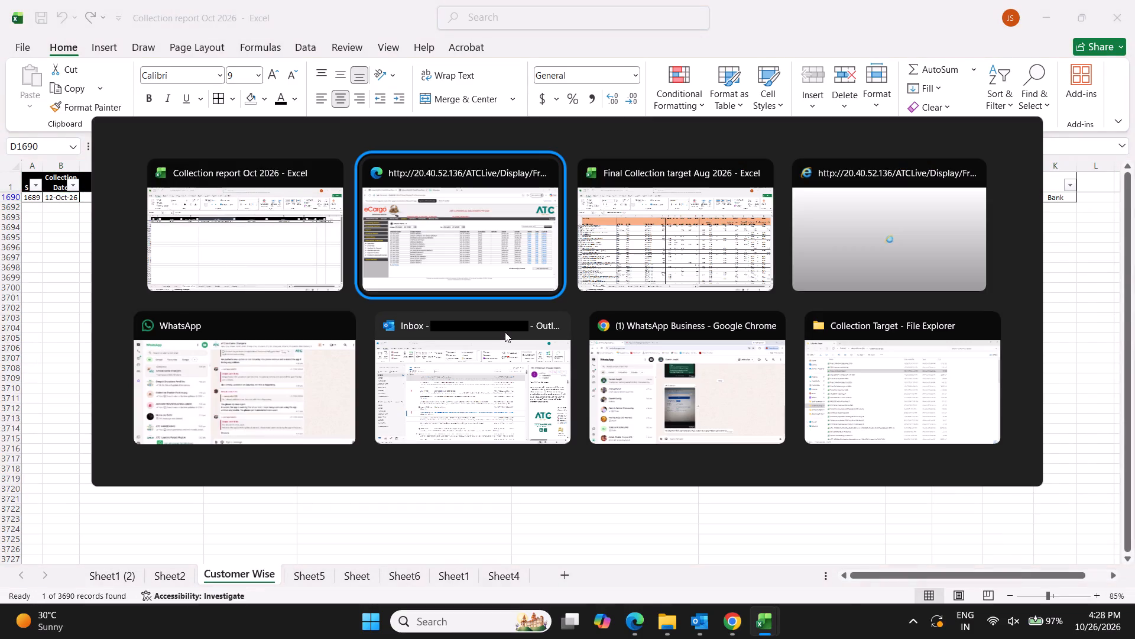
key("alt+Tab")
key("ctrl+f")
type("valsad")
key("Return")
key("Escape")
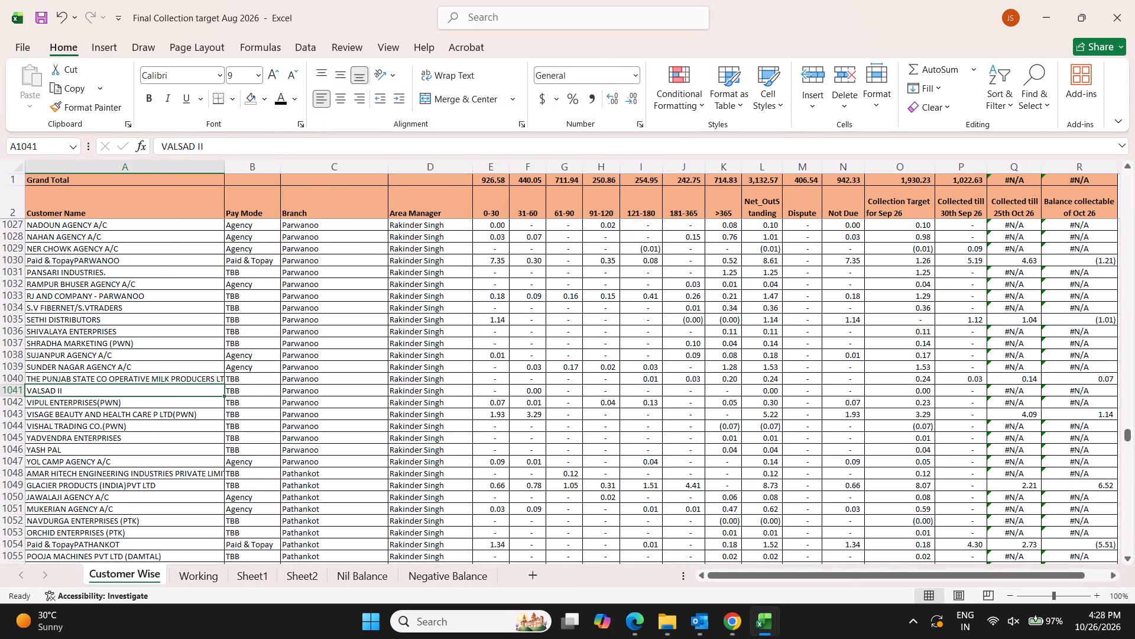
key("ctrl+f")
key("Return")
key("Escape")
scroll(335, 409, "down", 3)
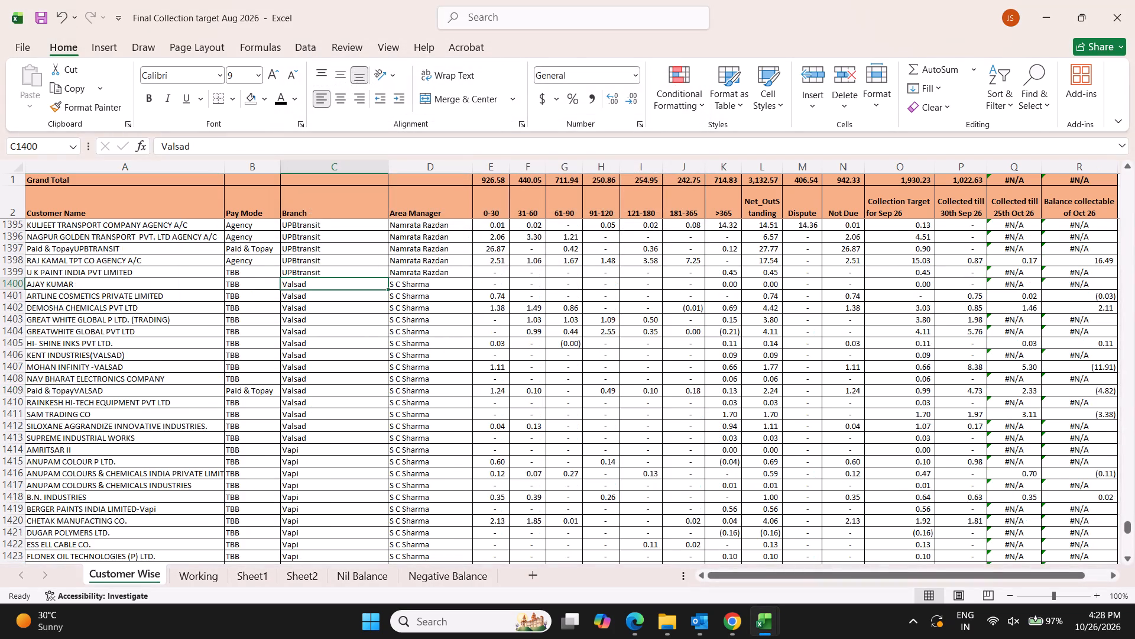
scroll(335, 409, "down", 3)
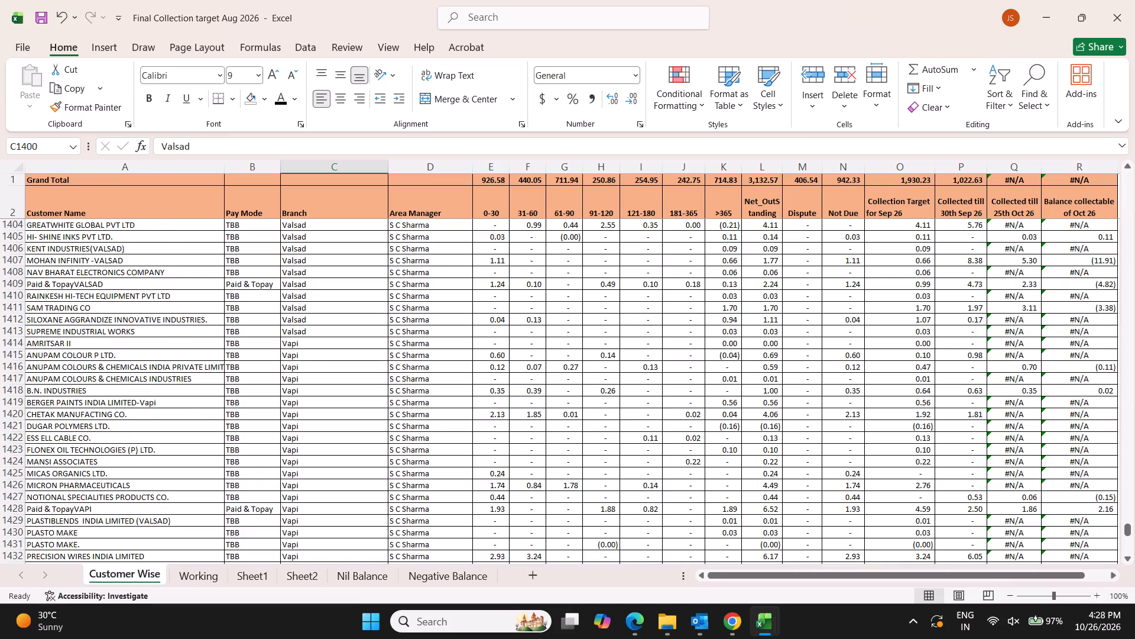
scroll(396, 431, "up", 1)
Back in the Collection report Oct 2026 workbook, remove the AutoFilter from the Customer Wise header row and save the workbook.
key("alt+Tab")
left_click(578, 410)
key("Escape")
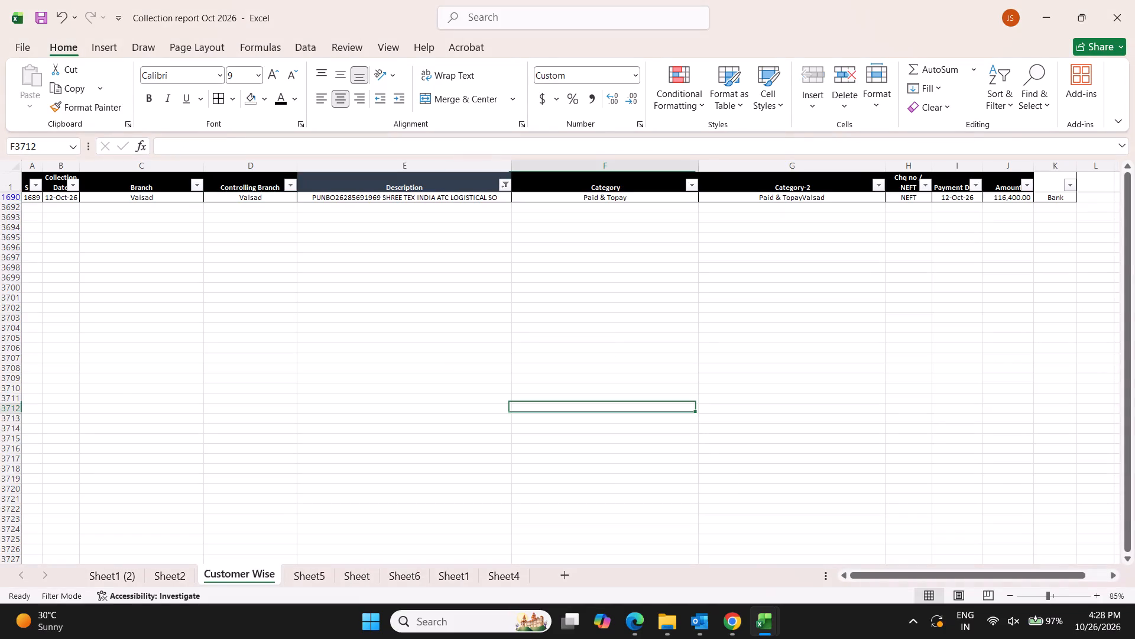
left_click(400, 180)
key("shift+space")
key("alt+d")
key("f")
key("f")
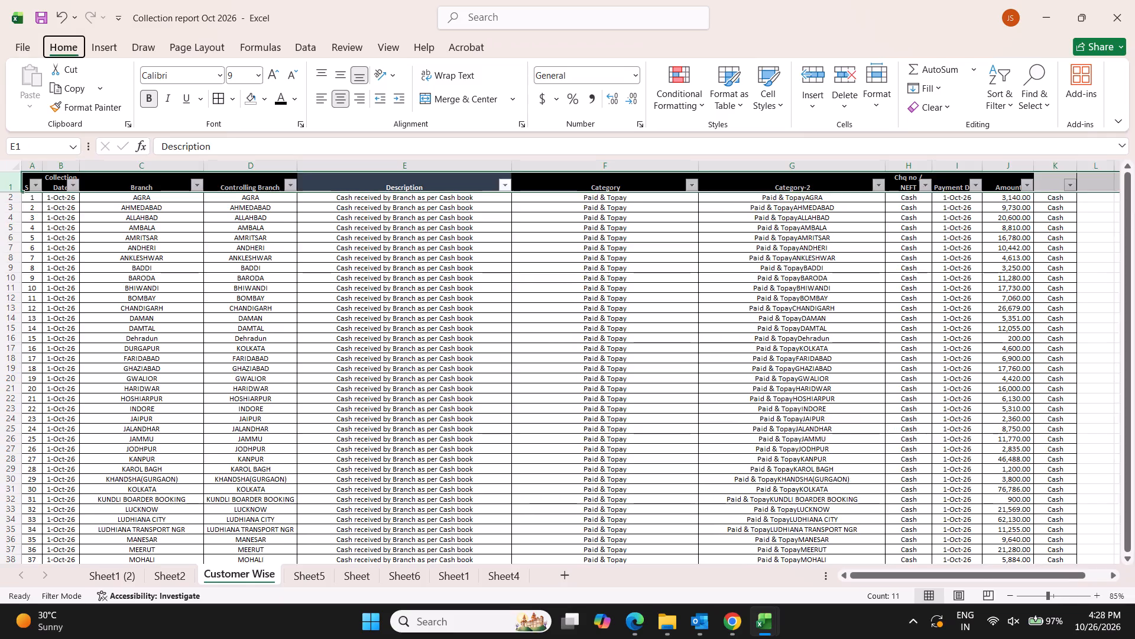
left_click(410, 370)
key("ctrl+s")
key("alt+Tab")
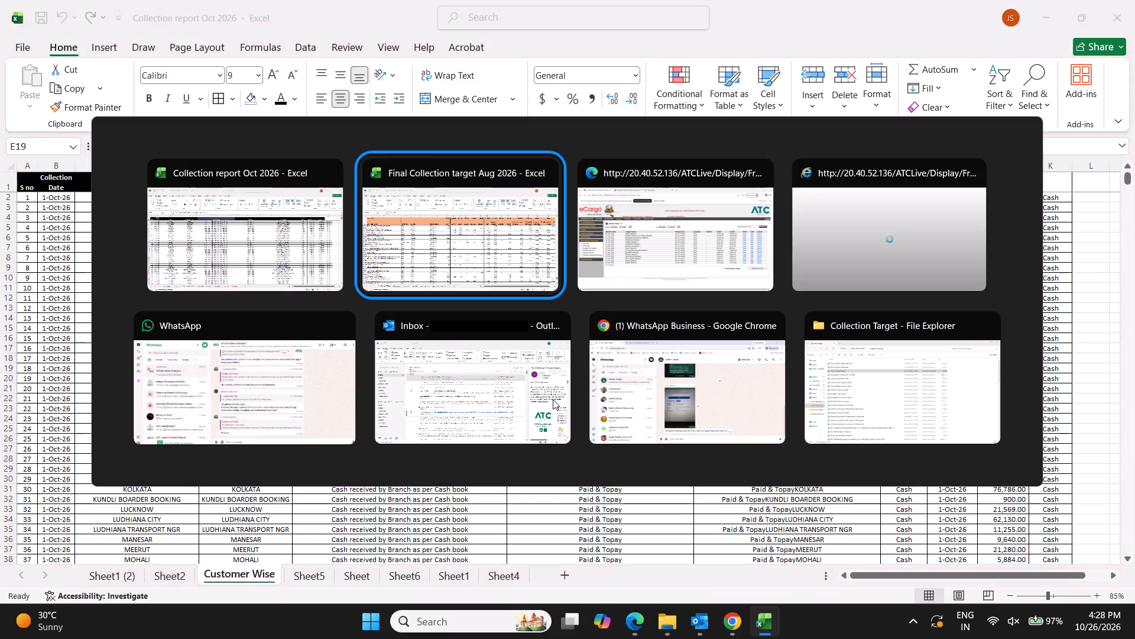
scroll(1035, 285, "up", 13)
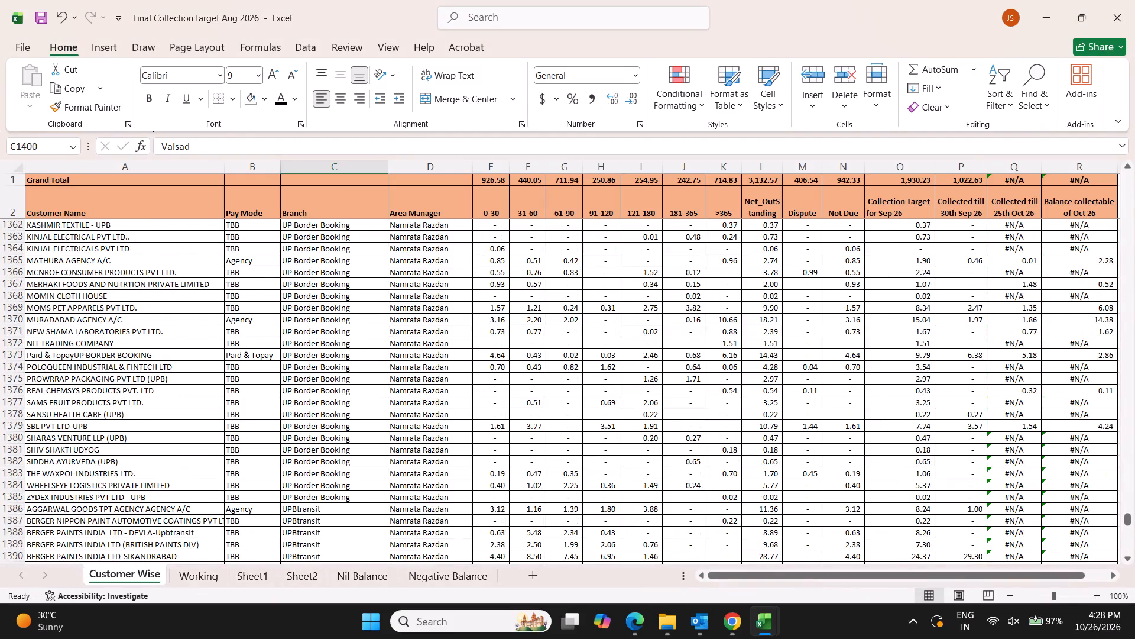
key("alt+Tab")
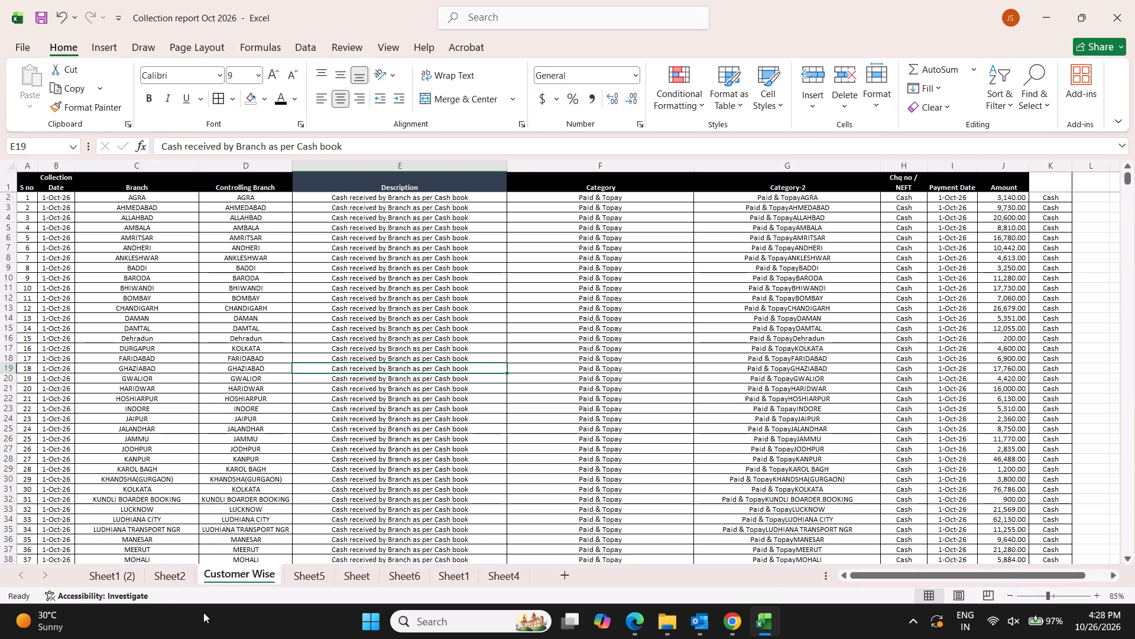
Refresh the Category-2 PivotTable on Sheet2.
left_click(170, 570)
right_click(129, 263)
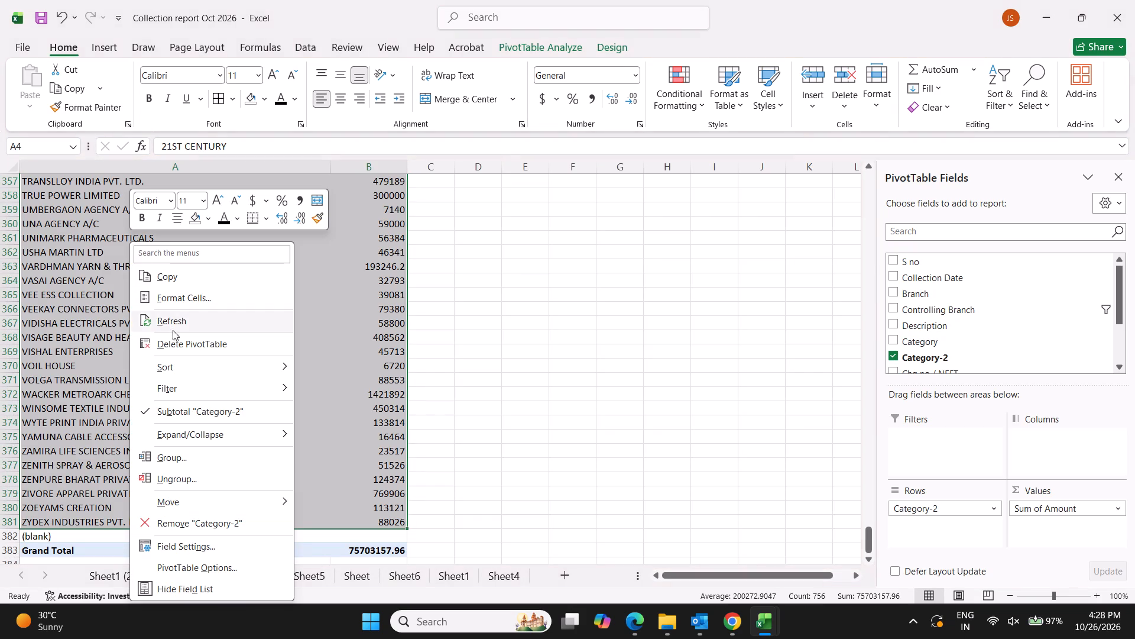
left_click(179, 316)
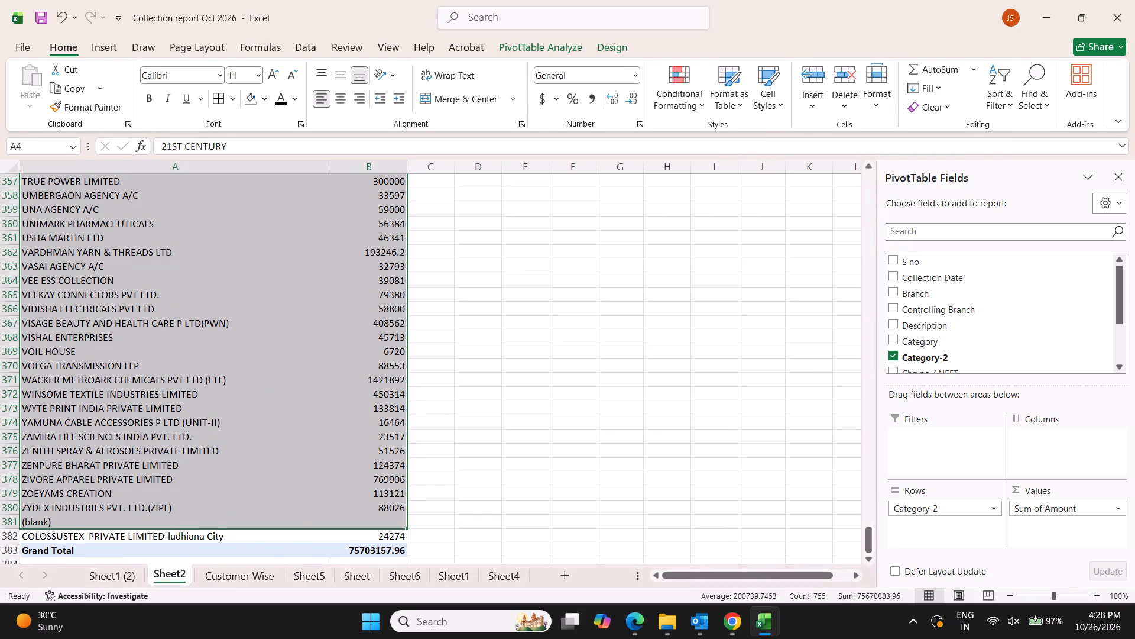
left_click(125, 521)
Check the Head Office row on Sheet1 (2), and search for head office in the Final Collection target Aug 2026 workbook.
left_click(118, 575)
scroll(229, 341, "up", 6)
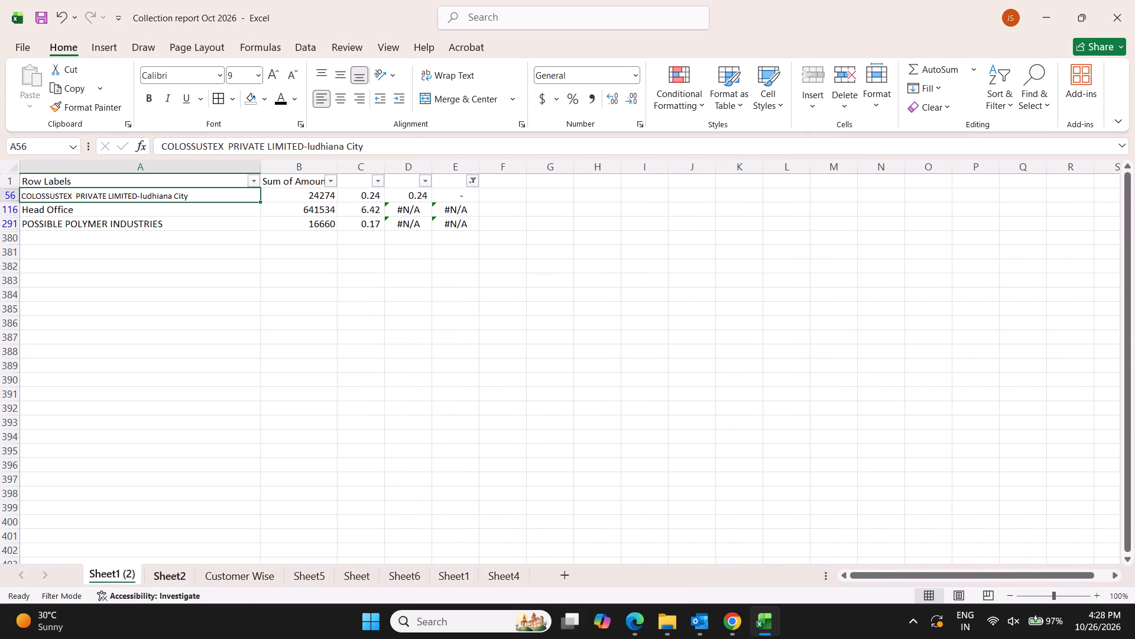
left_click(95, 212)
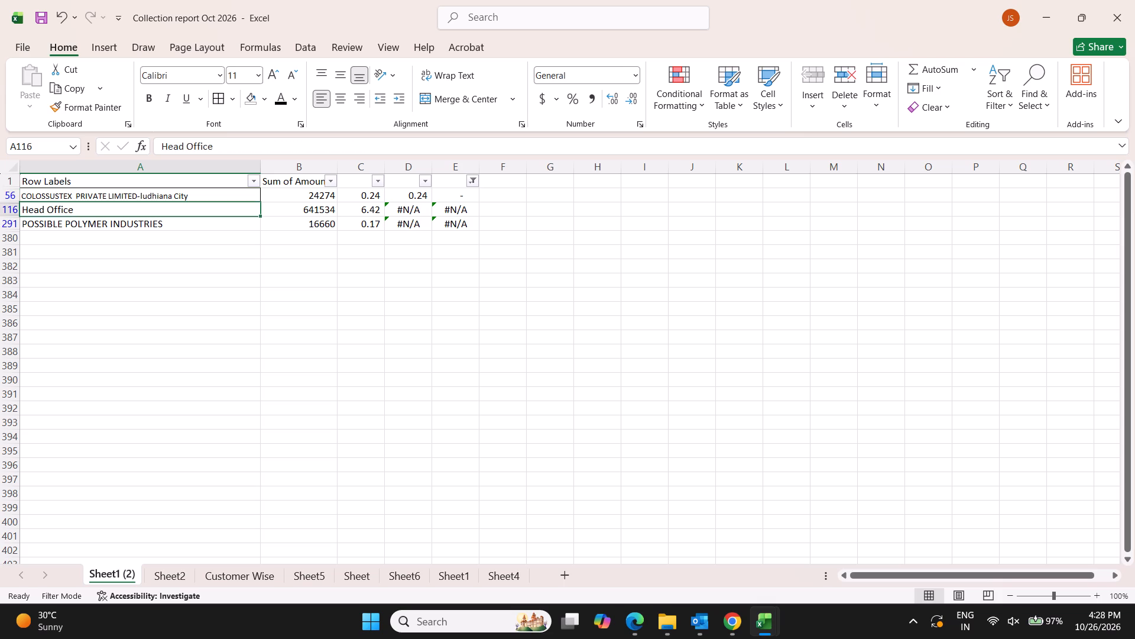
left_click(207, 409)
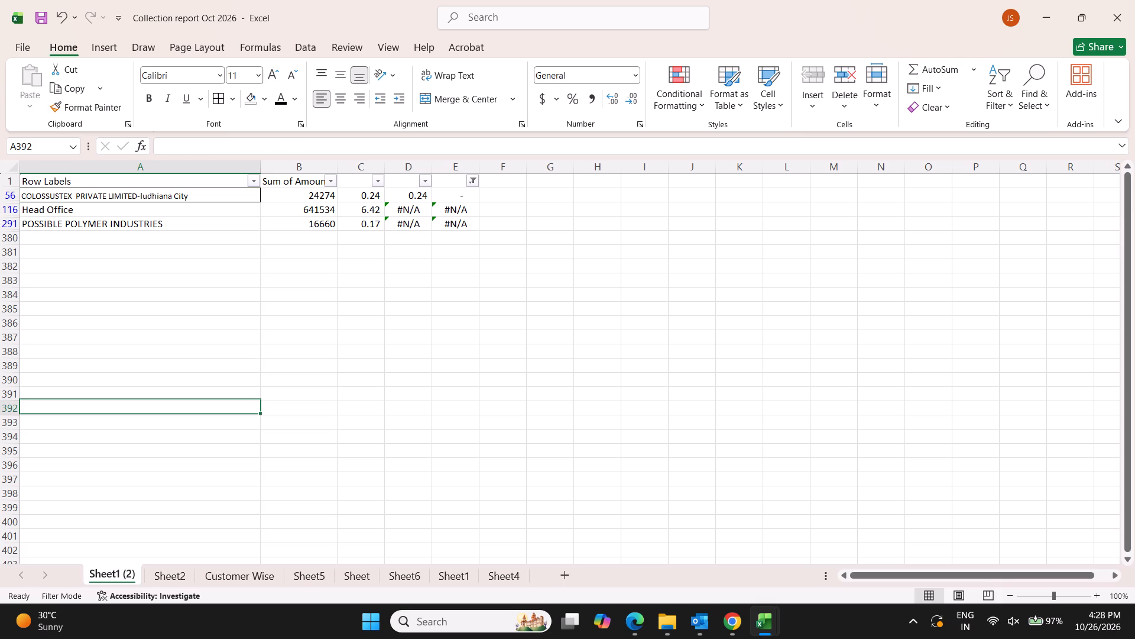
key("alt+Tab")
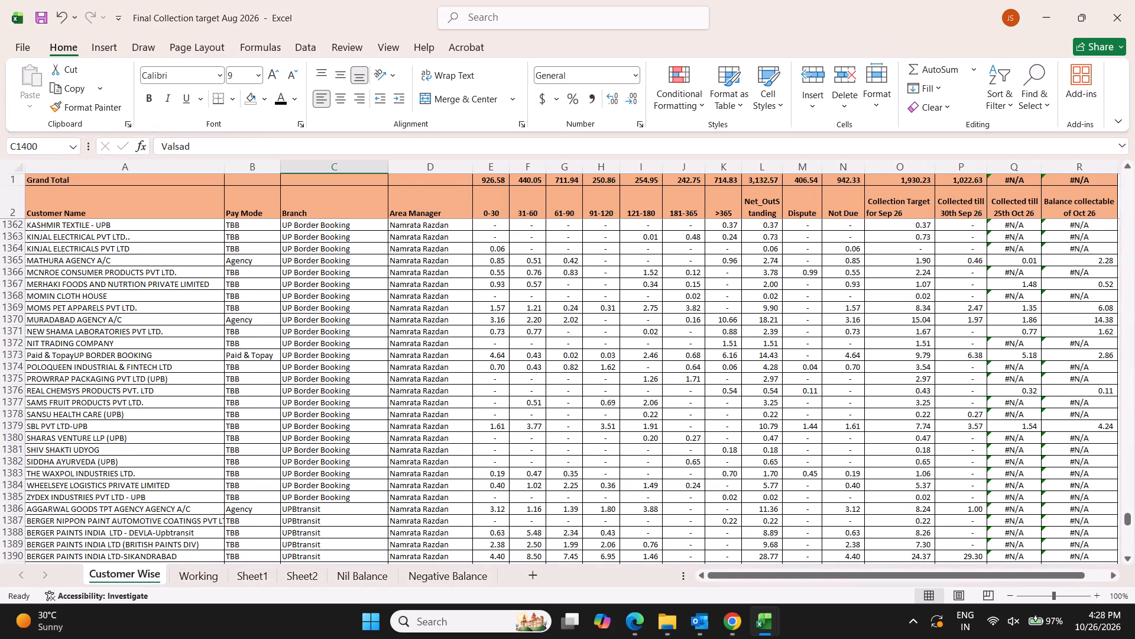
key("ctrl+f")
type("head office")
key("Return")
key("Return")
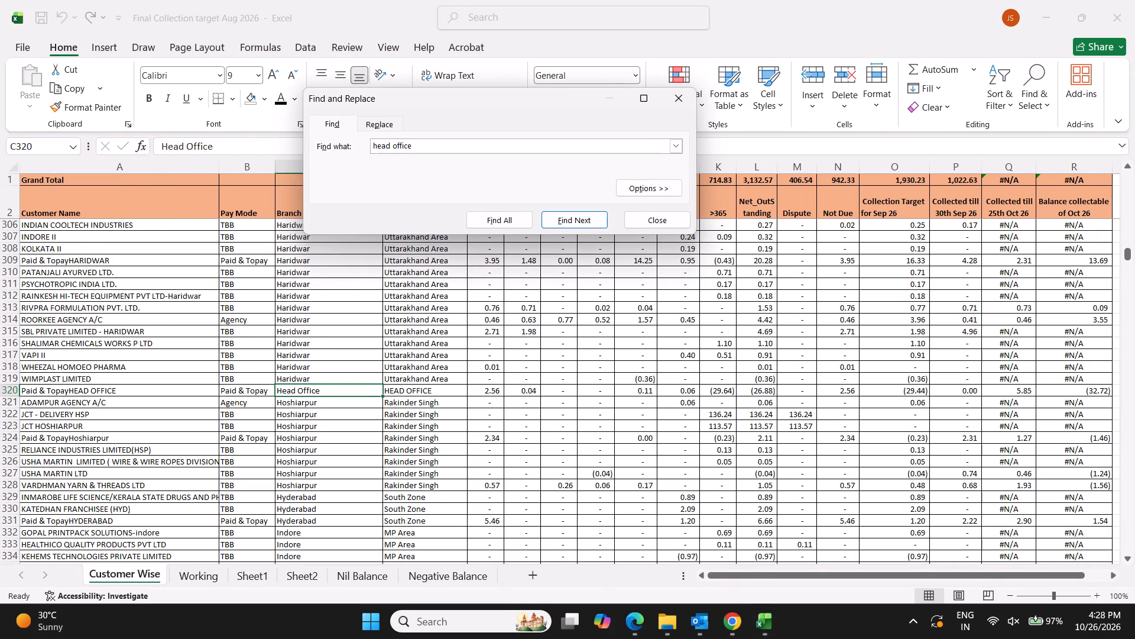
key("Return")
key("Escape")
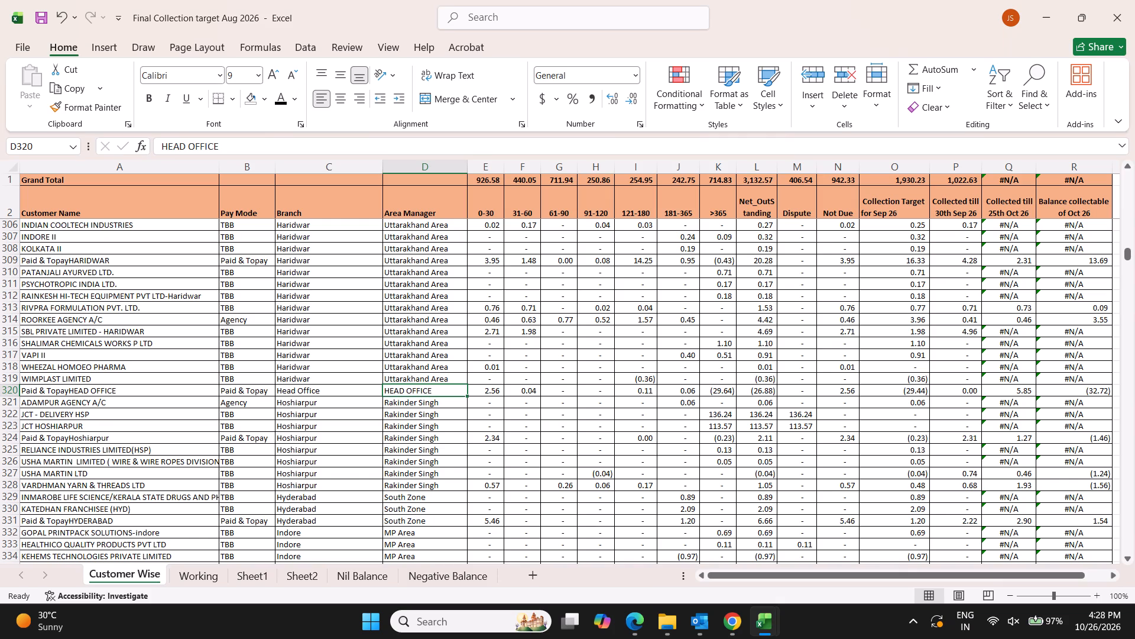
On the Collection report's Customer Wise sheet, turn on AutoFilter for the header row and filter Controlling Branch to Head OFFICE.
key("alt+Tab")
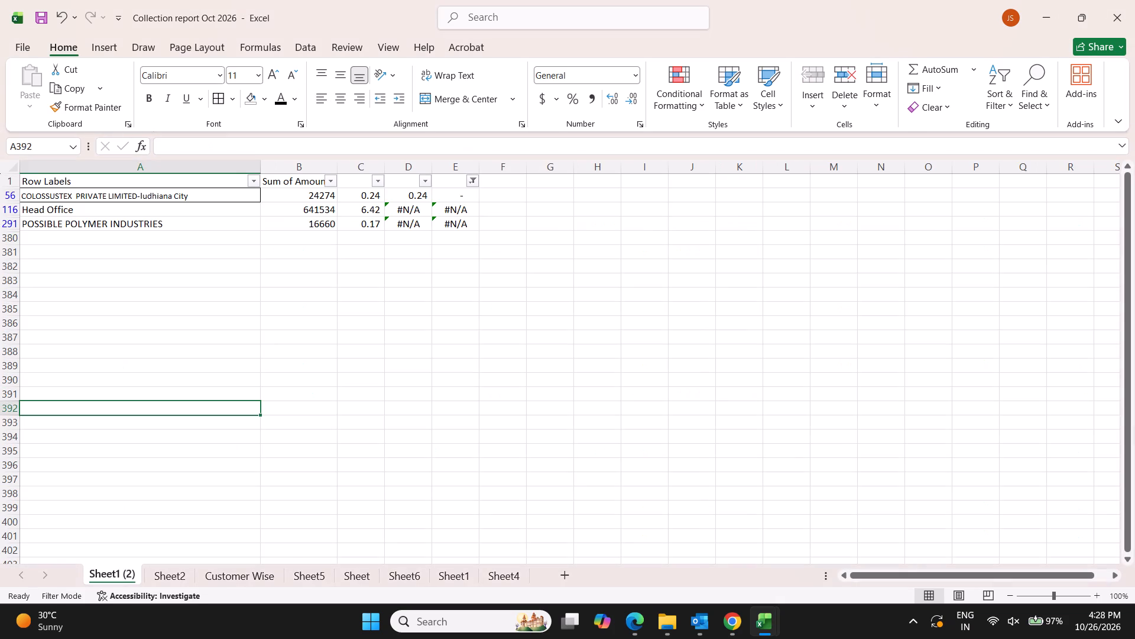
left_click(238, 573)
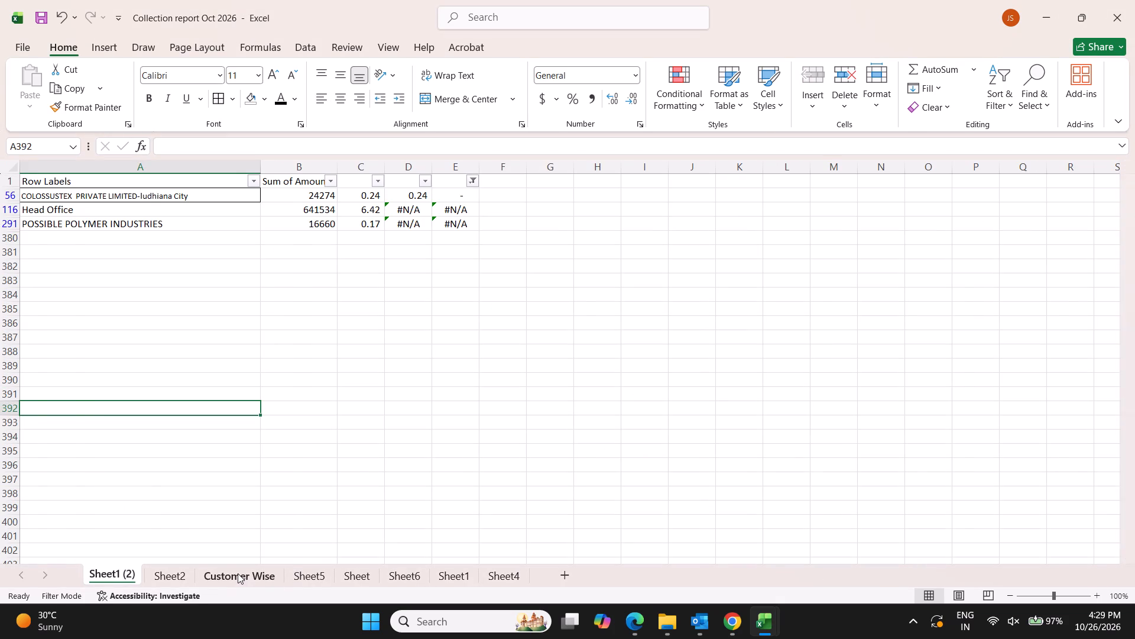
scroll(445, 375, "up", 1)
left_click(417, 179)
key("shift+space")
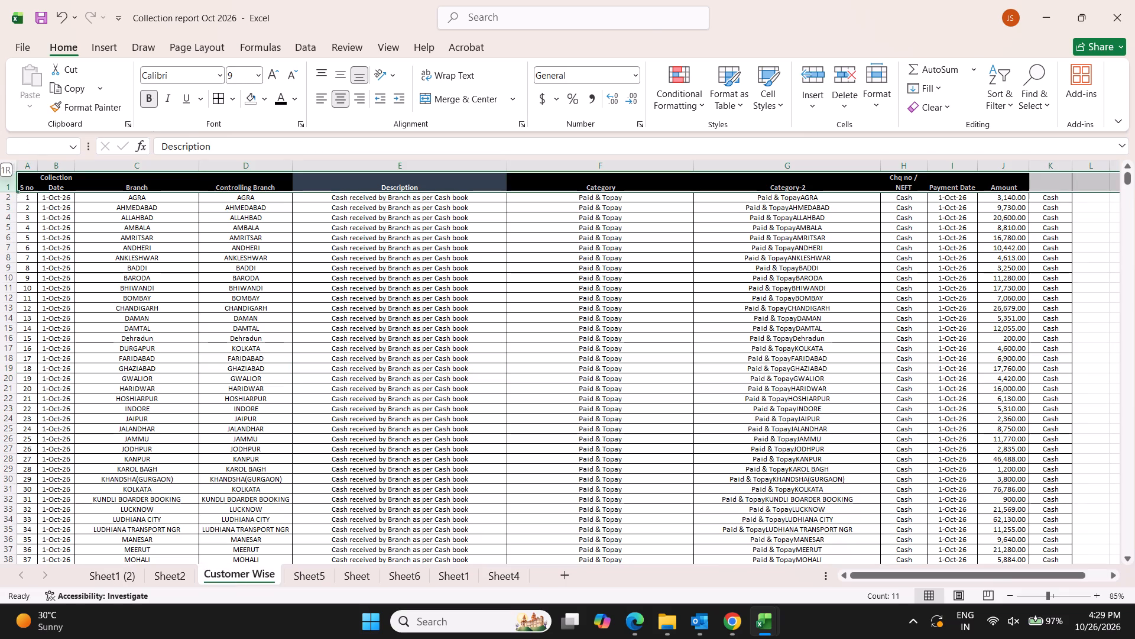
key("alt+d")
key("f")
key("f")
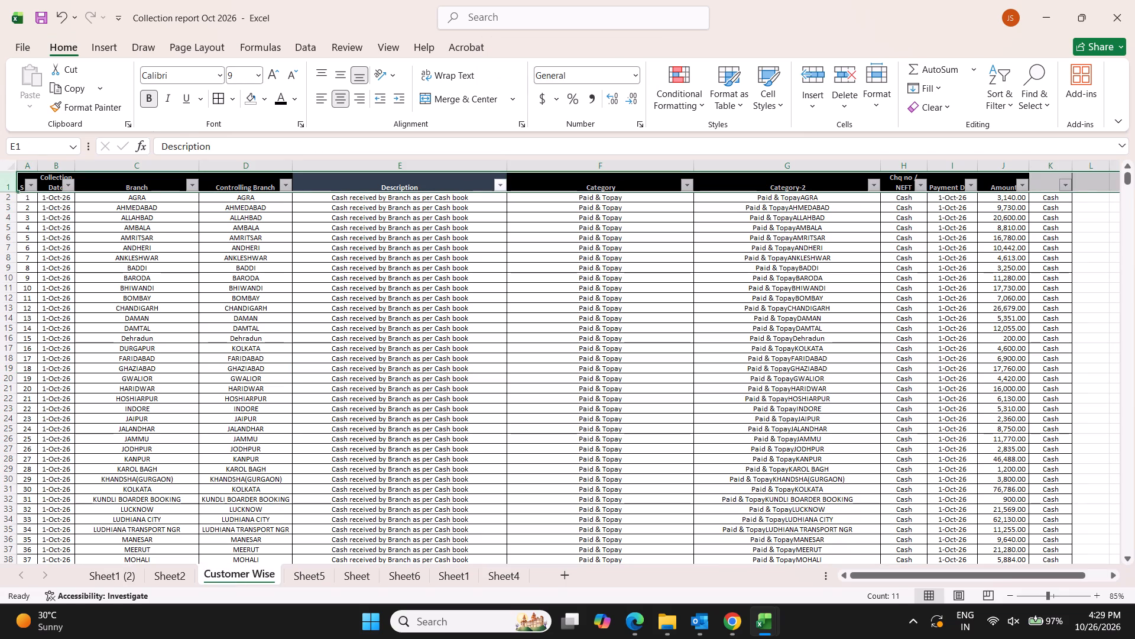
left_click(284, 179)
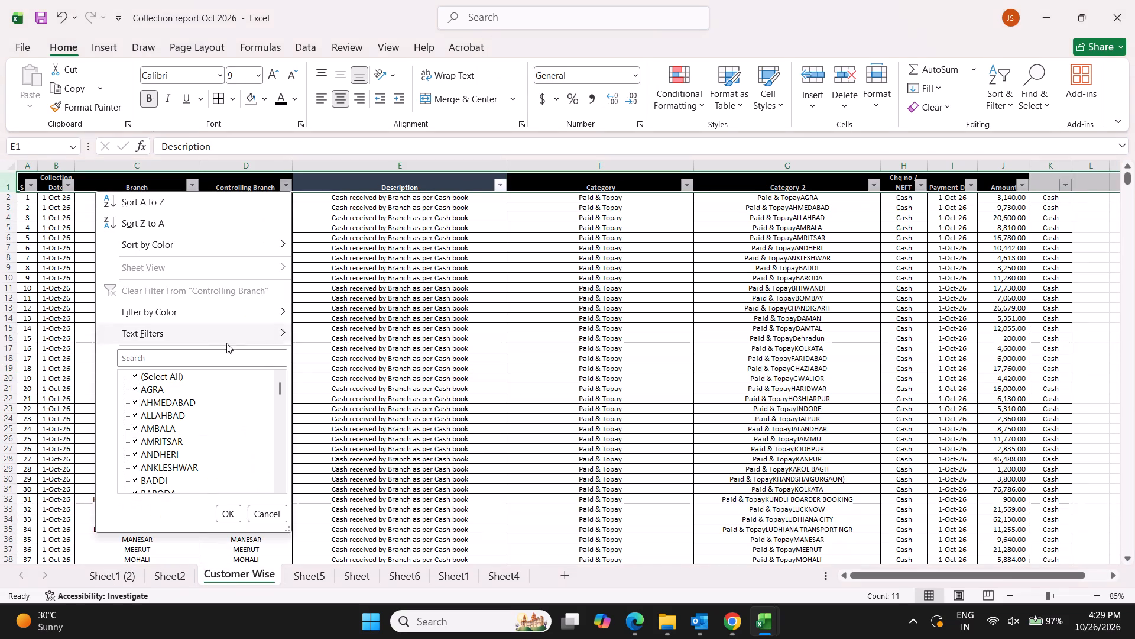
left_click(148, 380)
type("head")
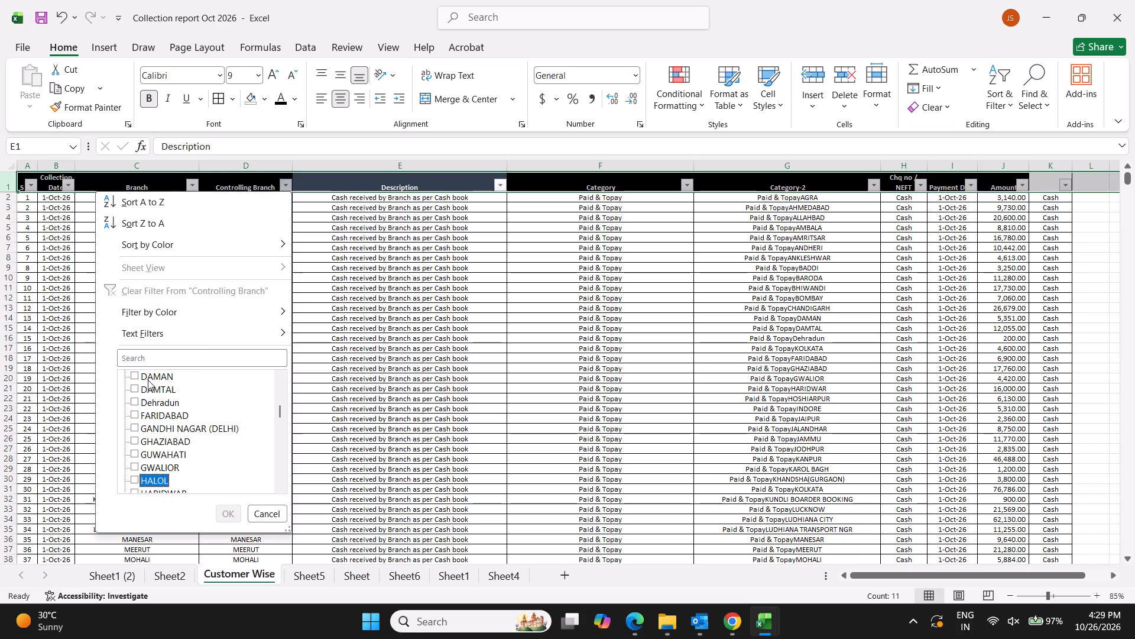
key("space")
key("Down")
key("Return")
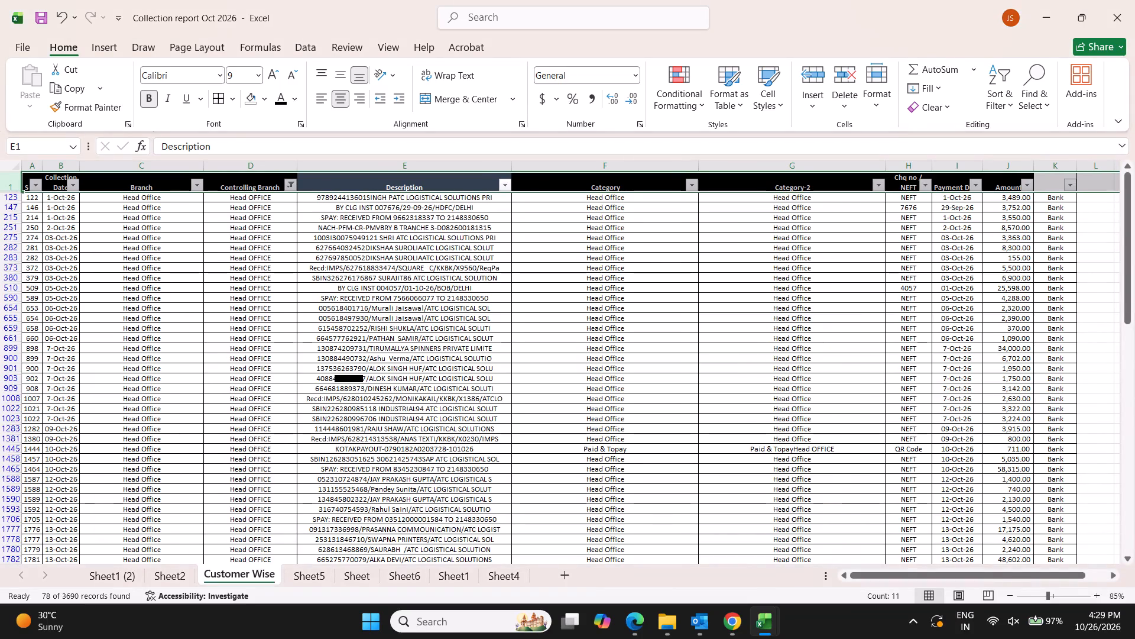
Copy Paid & Topay and Paid & TopayHead OFFICE from the 25-Oct-26 UGD(DELHI) row into Category and Category-2 of all filtered rows below.
scroll(795, 370, "down", 20)
scroll(795, 370, "down", 15)
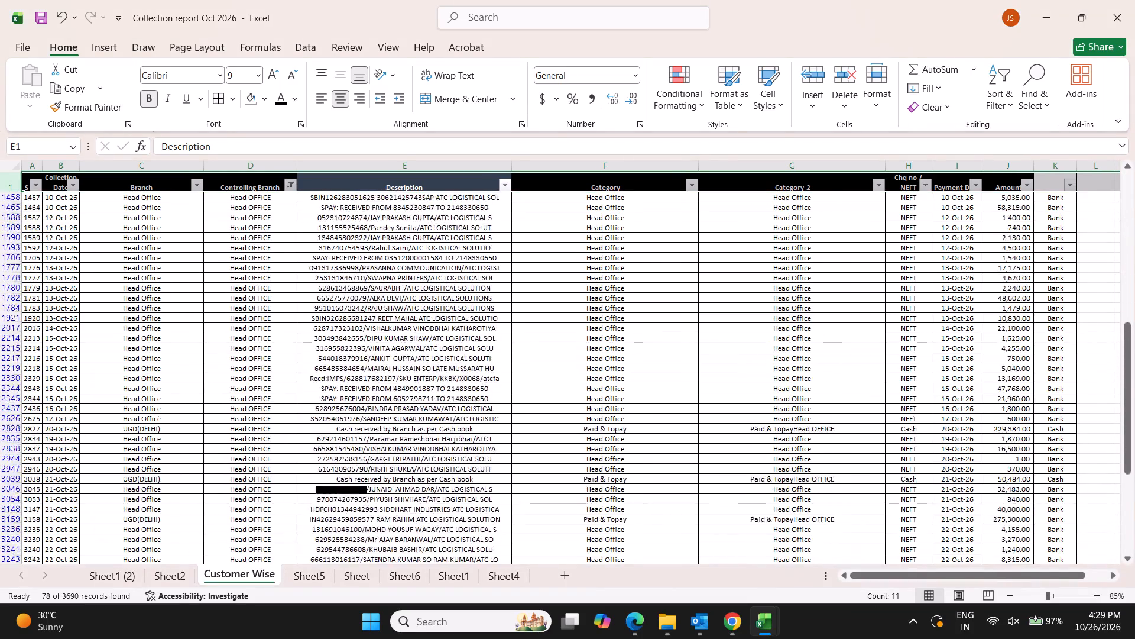
scroll(795, 370, "down", 19)
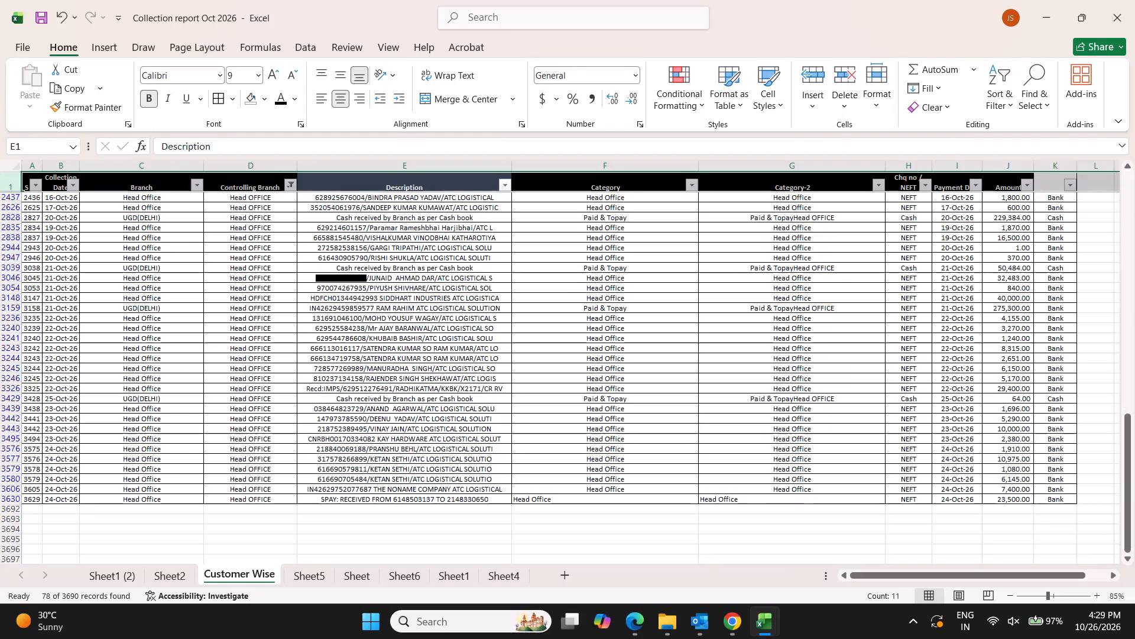
left_click_drag(629, 397, 844, 397)
key("ctrl+c")
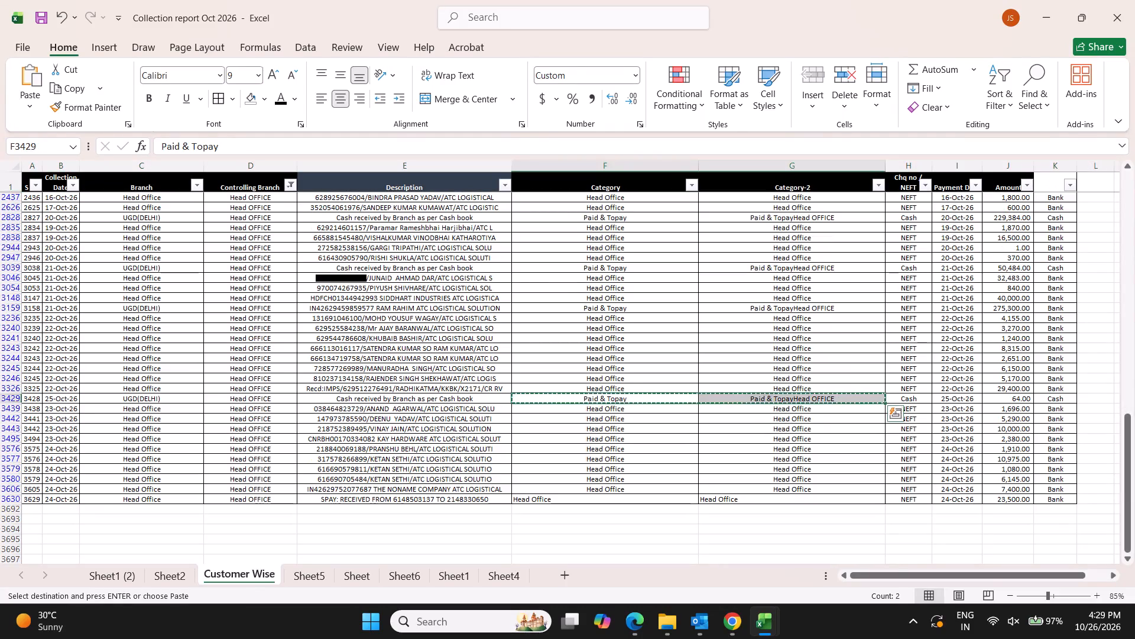
key("Down")
key("ctrl+v")
key("Down")
key("ctrl+v")
key("Down")
key("ctrl+v")
key("Down")
key("ctrl+v")
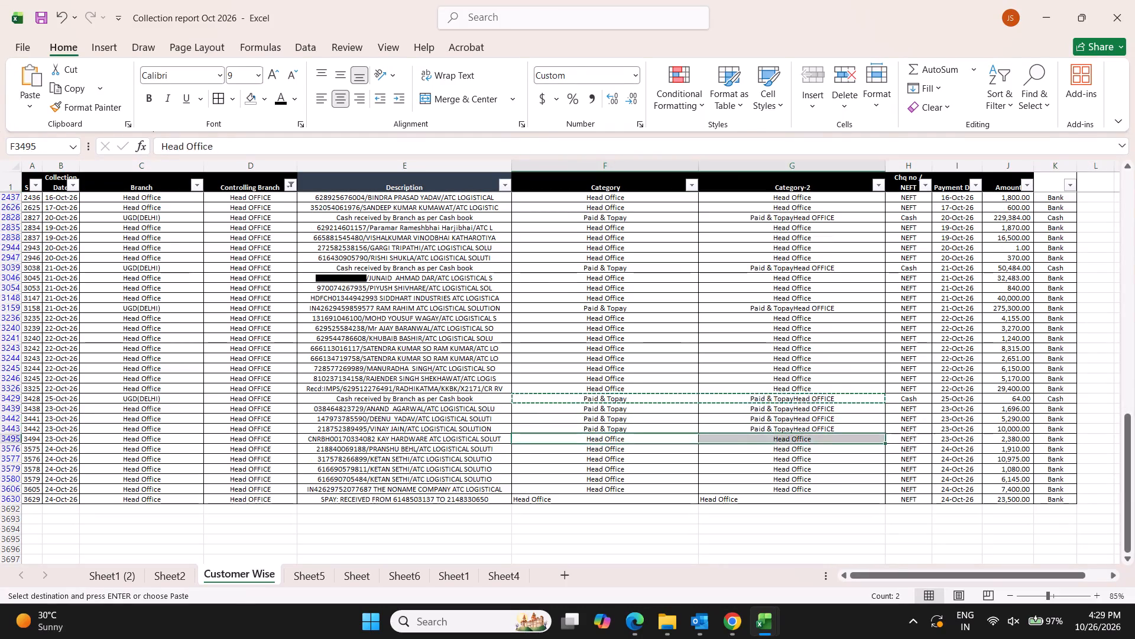
key("Down")
key("ctrl+v")
key("Down")
key("ctrl+v")
key("Down")
key("ctrl+v")
key("Down")
key("ctrl+v")
key("Down")
key("ctrl+v")
key("Down")
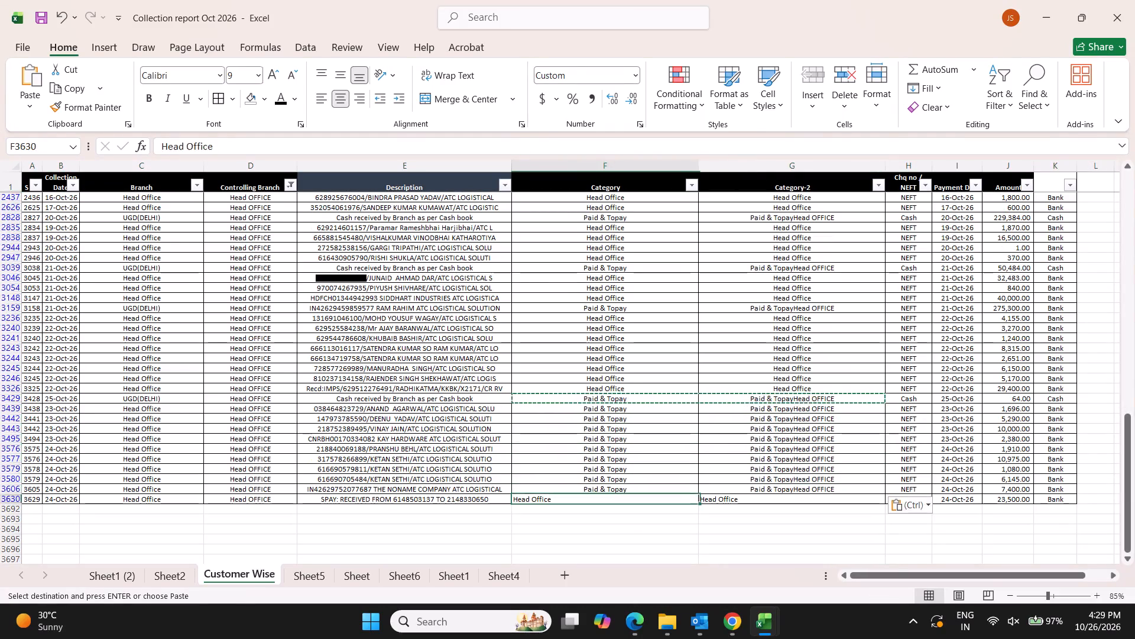
key("ctrl+v")
key("Down")
Paste the same Category and Category-2 values into all the 22-Oct-26 Head Office rows above the copied row.
left_click(650, 389)
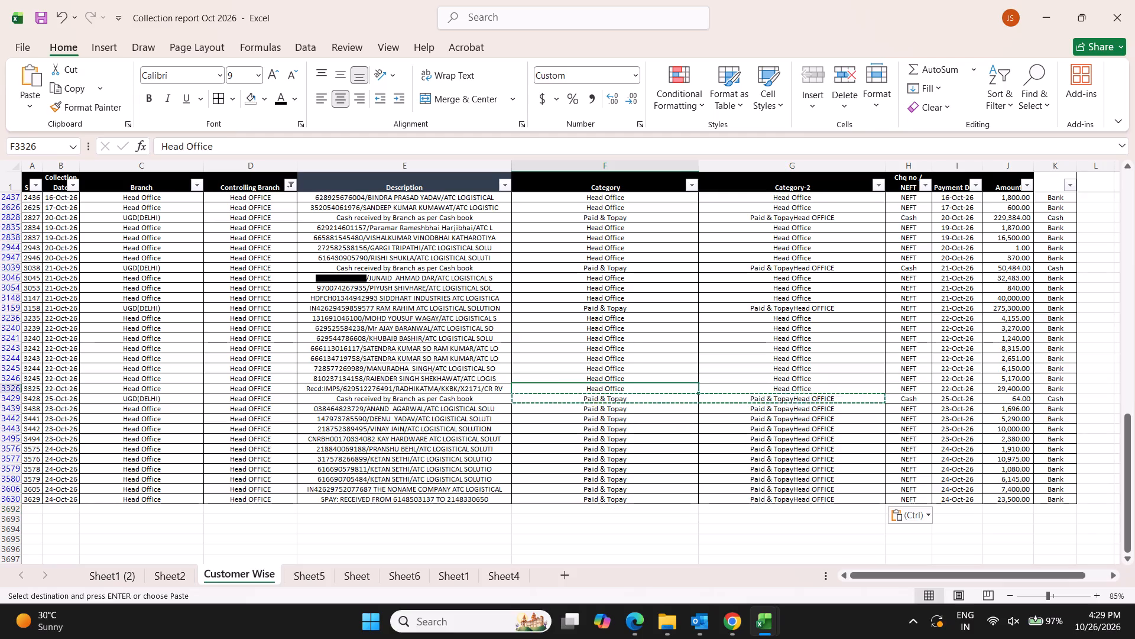
key("ctrl+v")
key("Up")
key("ctrl+v")
key("Up")
key("ctrl+v")
key("Up")
key("ctrl+v")
key("Up")
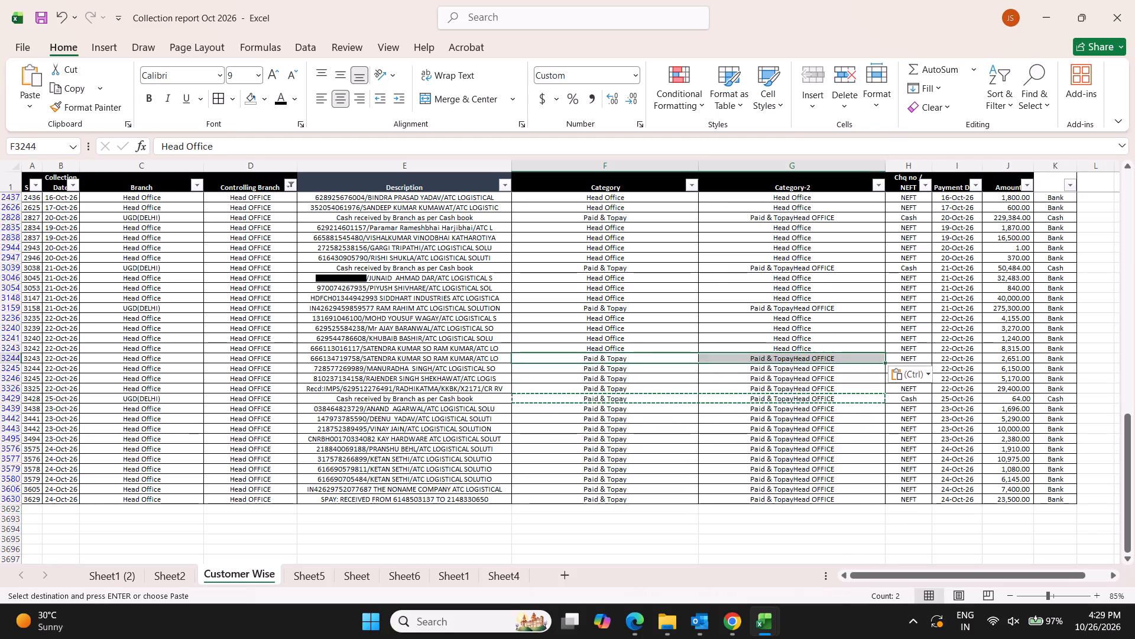
key("ctrl+v")
key("Up")
key("ctrl+v")
key("Up")
key("ctrl+v")
key("Up")
key("ctrl+v")
key("Up")
Paste Paid & Topay and Paid & TopayHead OFFICE into Category and Category-2 of all the filtered 21-Oct-26 rows.
key("ctrl+v")
key("Up")
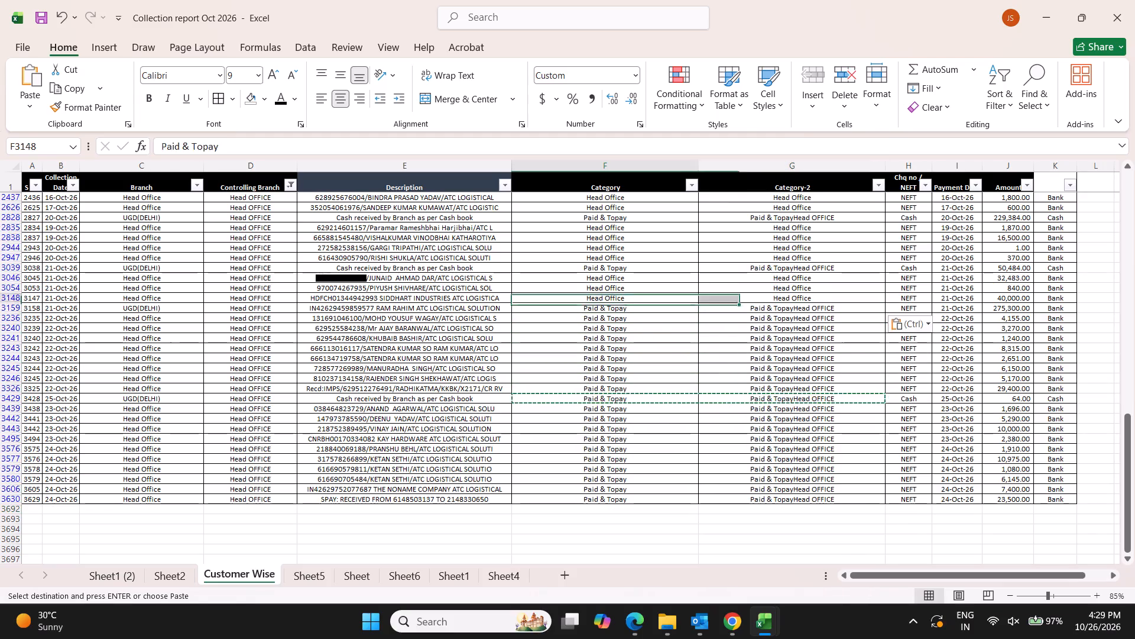
key("ctrl+v")
key("Up")
key("ctrl+v")
key("Up")
key("ctrl+v")
key("Up")
key("ctrl+v")
key("Up")
Paste the same Category and Category-2 pair into the filtered rows from 20-Oct-26 up to 16-Oct-26.
key("ctrl+v")
key("Up")
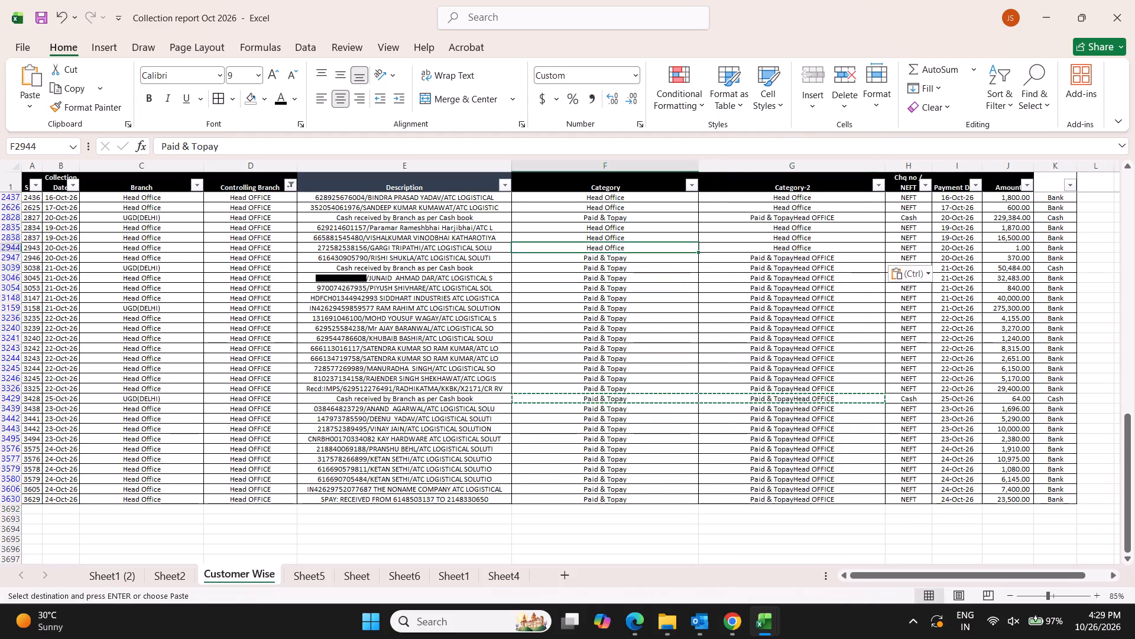
key("ctrl+v")
key("Up")
key("ctrl+v")
key("Up")
key("ctrl+v")
key("Up")
key("ctrl+v")
key("Up")
key("ctrl+v")
key("Up")
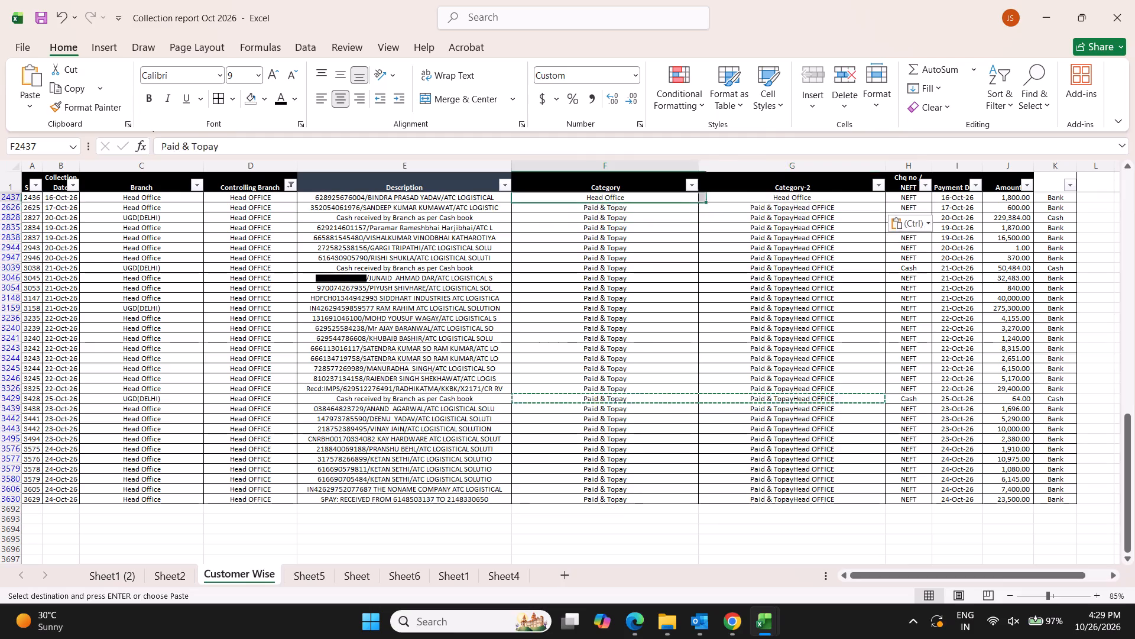
key("ctrl+v")
Paste Paid & Topay and Paid & TopayHead OFFICE into Category and Category-2 of the 15-Oct-26 and 14-Oct-26 rows.
scroll(724, 420, "up", 20)
scroll(724, 420, "up", 3)
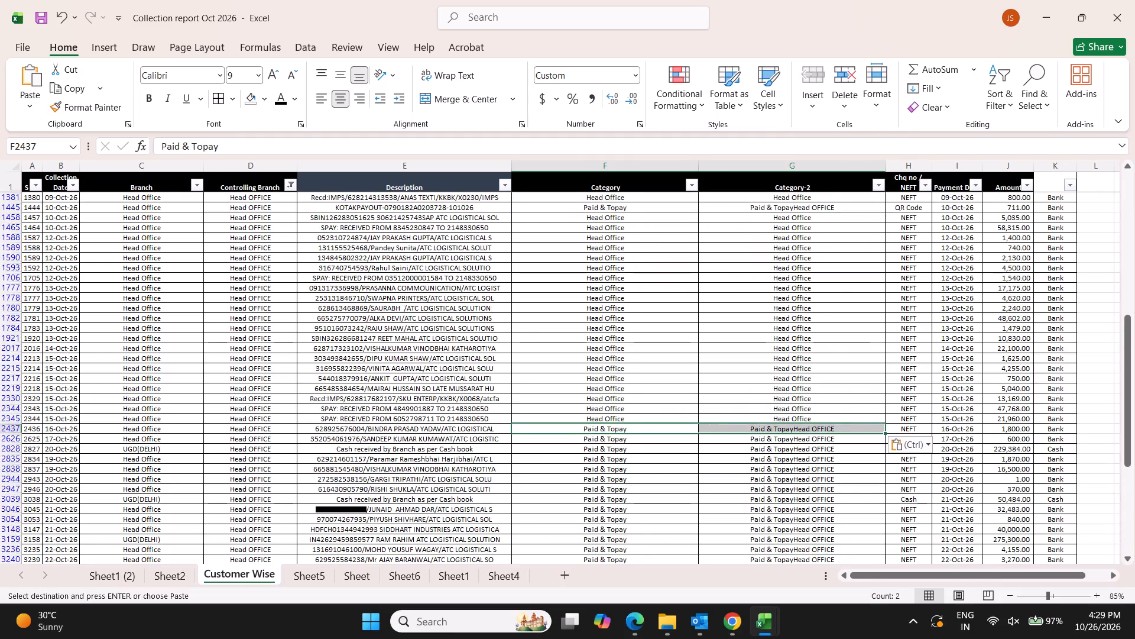
key("Up")
key("ctrl+v")
key("Up")
key("ctrl+v")
key("Up")
key("ctrl+v")
key("Up")
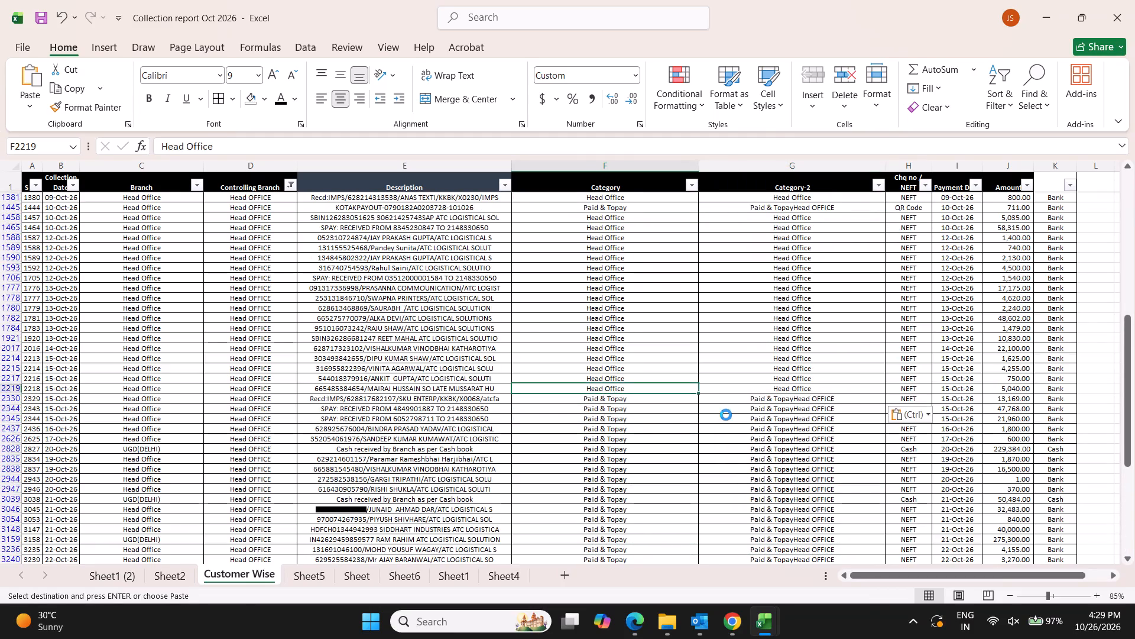
key("ctrl+v")
key("Up")
key("ctrl+v")
key("Up")
key("ctrl+v")
key("Up")
key("ctrl+v")
key("Up")
key("ctrl+v")
key("Up")
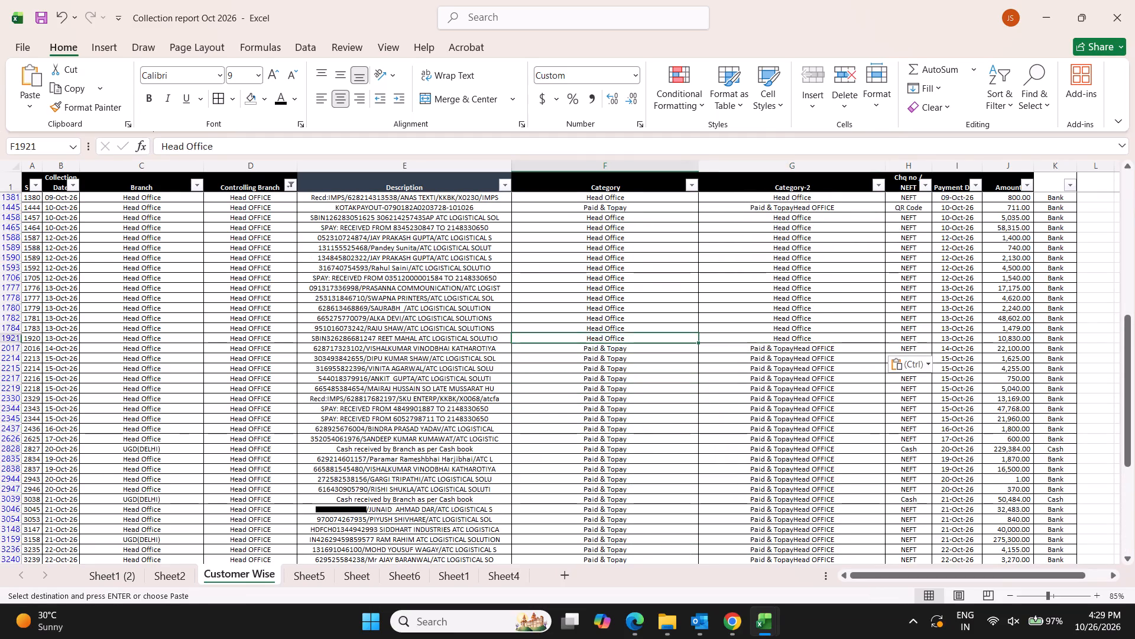
Paste the Paid & Topay and Paid & TopayHead OFFICE pair into all the 13-Oct-26 Head Office rows.
key("ctrl+v")
key("Up")
key("ctrl+v")
key("Up")
key("ctrl+v")
key("Up")
key("ctrl+v")
key("Up")
key("ctrl+v")
key("Up")
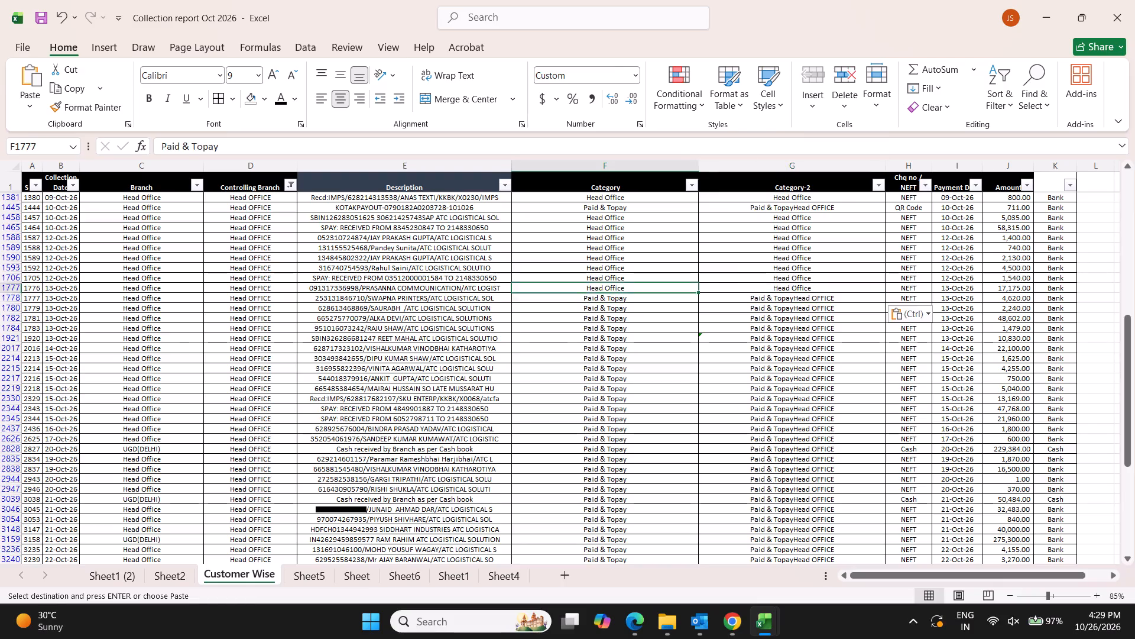
key("ctrl+v")
key("Up")
Paste the same category pair into the 12-Oct-26 rows, from the 1,540.00 entry up to the 740.00 entry.
key("ctrl+v")
key("Up")
key("ctrl+v")
key("Up")
key("ctrl+v")
key("Up")
key("ctrl+v")
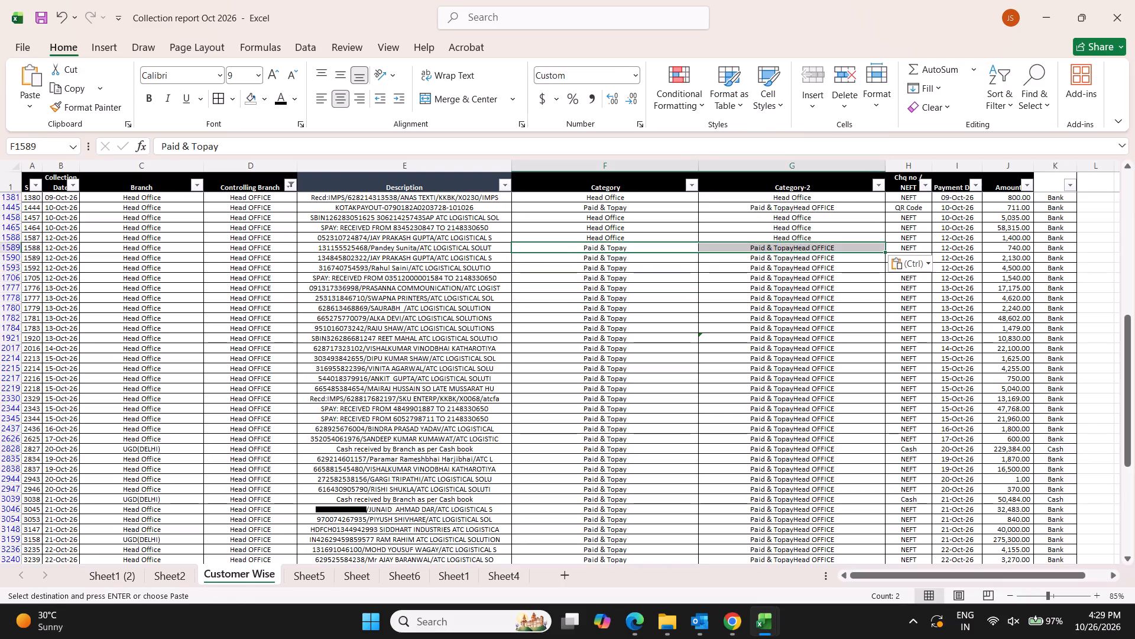
Copy Category and Category-2 from the 12-Oct-26 row of 740.00 and paste them into the rows above, through 10-Oct-26 and 09-Oct-26.
scroll(754, 351, "up", 13)
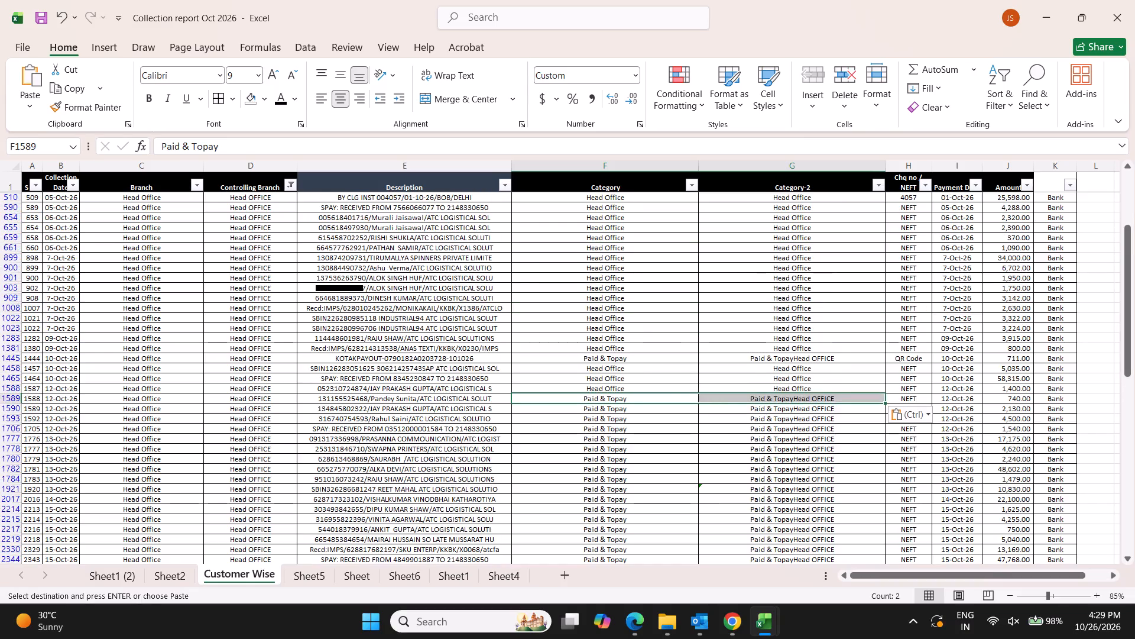
key("ctrl+c")
key("Up")
key("ctrl+v")
key("Up")
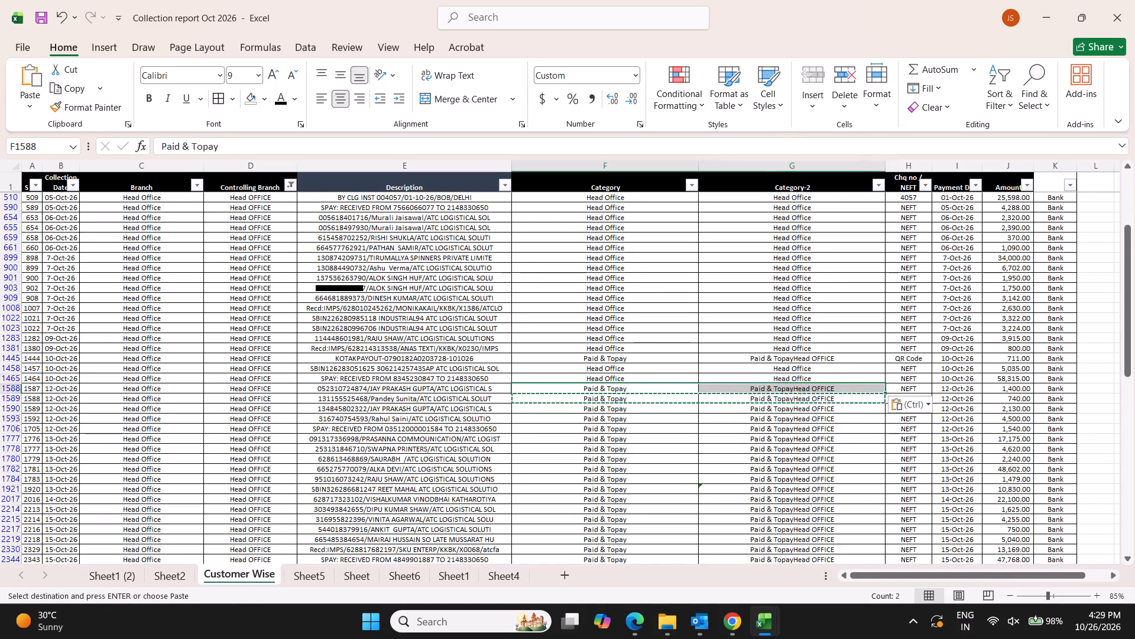
key("ctrl+v")
key("Up")
key("ctrl+v")
key("Up")
key("Up")
key("Down")
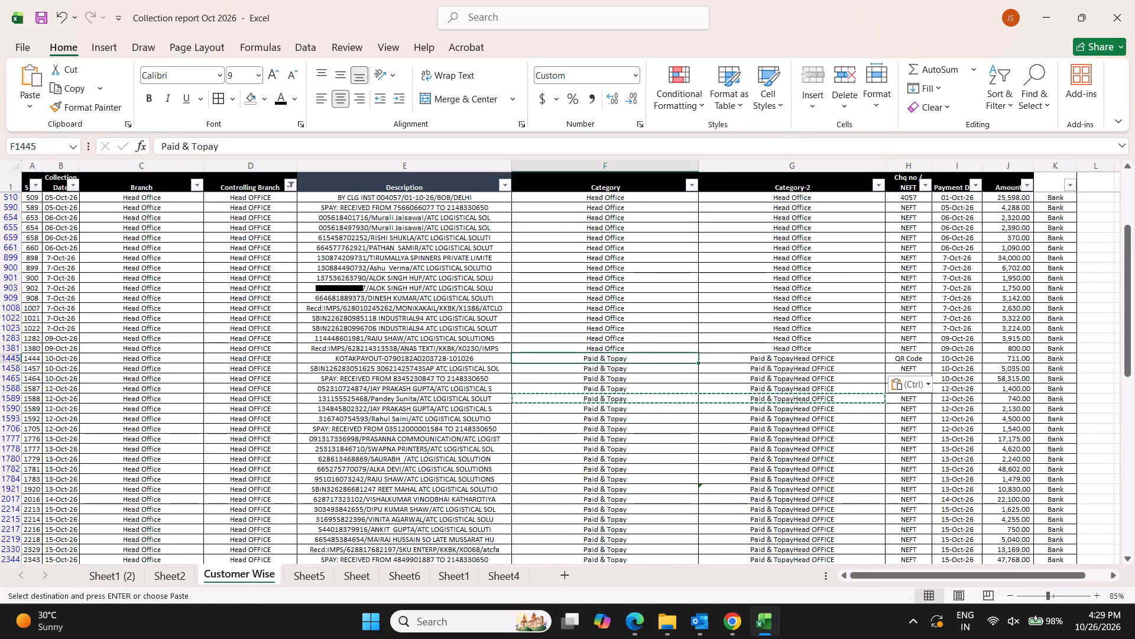
key("ctrl+v")
key("Up")
key("ctrl+v")
key("Up")
key("ctrl+v")
key("Up")
Paste the copied Paid & Topay and Paid & TopayHead OFFICE values into all the 7-Oct-26 Head Office rows.
key("ctrl+v")
key("Up")
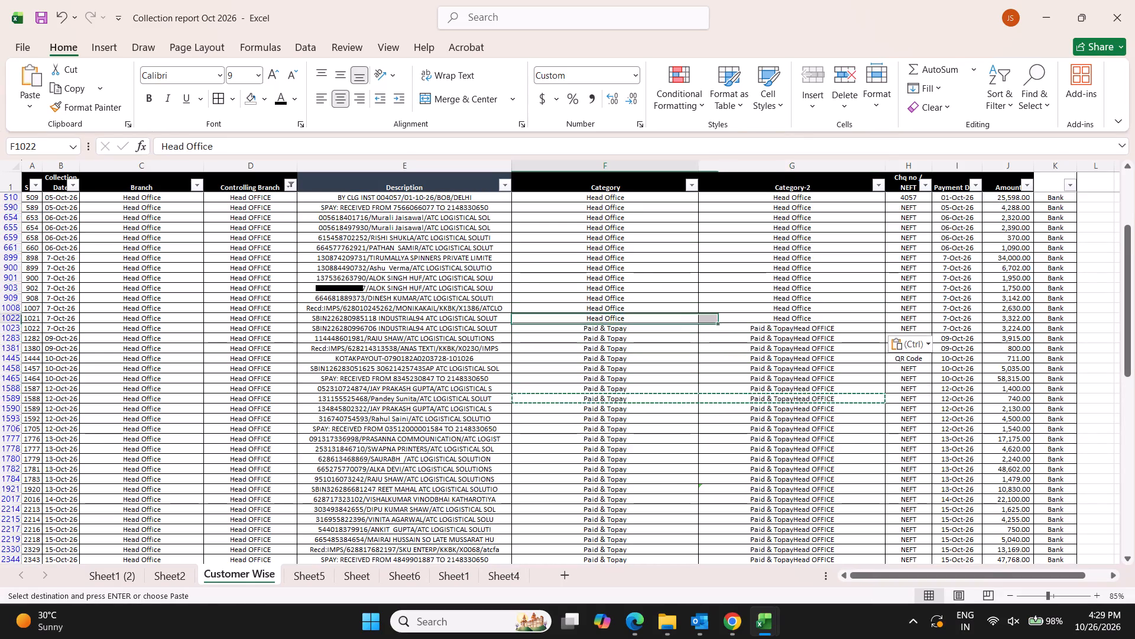
key("ctrl+v")
key("Up")
key("ctrl+v")
key("Up")
key("ctrl+v")
key("Up")
key("ctrl+v")
key("Up")
key("ctrl+v")
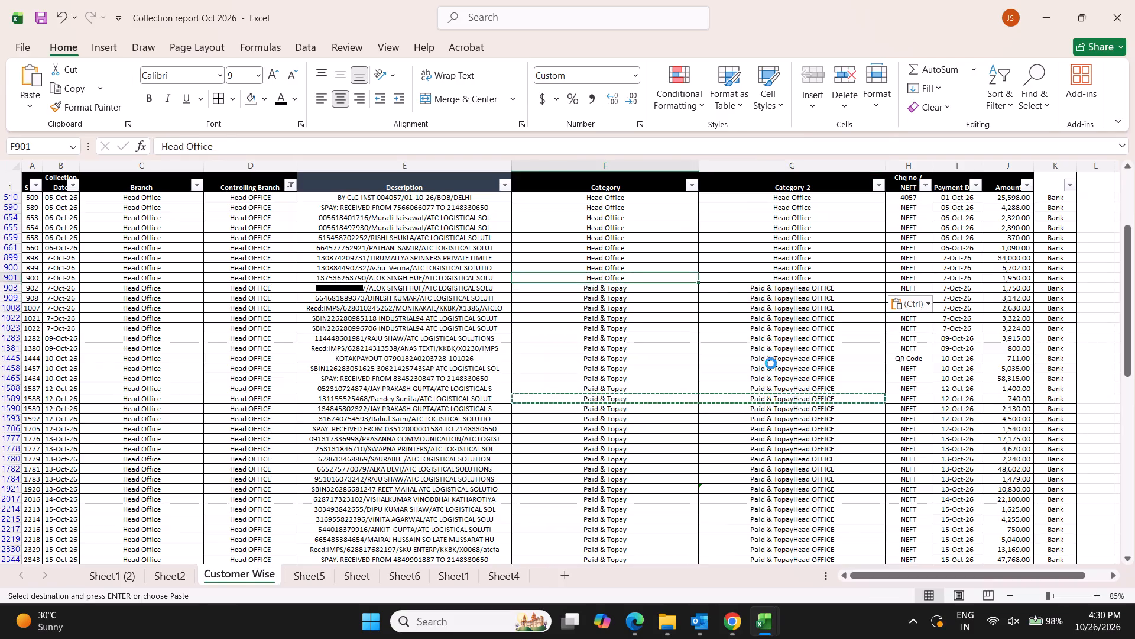
key("Up")
key("ctrl+v")
key("Up")
key("ctrl+v")
key("Up")
Paste the same Category and Category-2 values into the 06-Oct-26 and 05-Oct-26 Head Office rows.
key("ctrl+v")
key("Up")
key("ctrl+v")
key("Up")
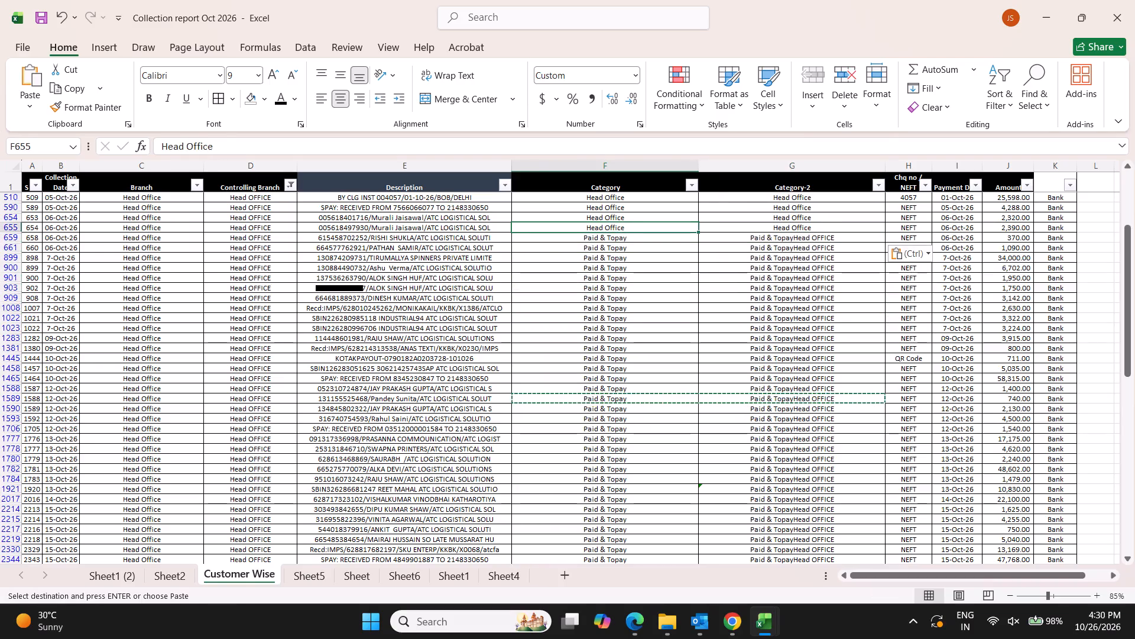
scroll(784, 349, "up", 15)
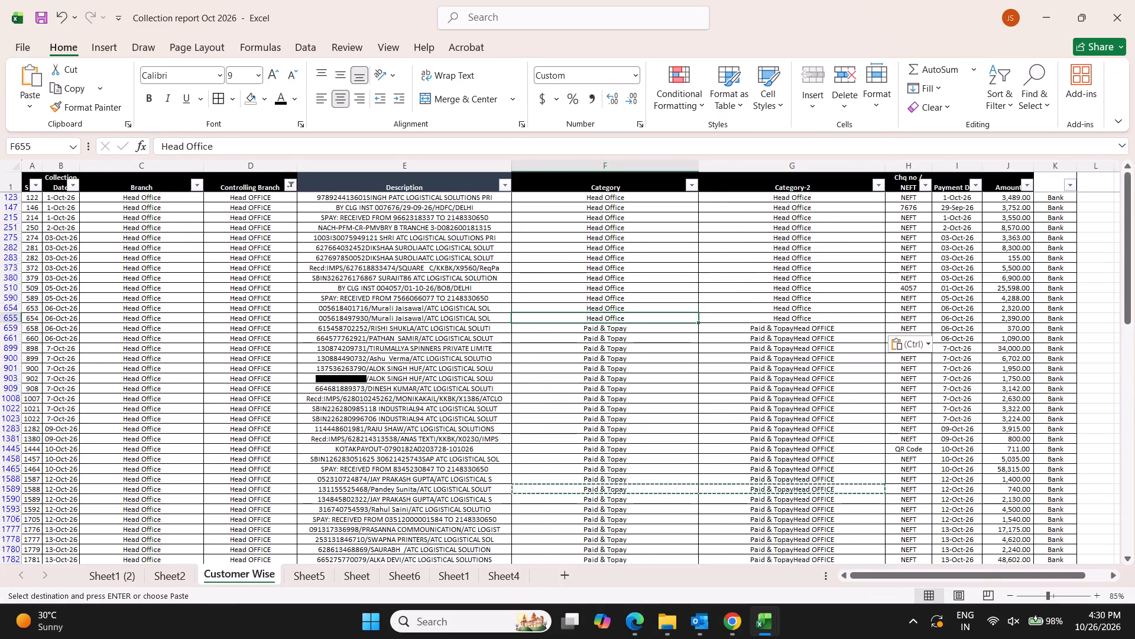
key("ctrl+v")
key("Up")
key("ctrl+v")
key("Up")
key("ctrl+v")
key("Up")
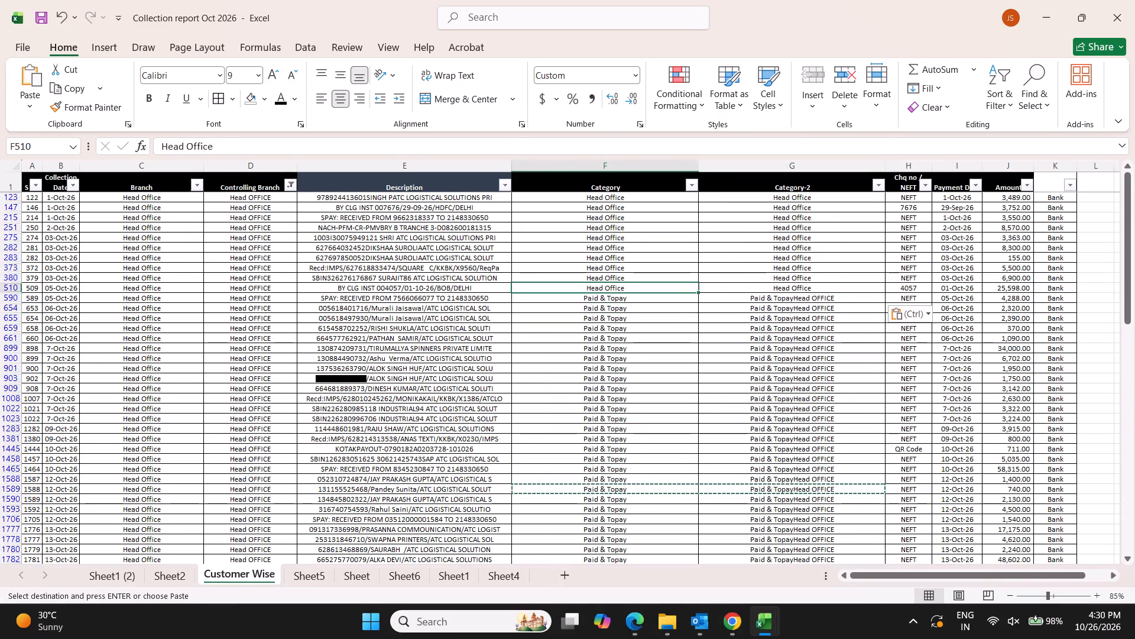
key("ctrl+v")
key("Up")
Paste Paid & Topay and Paid & TopayHead OFFICE into Category and Category-2 of all the 03-Oct-26 rows.
key("ctrl+v")
key("Up")
key("ctrl+v")
key("Up")
key("ctrl+v")
key("Up")
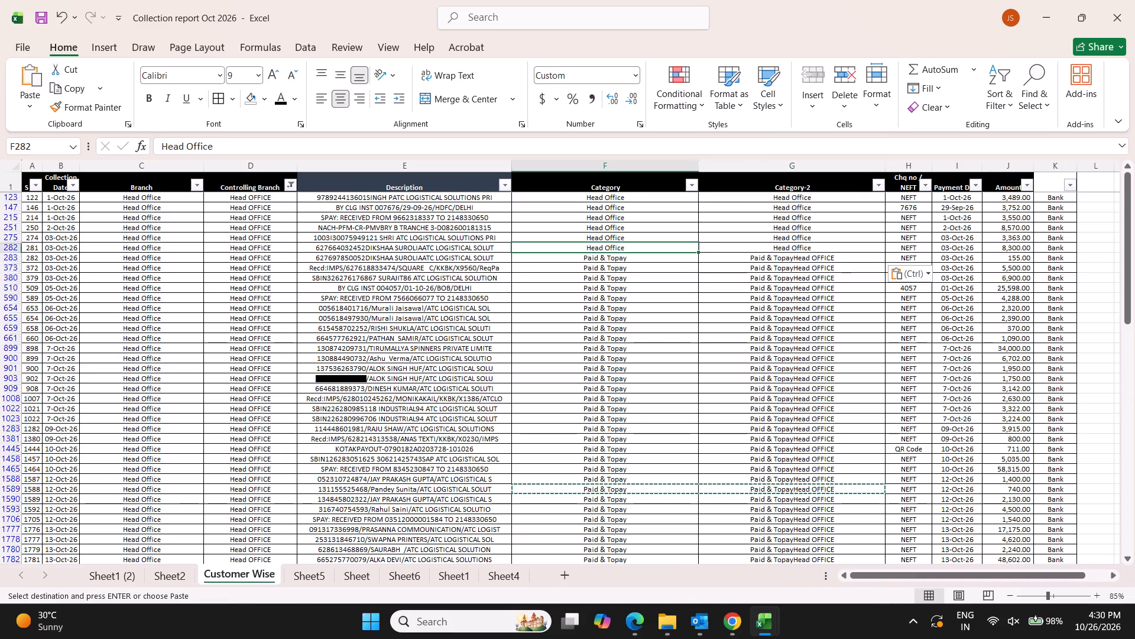
key("ctrl+v")
key("Up")
key("ctrl+v")
key("Up")
Paste the same category pair into the 2-Oct-26 and 1-Oct-26 rows up to the first filtered row, and clear the copy selection.
key("ctrl+v")
key("Up")
key("ctrl+v")
key("Up")
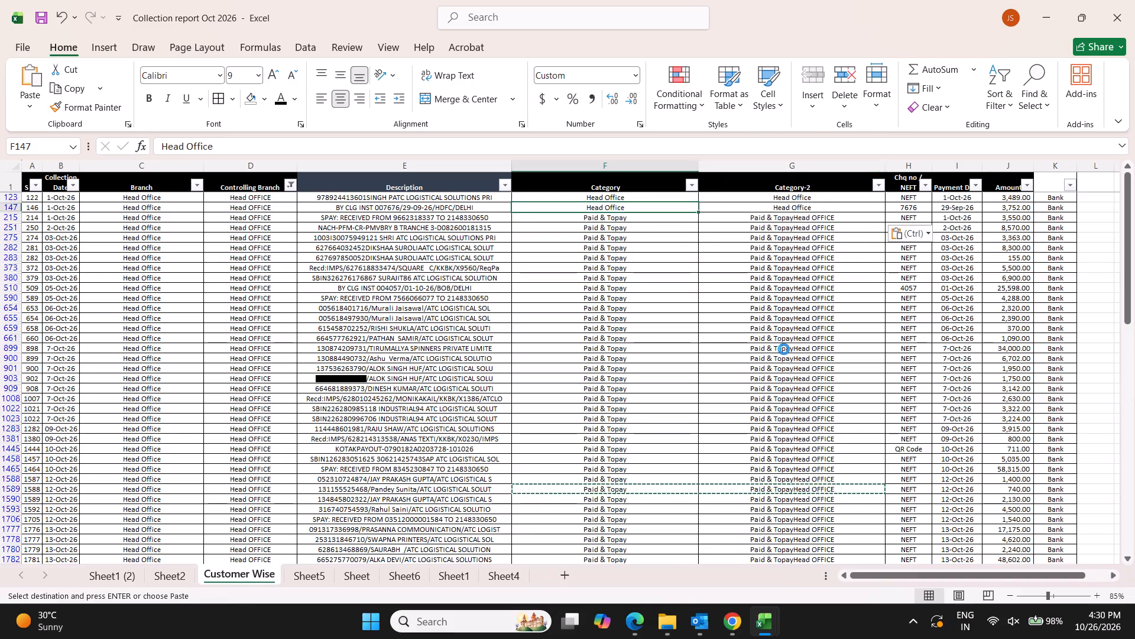
key("ctrl+v")
key("Up")
key("ctrl+v")
scroll(784, 348, "up", 15)
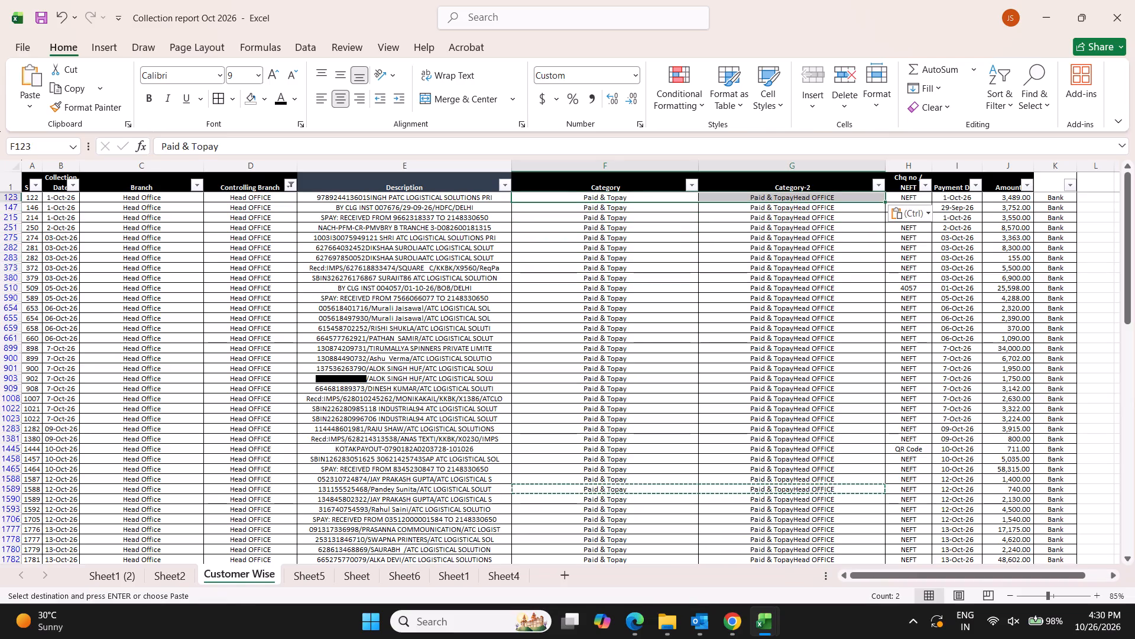
left_click(786, 345)
key("Escape")
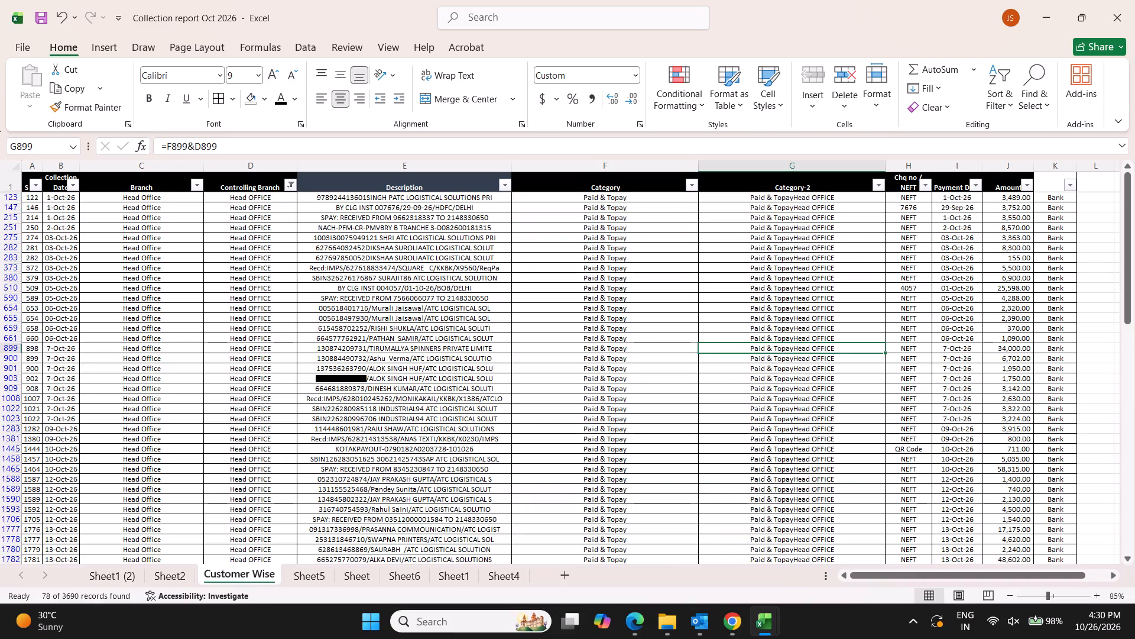
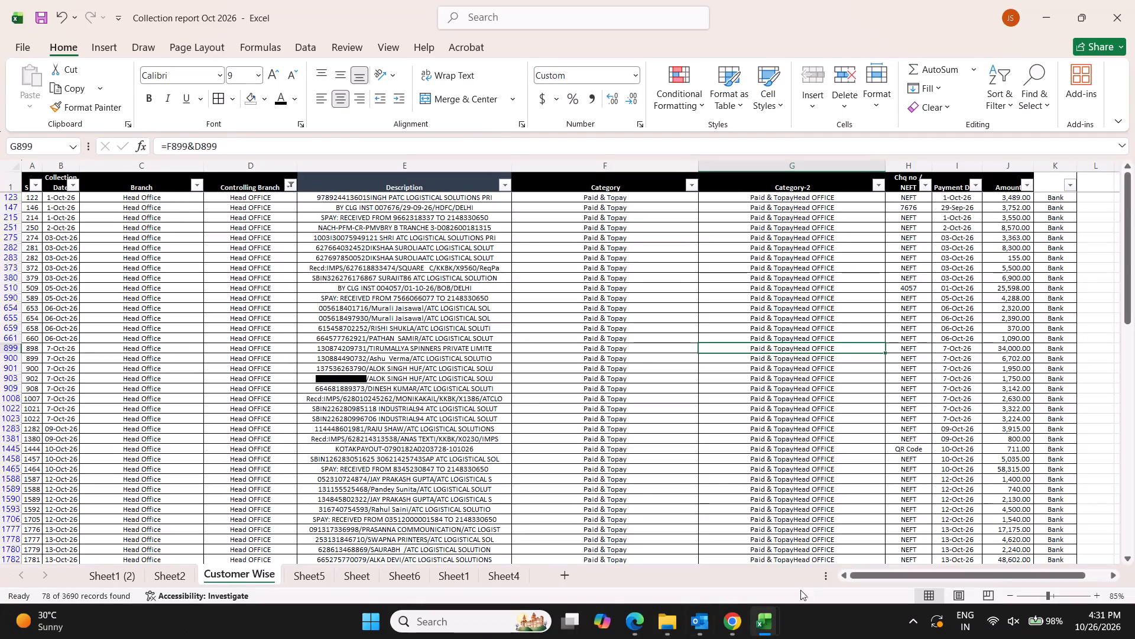
Refresh the Category-2 PivotTable on Sheet2 after clearing the copy selection in the Customer Wise sheet.
left_click(459, 447)
key("Escape")
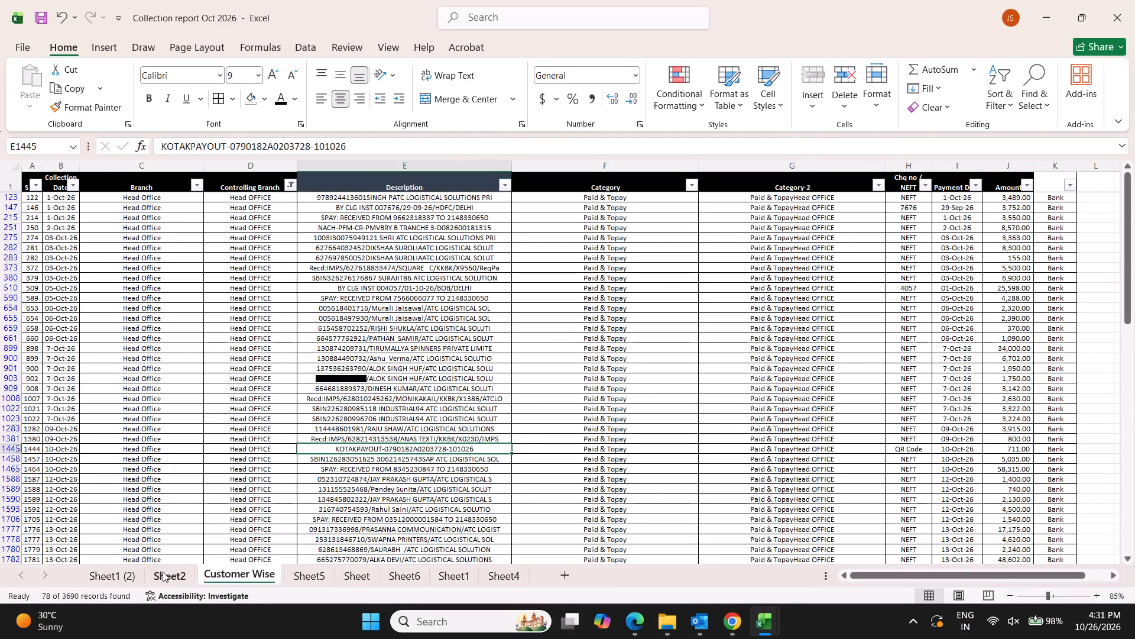
left_click(164, 576)
right_click(150, 291)
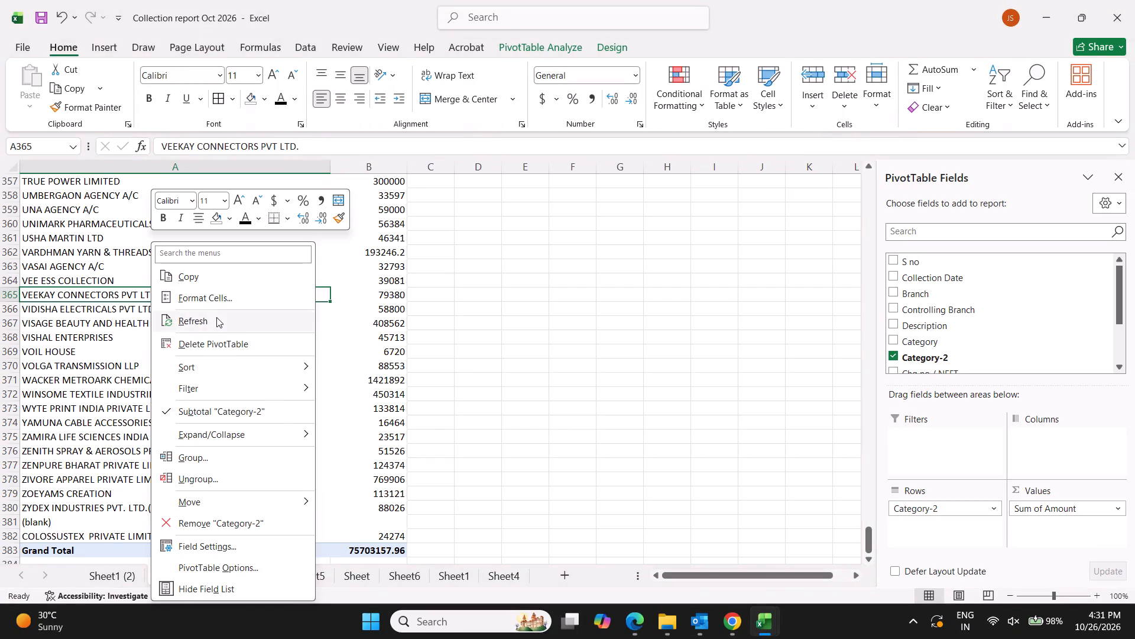
left_click(216, 317)
left_click(236, 446)
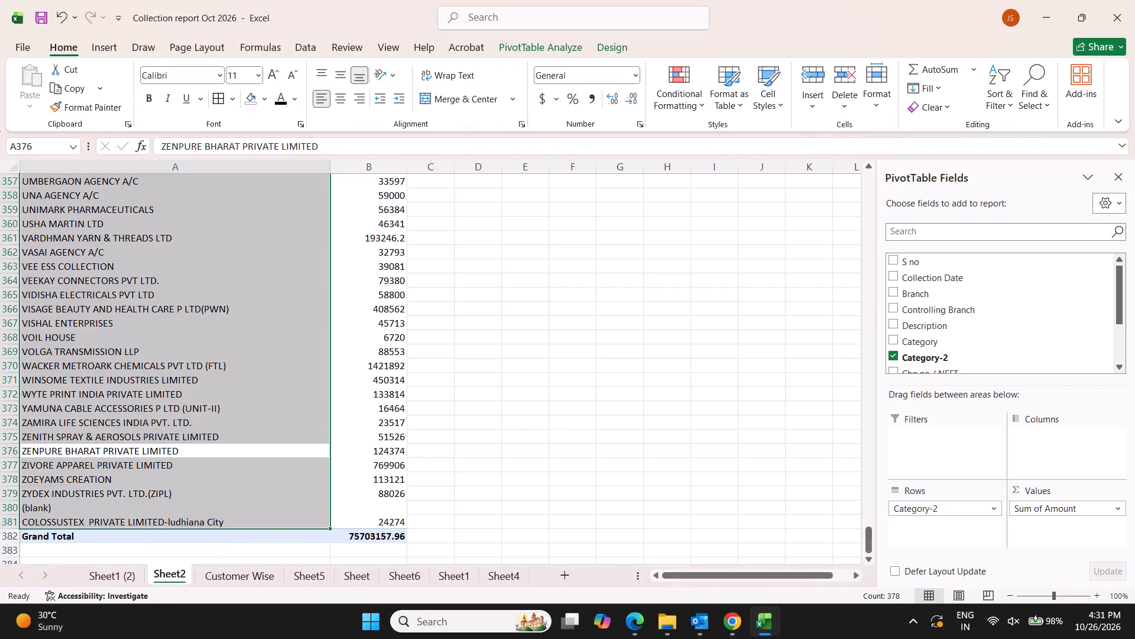
Filter the PivotTable's Row Labels on Sheet2 to exclude the (blank) entry.
scroll(510, 429, "up", 20)
scroll(510, 429, "up", 5)
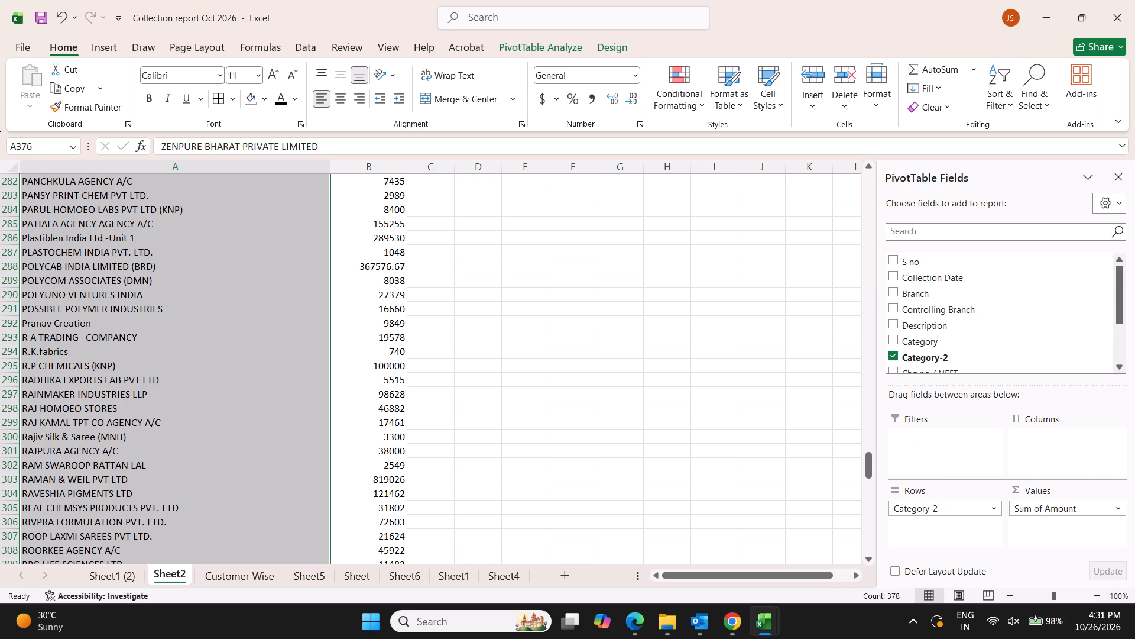
left_click_drag(870, 459, 884, 143)
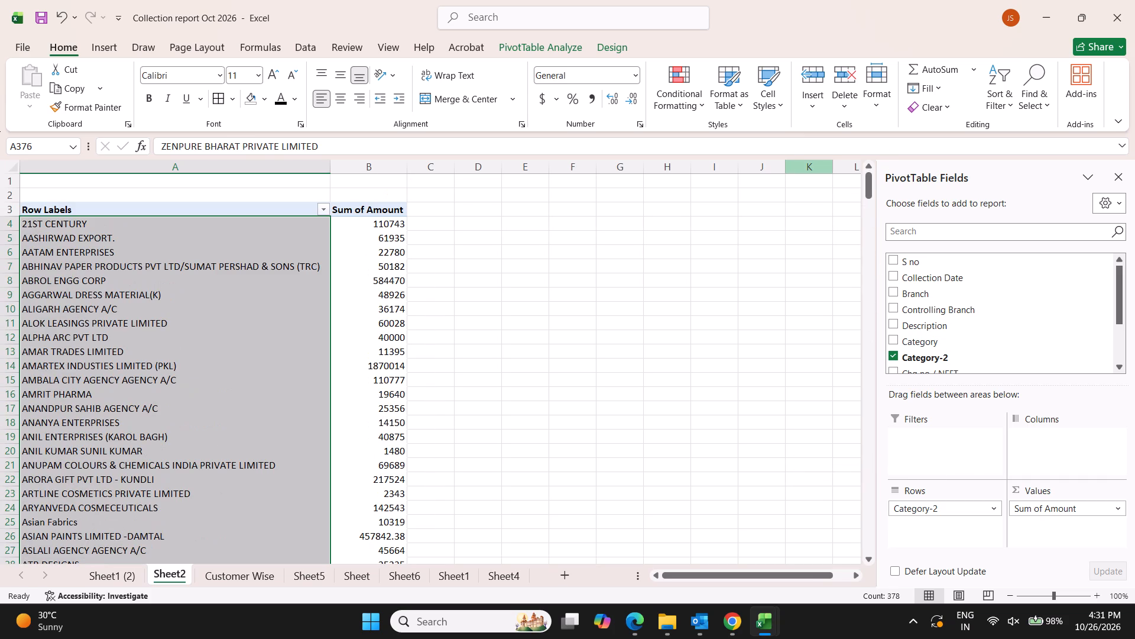
left_click(322, 208)
scroll(254, 439, "down", 16)
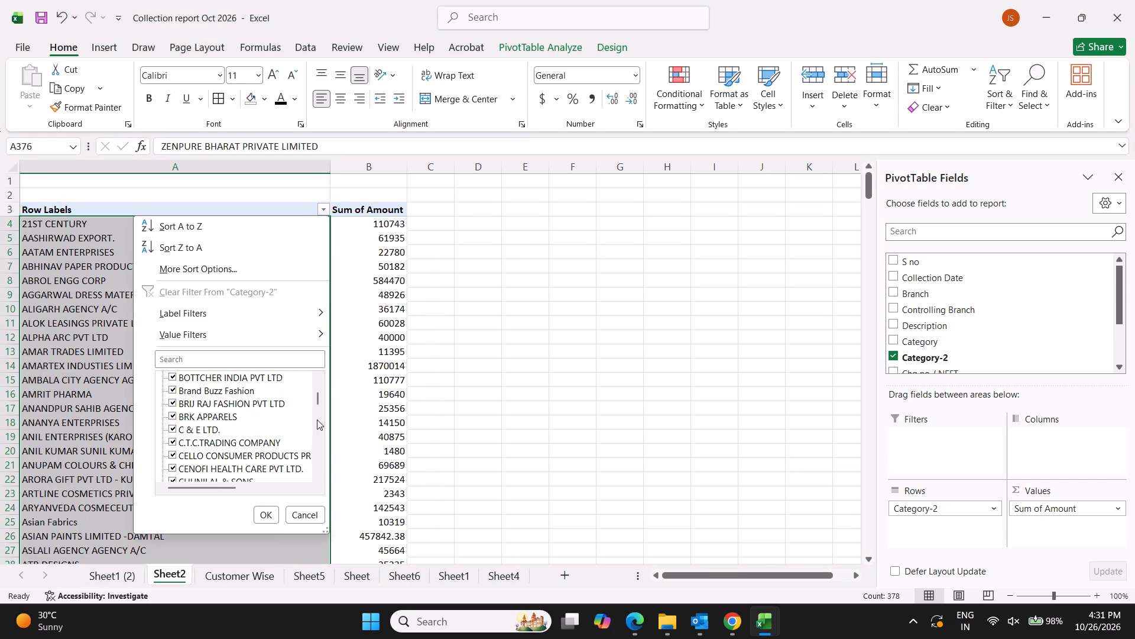
left_click_drag(317, 400, 319, 479)
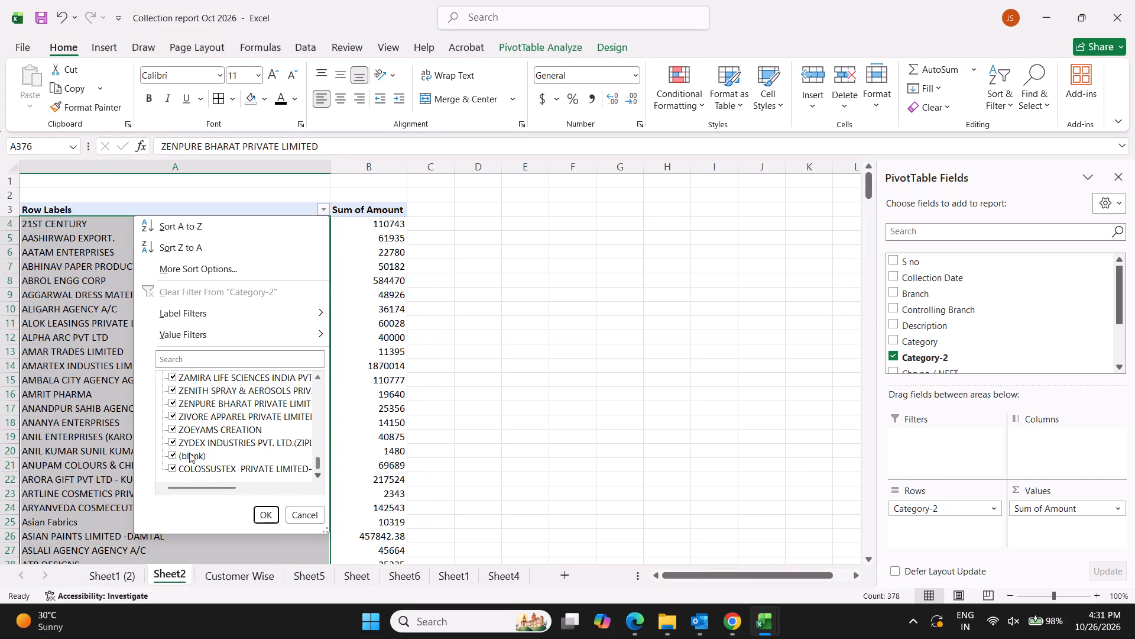
left_click(188, 452)
left_click(176, 459)
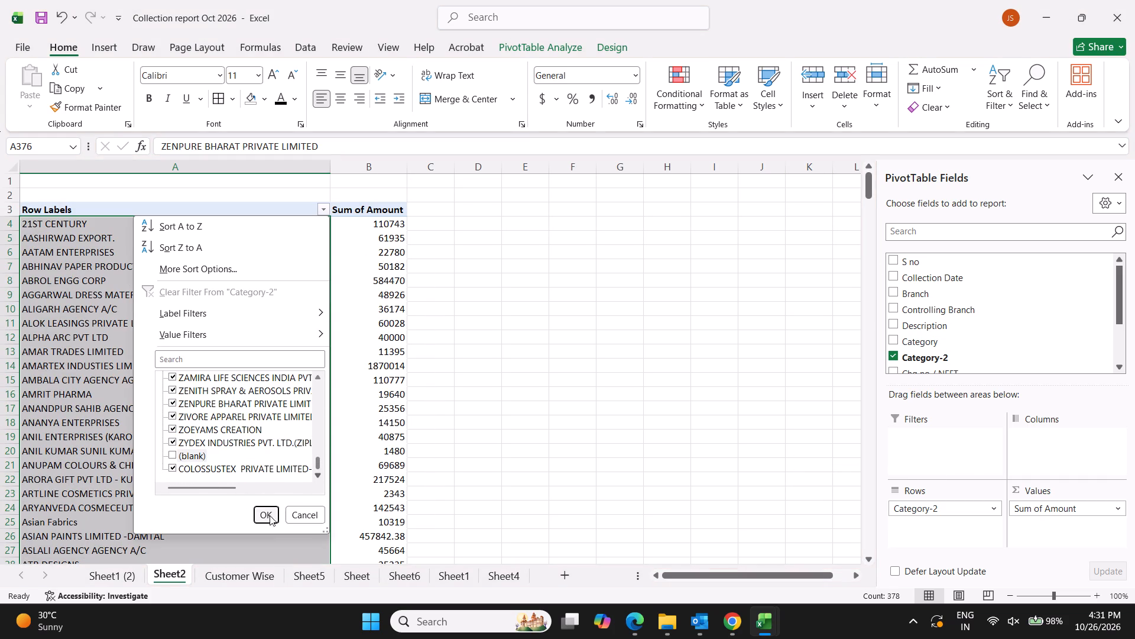
left_click(270, 515)
Copy all customer names and amounts from the Sheet2 PivotTable, leaving out the header and Grand Total rows.
left_click(335, 401)
key("ctrl+Down")
key("Down")
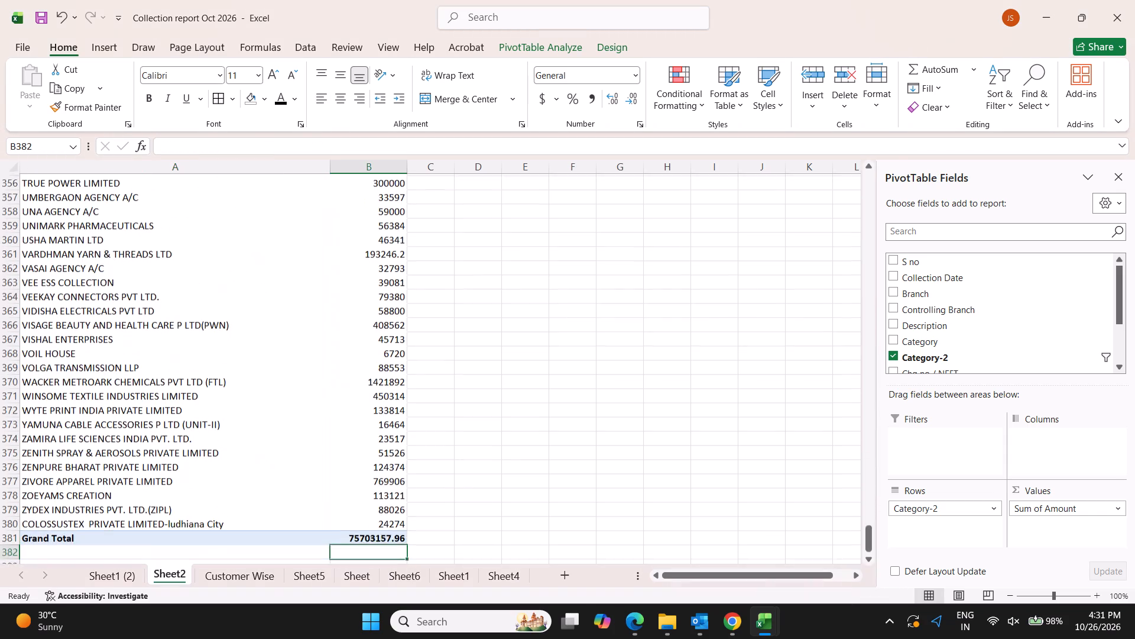
key("Down")
key("Up")
key("Up")
key("Up")
key("shift+Left")
key("ctrl+shift+Up")
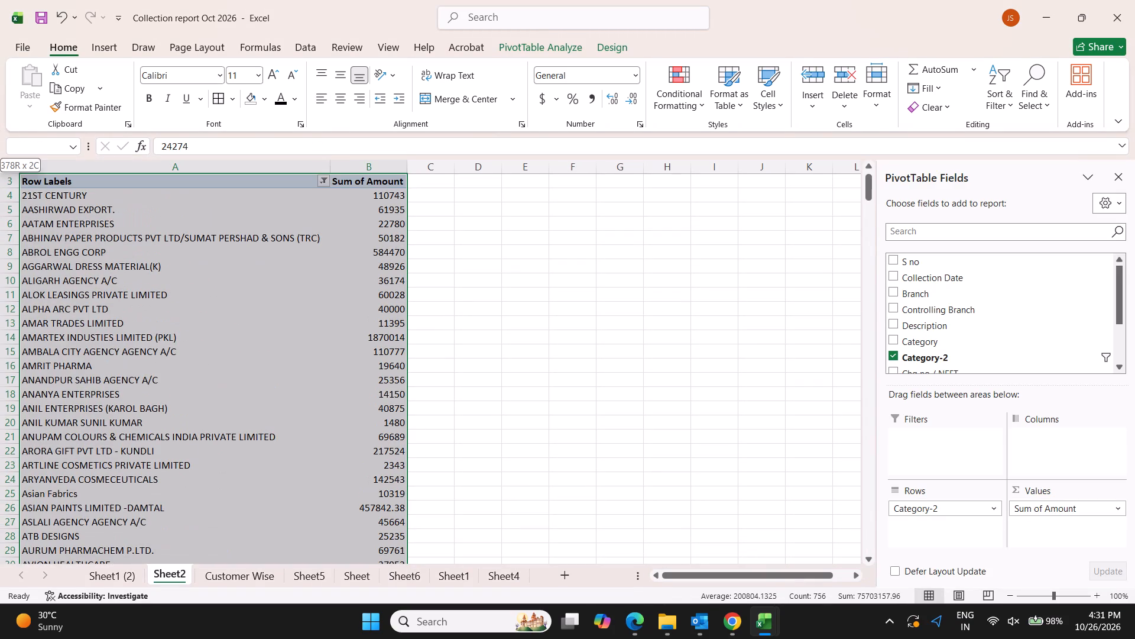
key("shift+Down")
key("ctrl+c")
Remove the filter from the header row of Sheet1 (2) so all customer rows show.
left_click(129, 574)
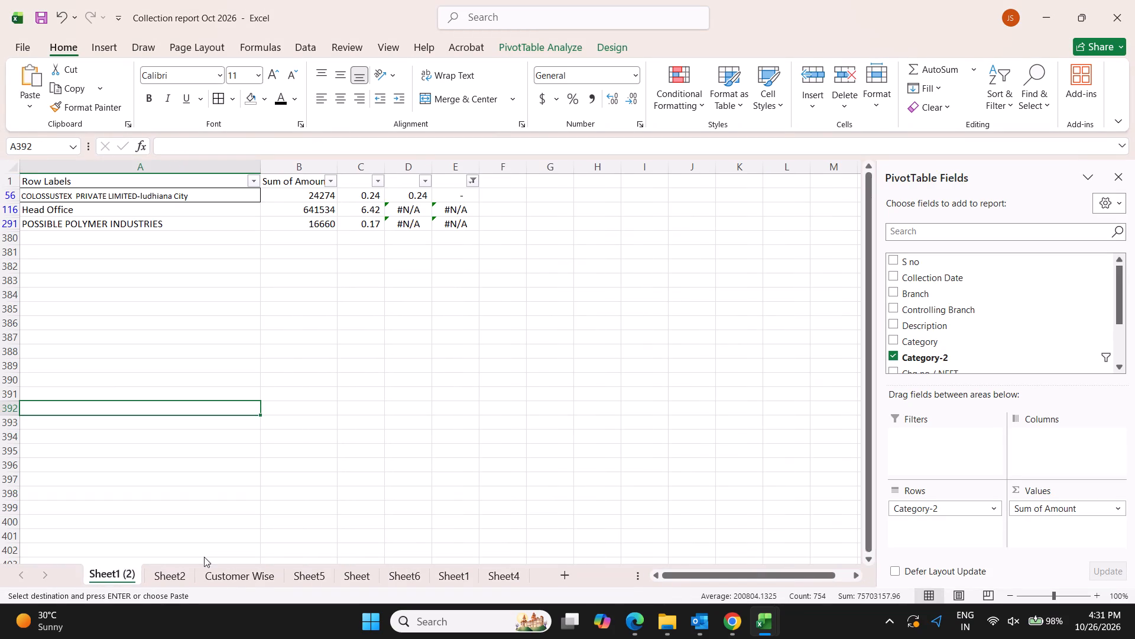
scroll(225, 412, "up", 6)
left_click(209, 186)
key("shift+space")
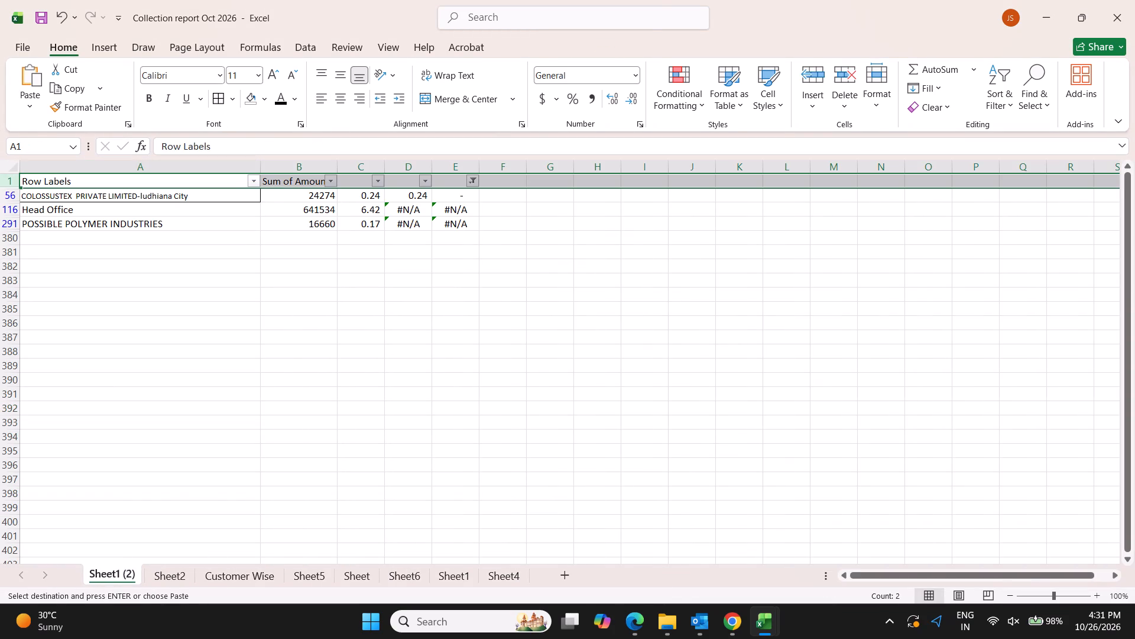
key("alt+d")
key("f")
key("f")
Paste the PivotTable's customer names and amounts into Sheet1 (2) from cell A2, recopying them from Sheet2.
left_click(150, 282)
left_click(82, 192)
key("ctrl+v")
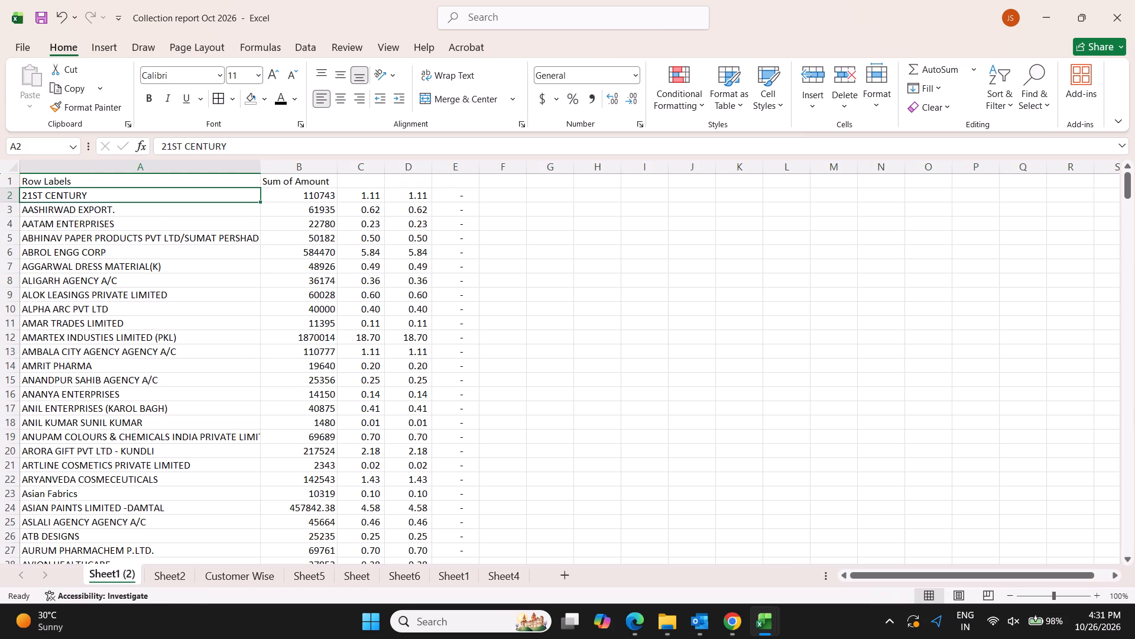
left_click(162, 577)
key("ctrl+c")
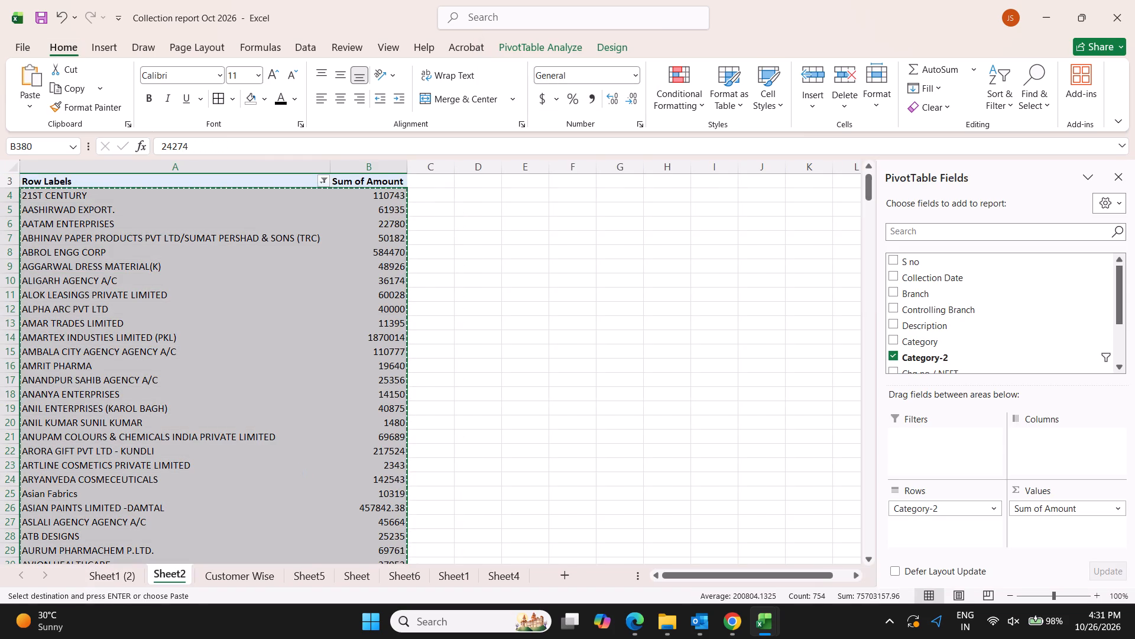
left_click(102, 576)
scroll(251, 206, "up", 8)
key("ctrl+v")
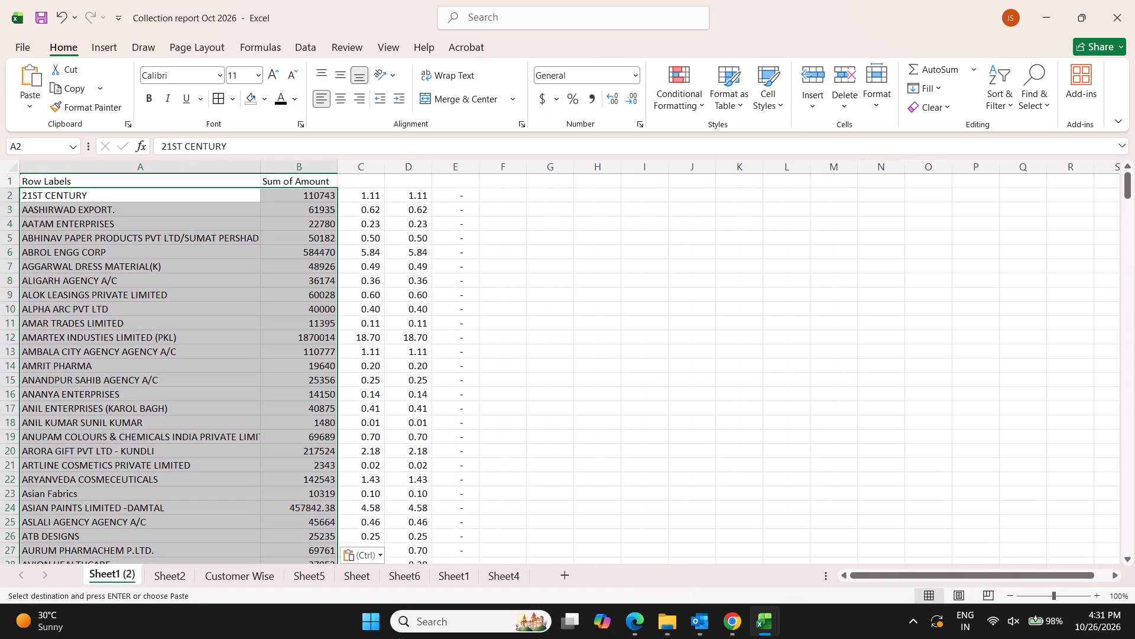
Check the lookup and difference columns of Sheet1 (2) down to the last row for mismatches or #N/A.
scroll(472, 262, "down", 20)
scroll(472, 262, "down", 18)
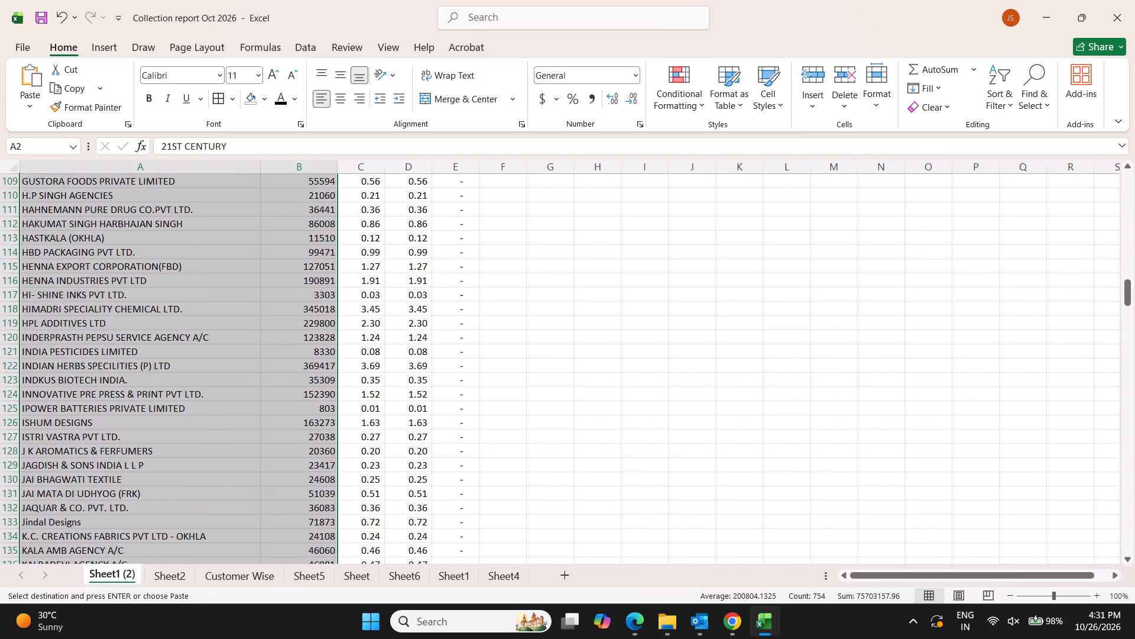
scroll(477, 259, "down", 20)
scroll(477, 259, "down", 20)
scroll(477, 259, "down", 9)
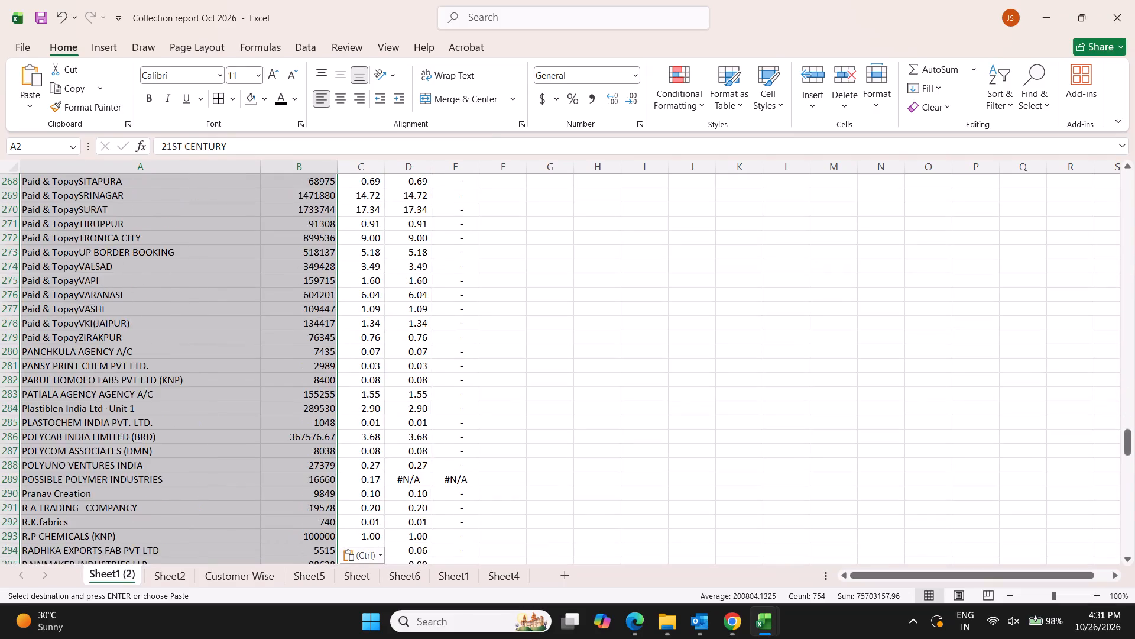
scroll(477, 259, "down", 8)
scroll(477, 259, "up", 1)
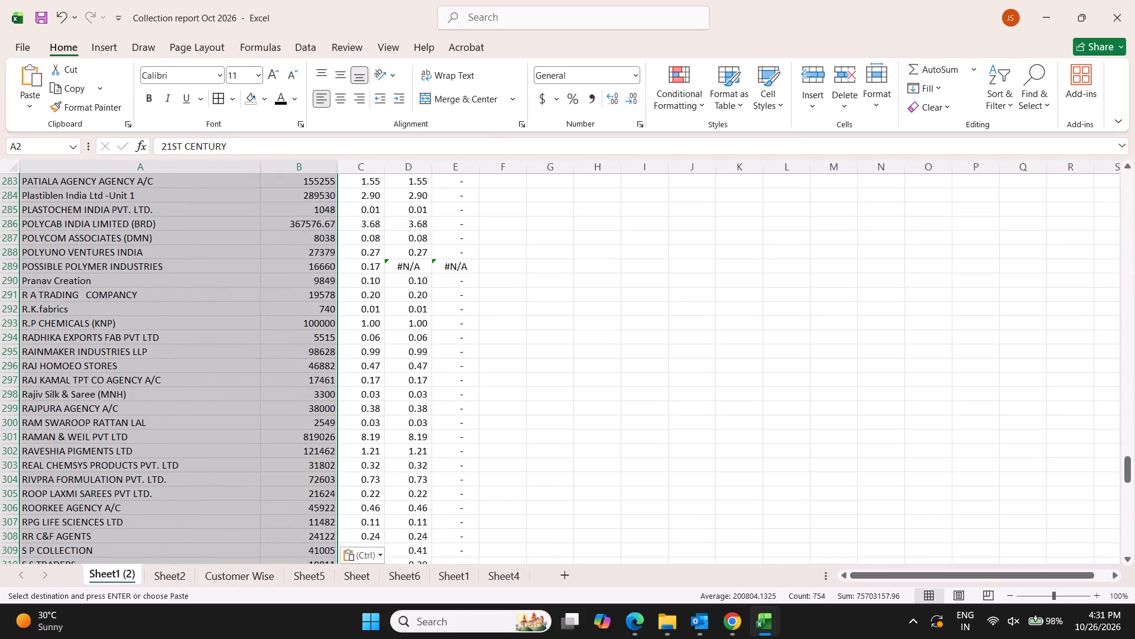
scroll(477, 259, "down", 17)
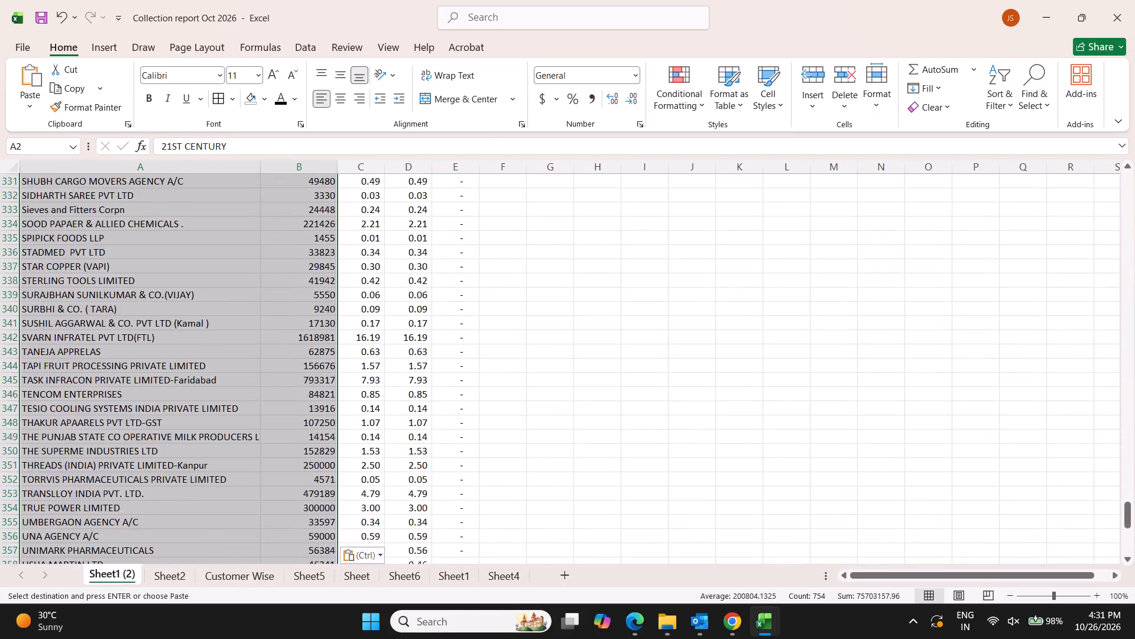
scroll(477, 259, "down", 14)
left_click(547, 298)
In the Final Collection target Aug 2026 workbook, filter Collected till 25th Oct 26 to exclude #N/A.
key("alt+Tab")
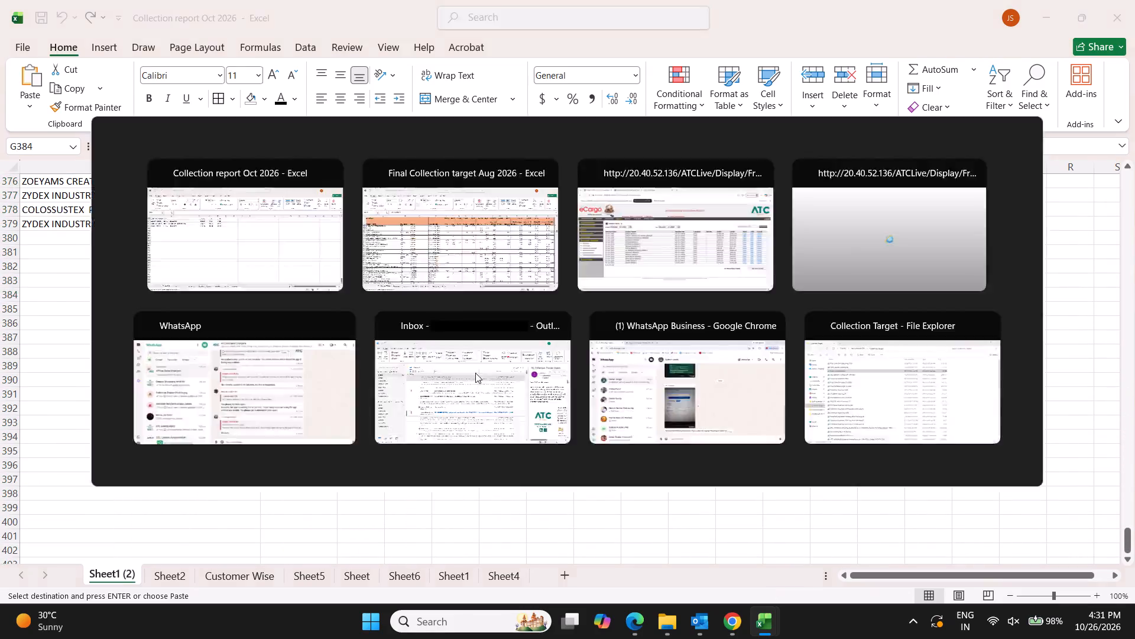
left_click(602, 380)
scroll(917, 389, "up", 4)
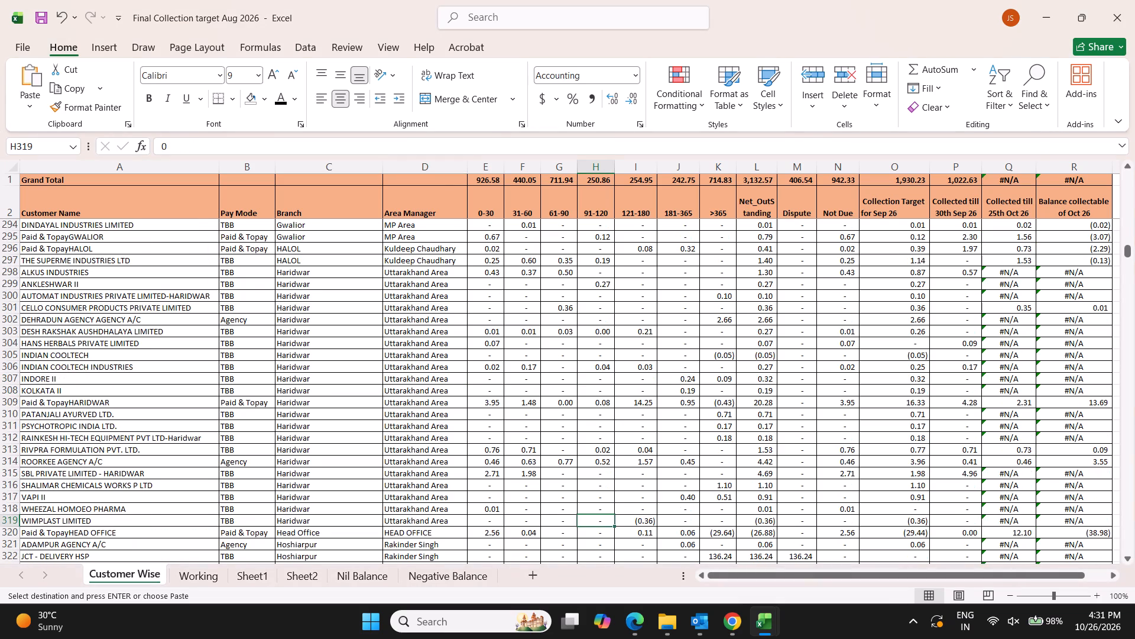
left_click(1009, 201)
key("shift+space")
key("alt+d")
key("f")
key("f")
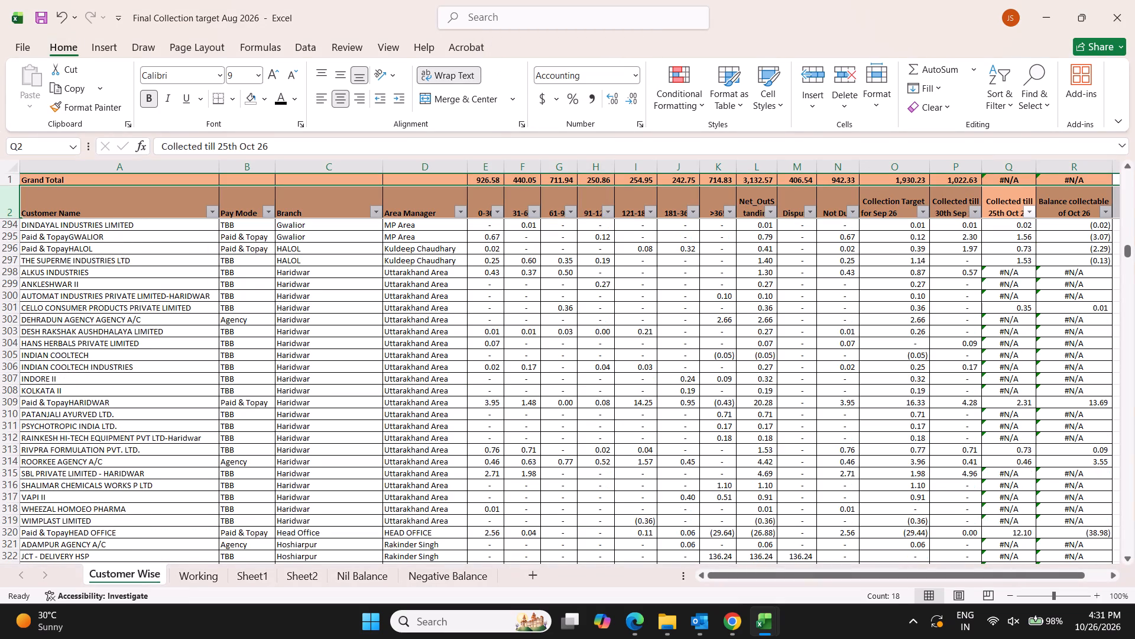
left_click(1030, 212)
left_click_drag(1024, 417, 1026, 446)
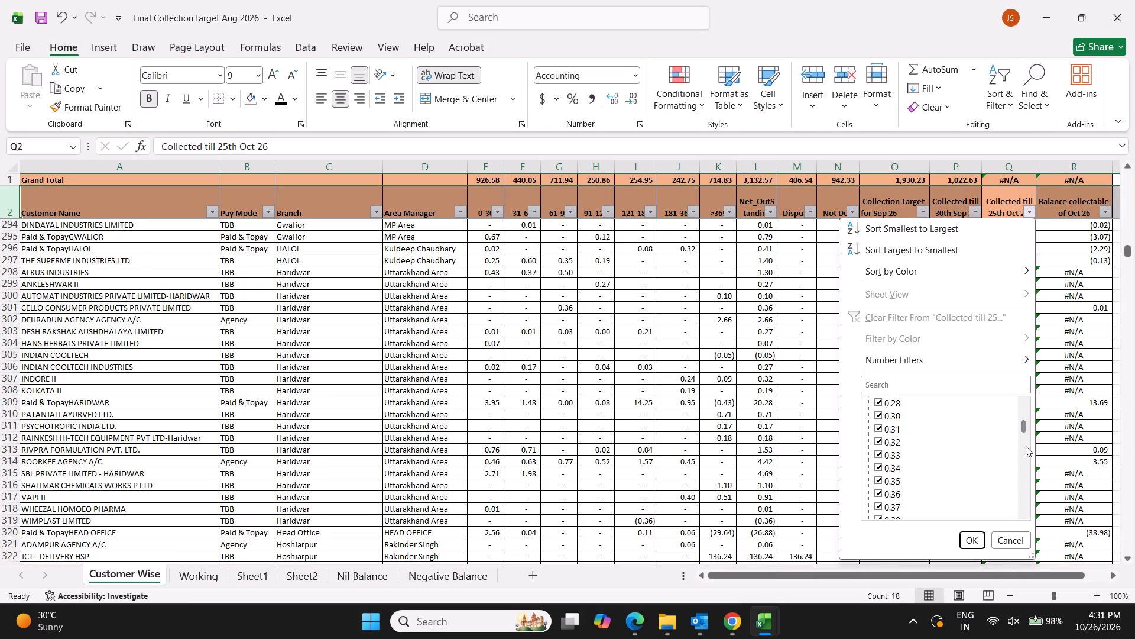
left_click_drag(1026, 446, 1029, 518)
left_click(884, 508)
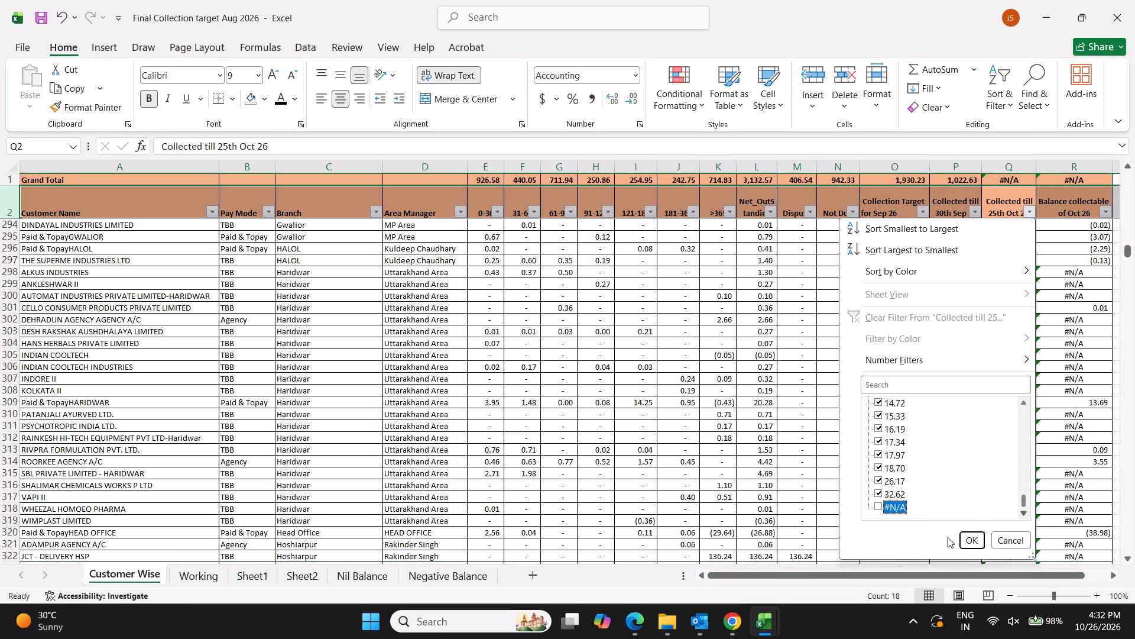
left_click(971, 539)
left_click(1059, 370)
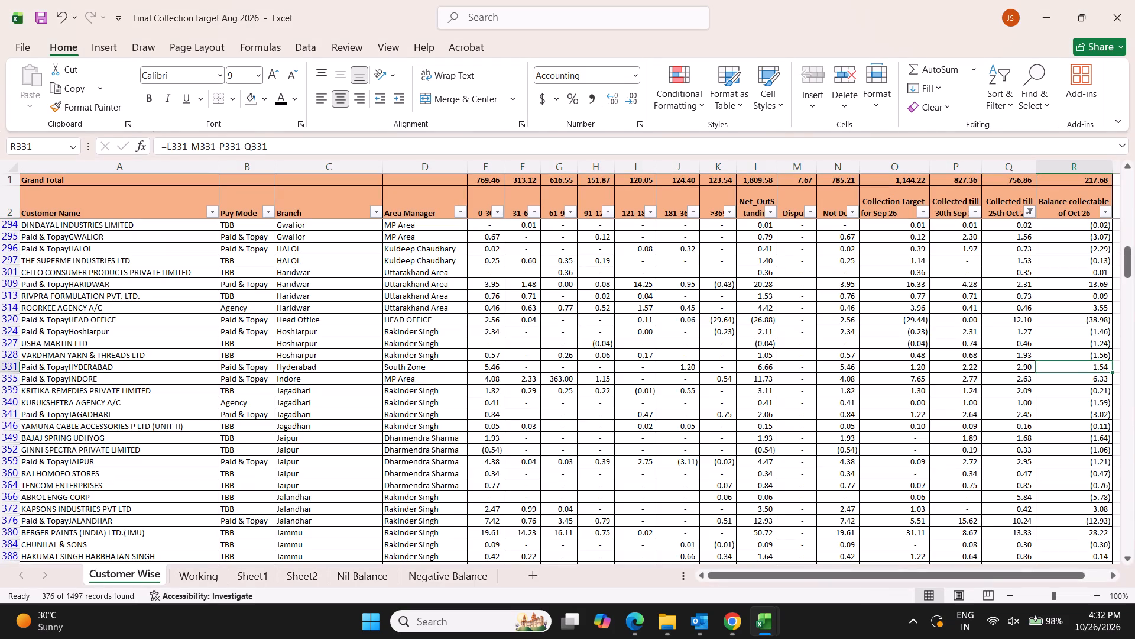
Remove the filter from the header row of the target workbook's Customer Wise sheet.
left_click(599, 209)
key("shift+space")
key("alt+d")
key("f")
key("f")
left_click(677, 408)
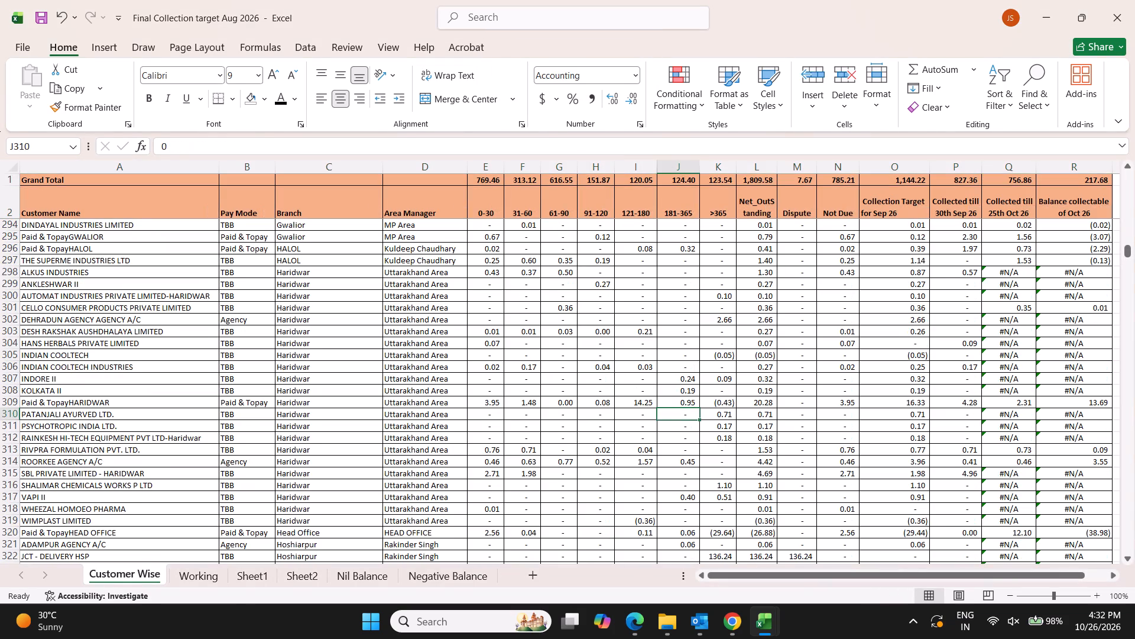
Search the Customer Wise sheet for manesar and go to the Manesar branch rows.
key("ctrl+f")
type("manesar")
key("Return")
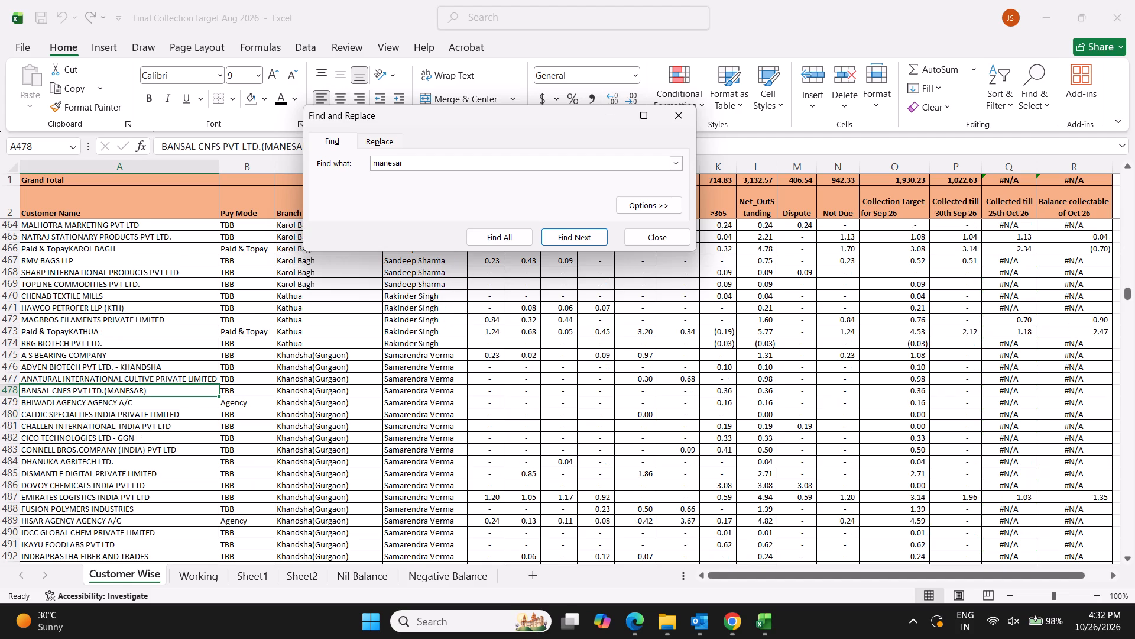
key("Return")
key("Return")
key("Escape")
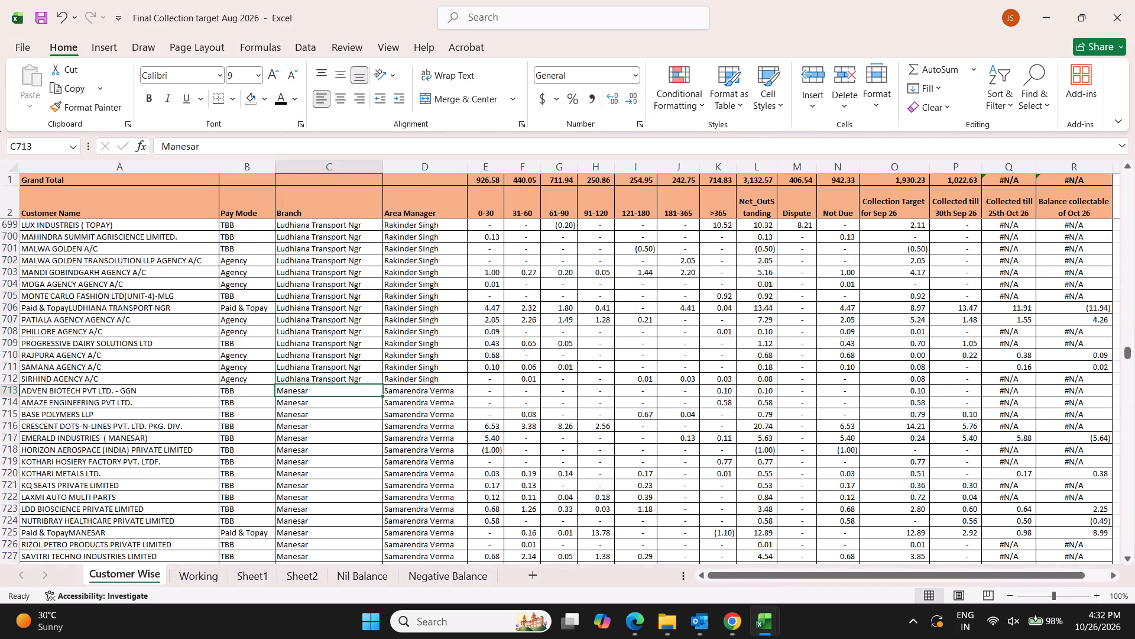
scroll(675, 472, "down", 4)
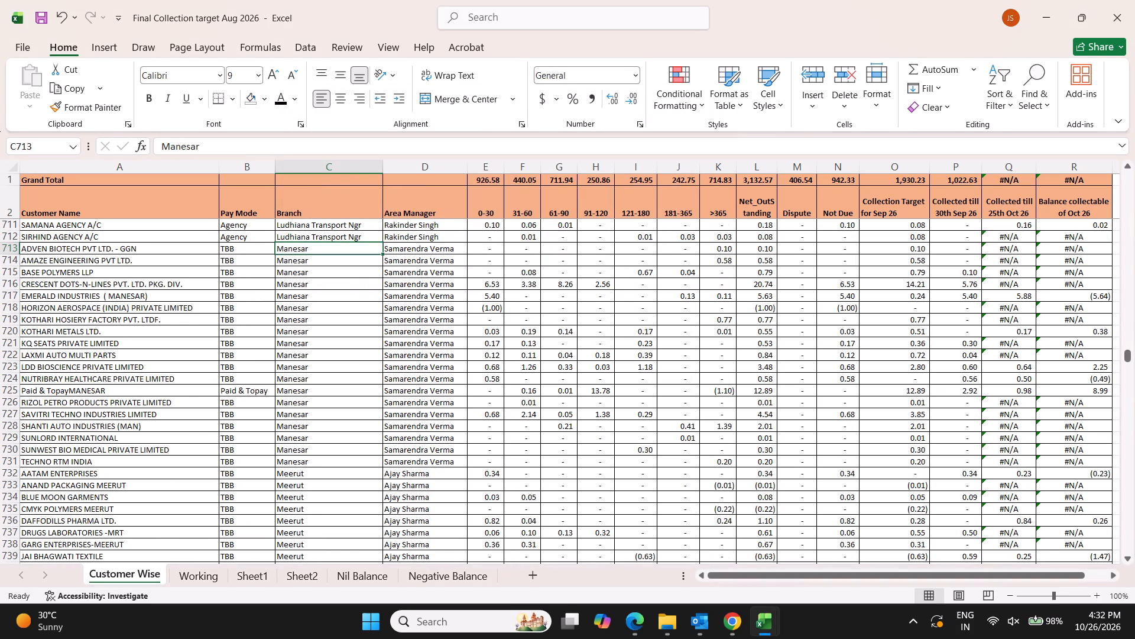
Set Collected till 25th Oct 26 for BASE POLYMERS LLP to 0.17, checking Sheet1 (2) of the collection report, and save the target workbook.
left_click(95, 272)
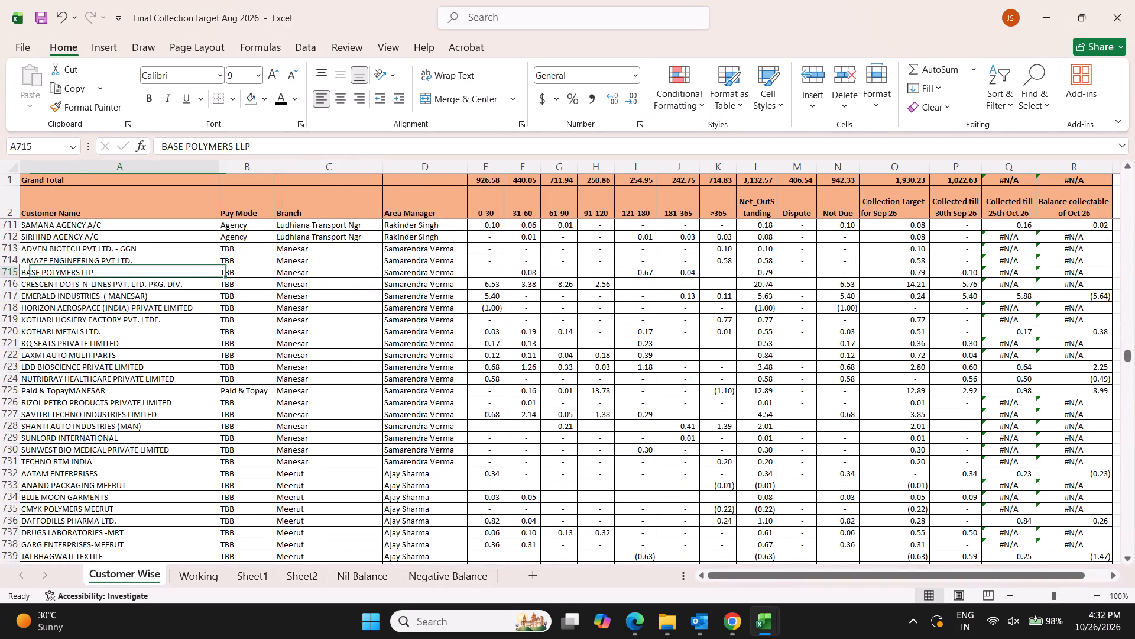
left_click(1020, 272)
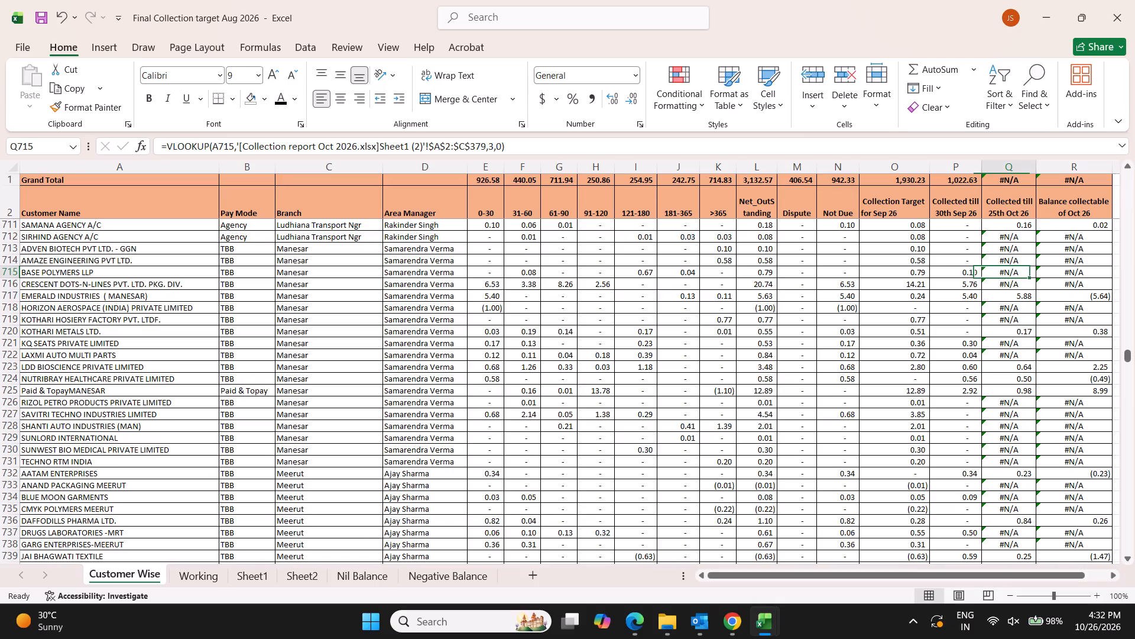
key("alt+Tab")
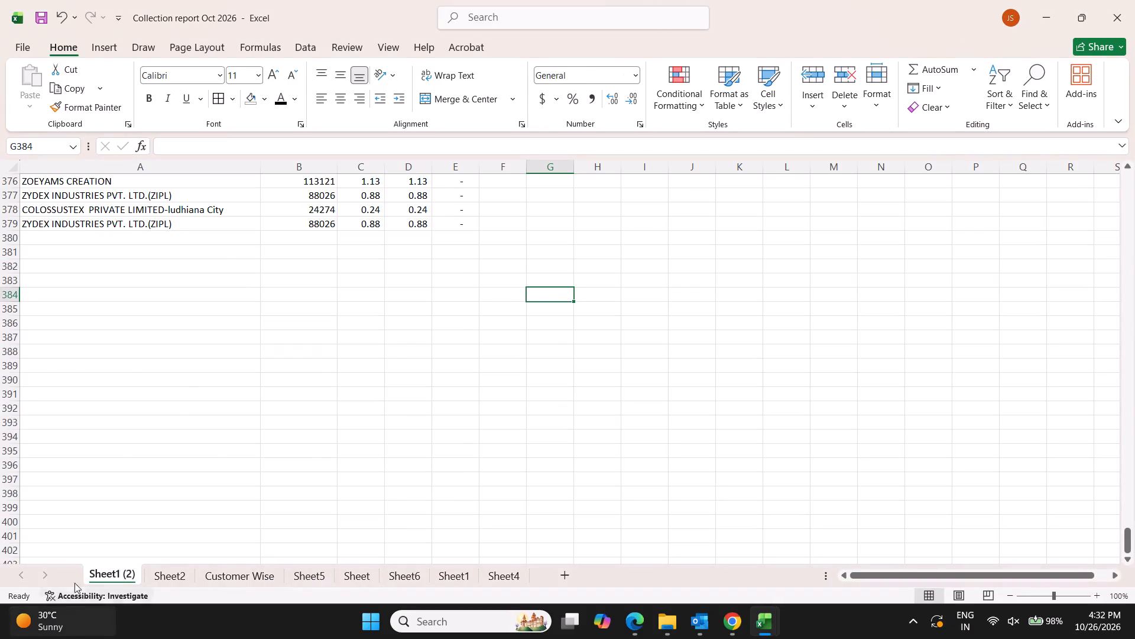
scroll(381, 408, "up", 6)
scroll(381, 408, "up", 15)
scroll(381, 408, "up", 8)
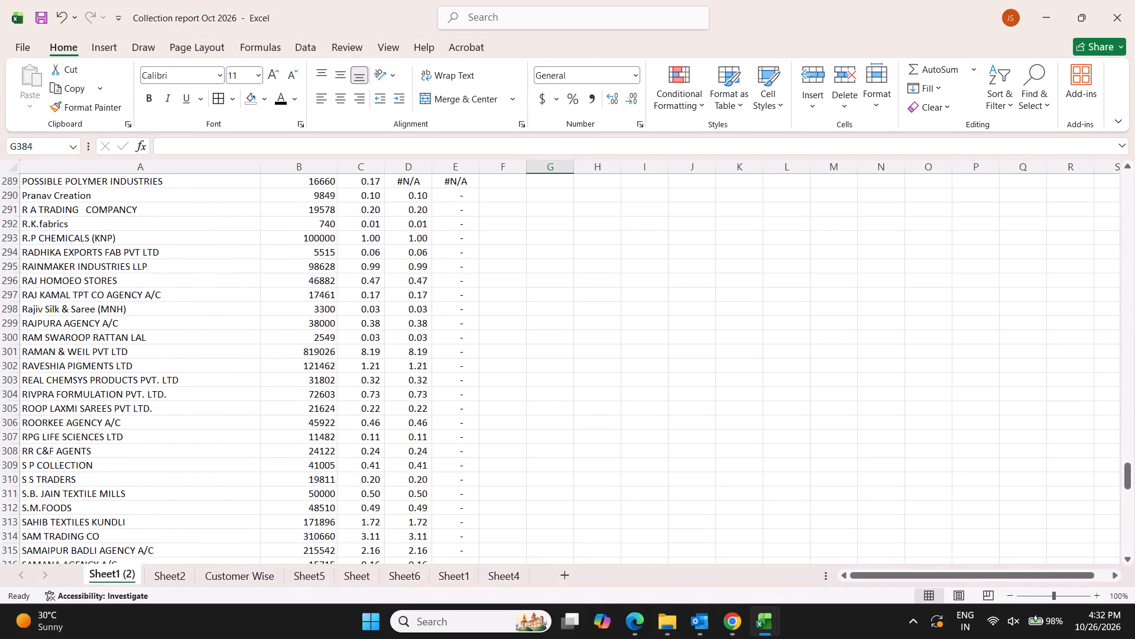
scroll(381, 408, "up", 2)
key("alt+Tab")
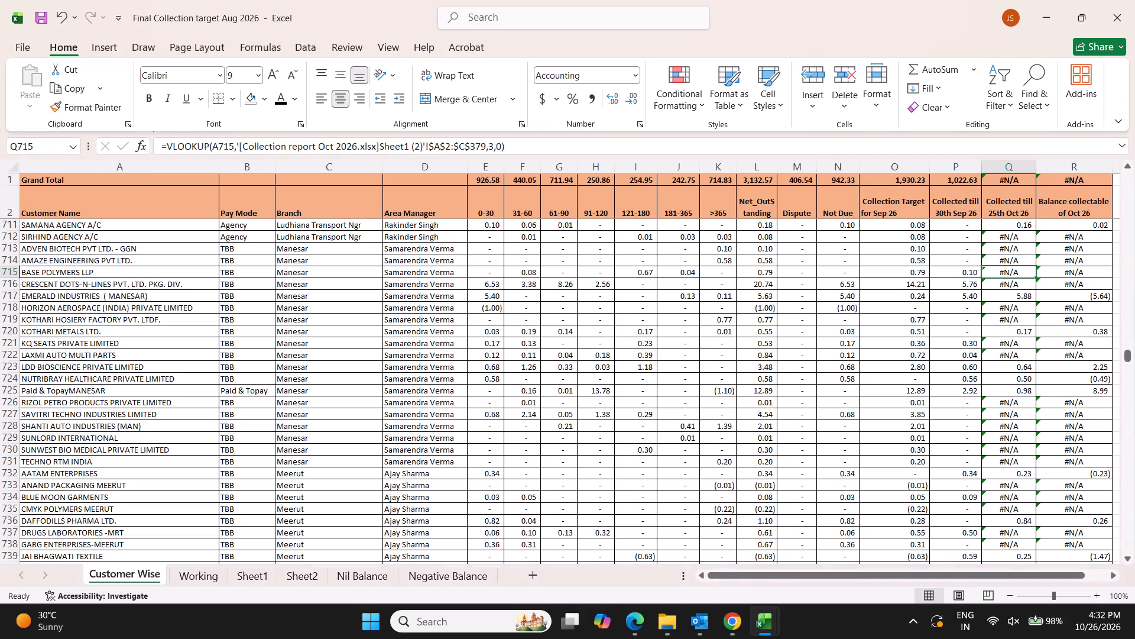
type(".17")
key("Return")
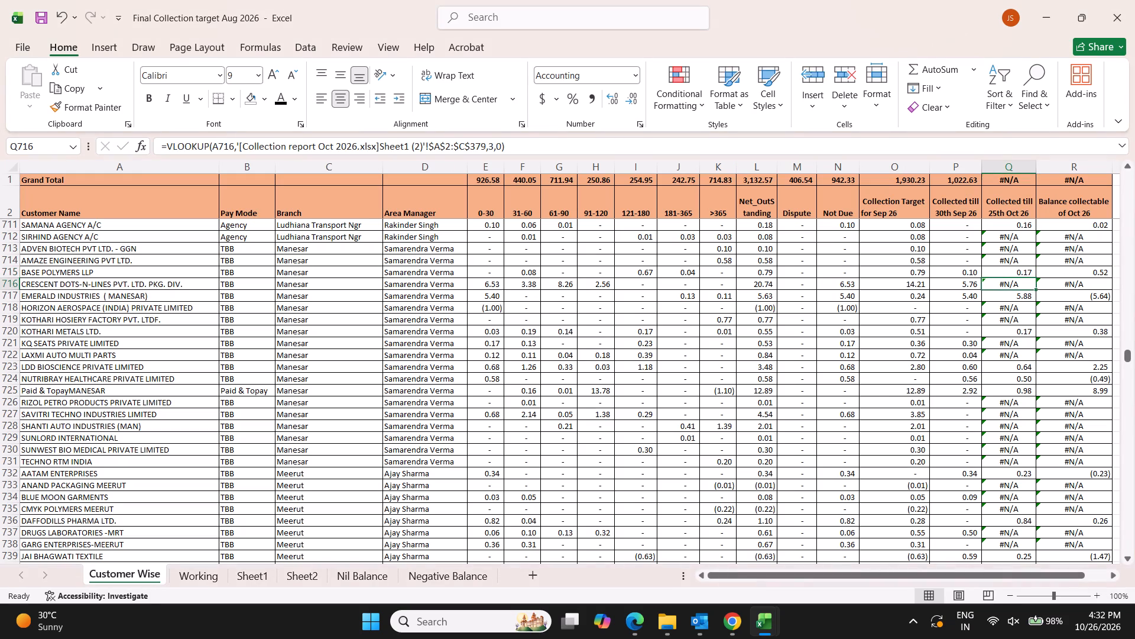
key("ctrl+s")
Add filters to the header row again and bring up #N/A in the Collected till 25th Oct 26 filter values.
left_click(1004, 209)
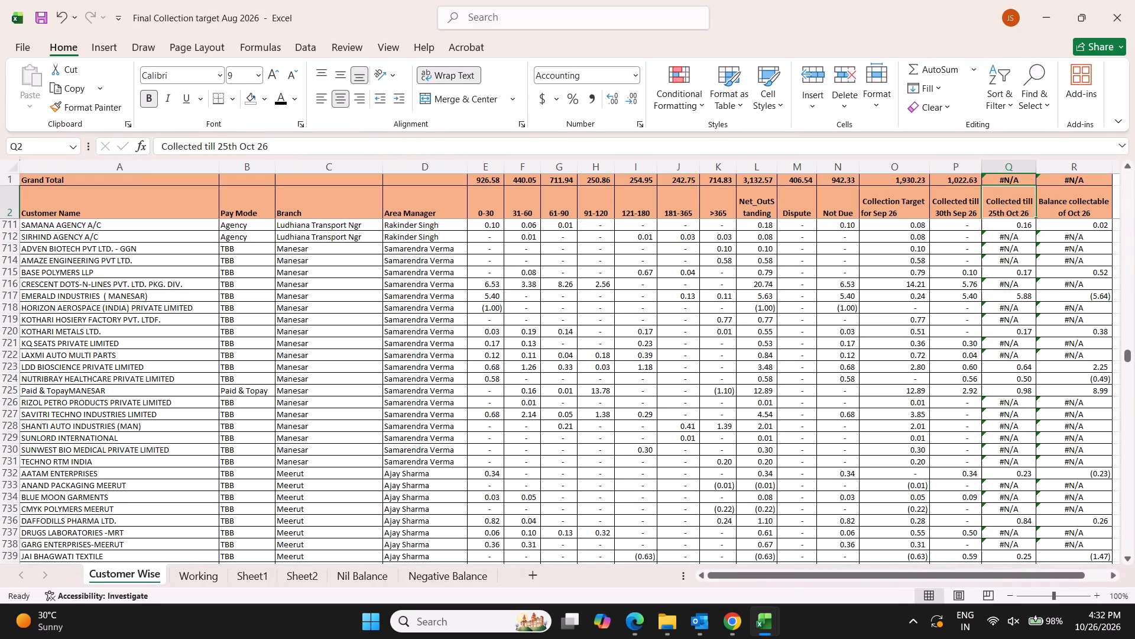
key("shift+space")
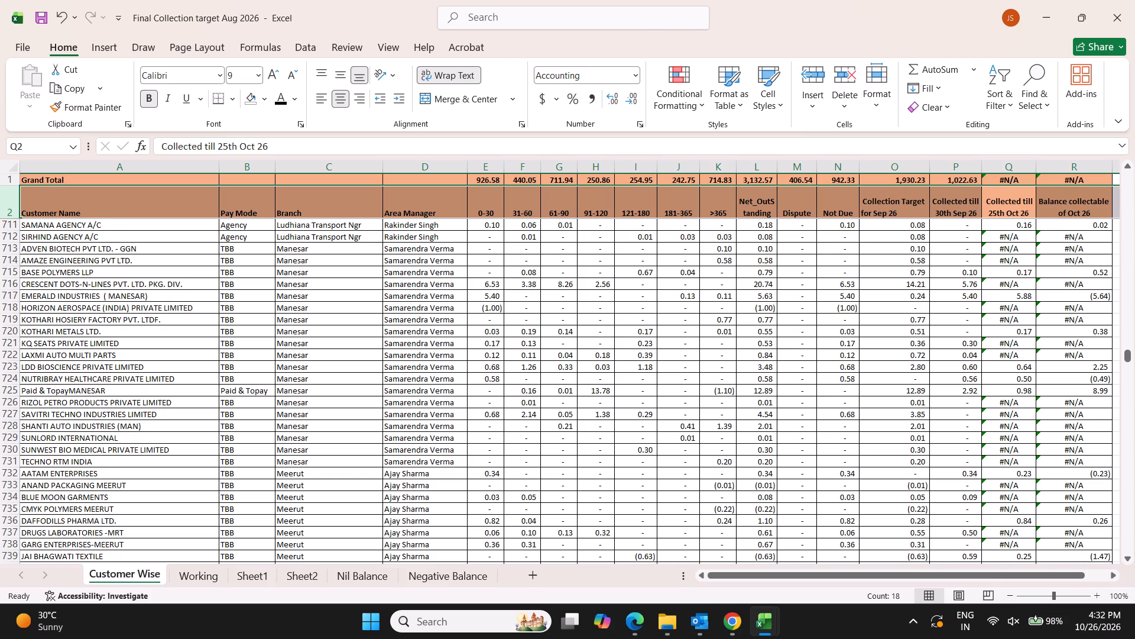
key("alt+d")
key("f")
key("f")
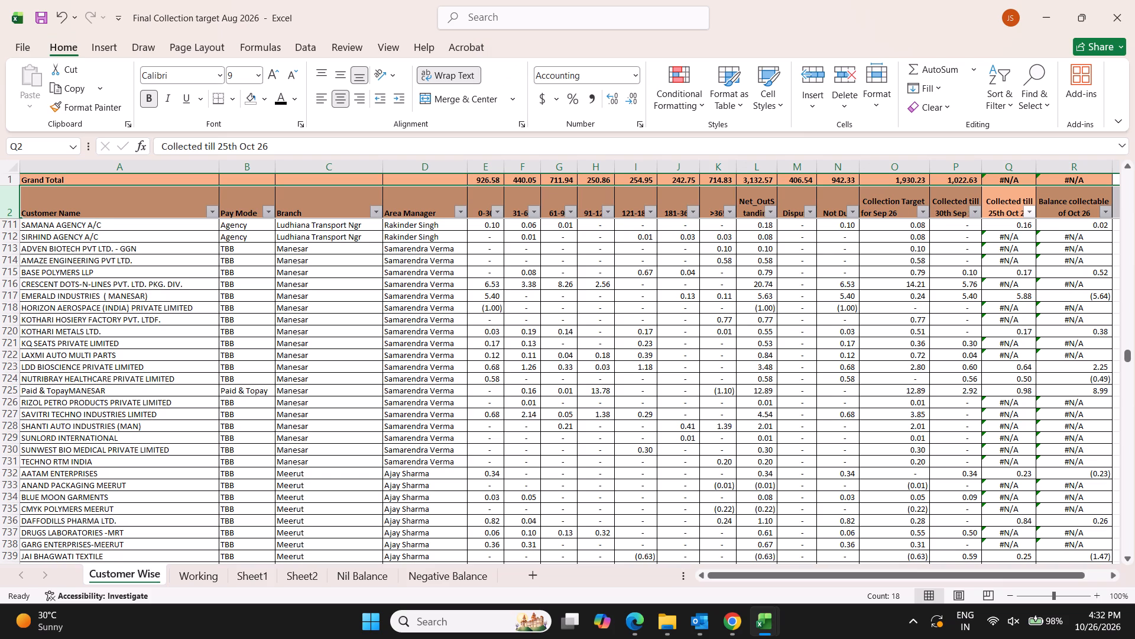
left_click(1034, 209)
left_click_drag(1023, 419, 1025, 518)
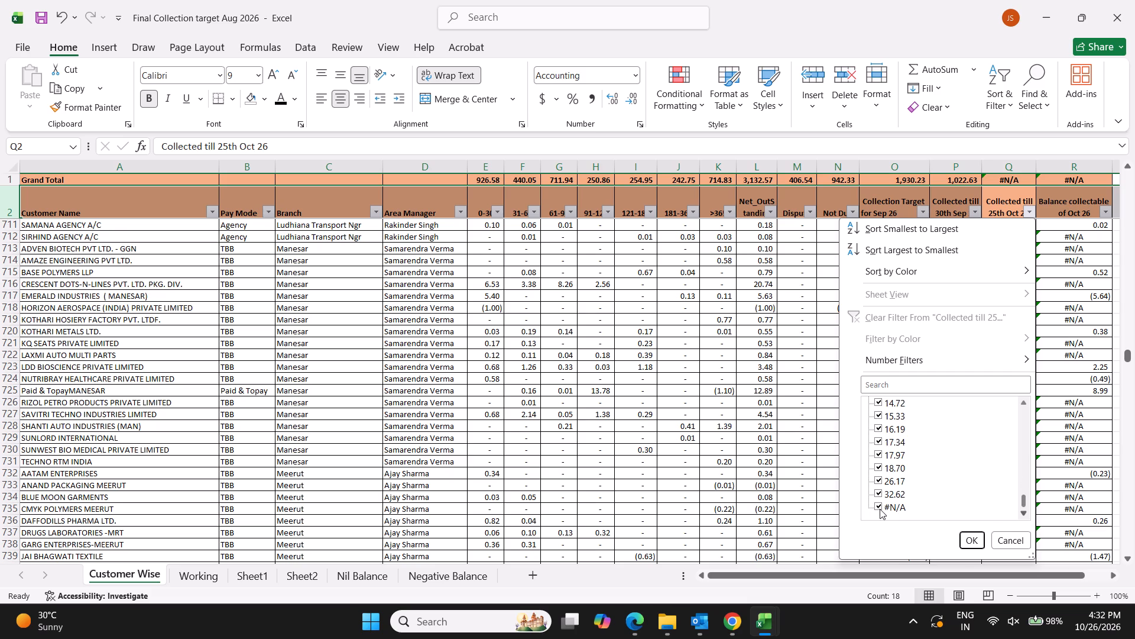
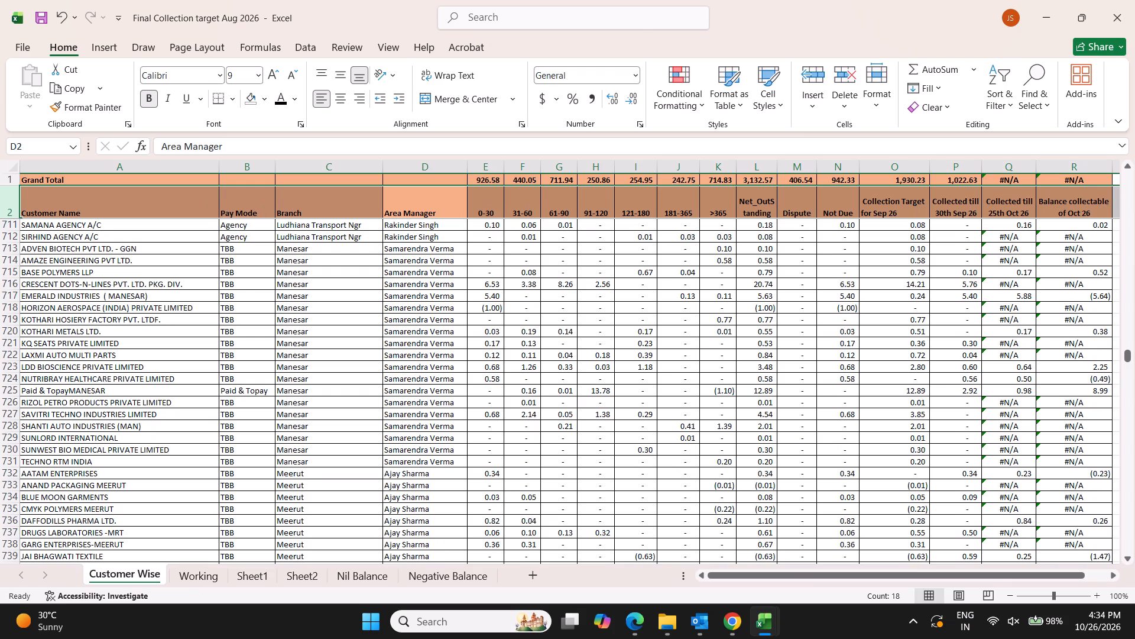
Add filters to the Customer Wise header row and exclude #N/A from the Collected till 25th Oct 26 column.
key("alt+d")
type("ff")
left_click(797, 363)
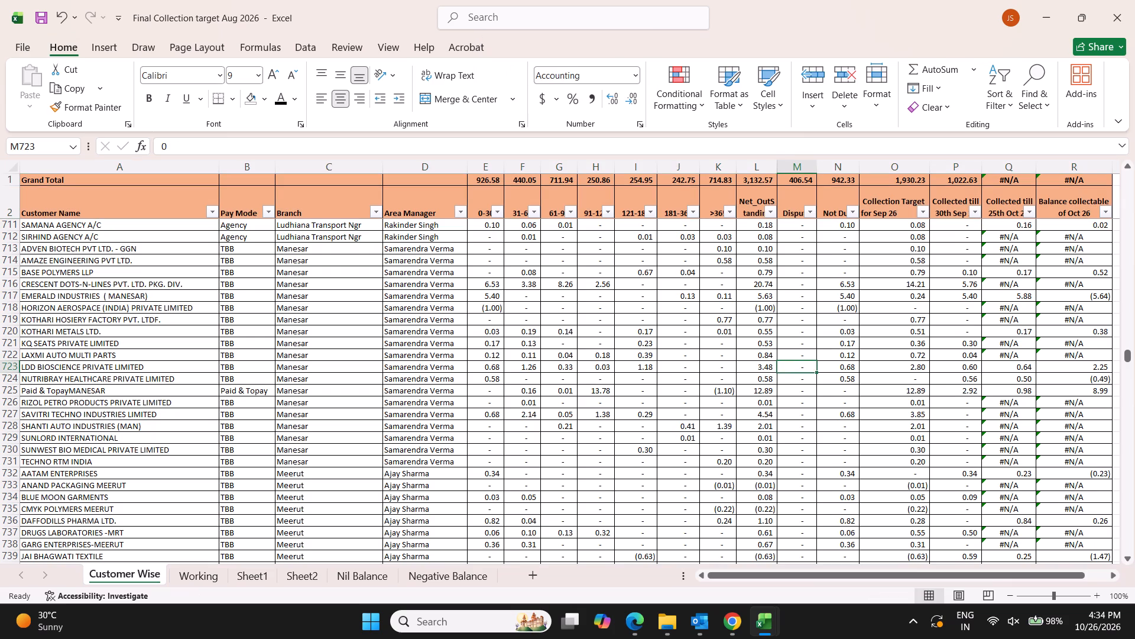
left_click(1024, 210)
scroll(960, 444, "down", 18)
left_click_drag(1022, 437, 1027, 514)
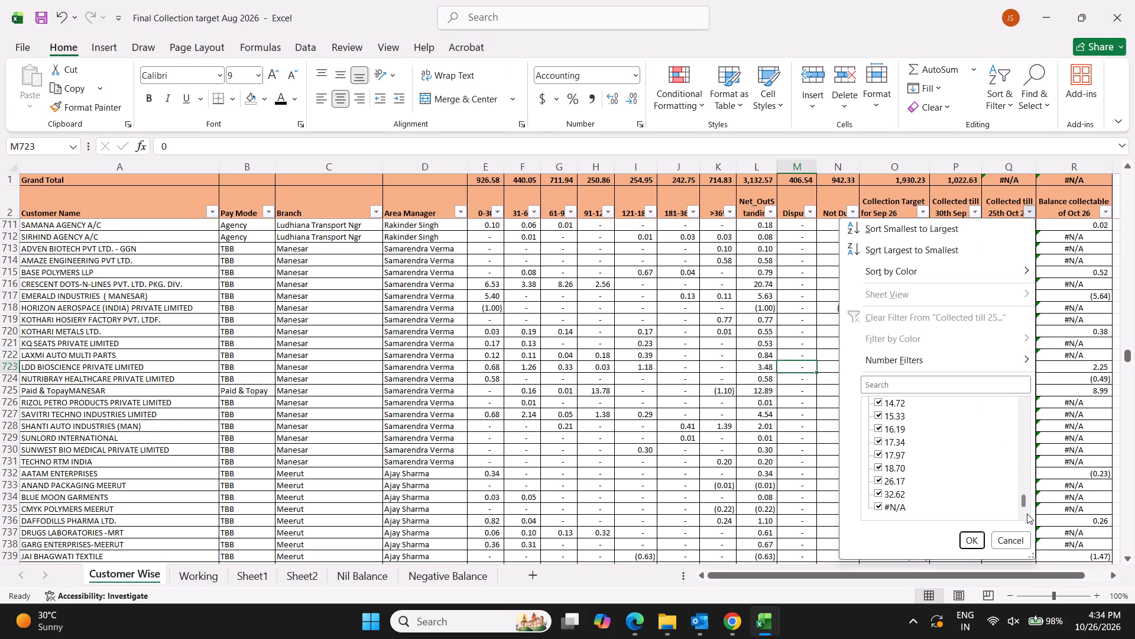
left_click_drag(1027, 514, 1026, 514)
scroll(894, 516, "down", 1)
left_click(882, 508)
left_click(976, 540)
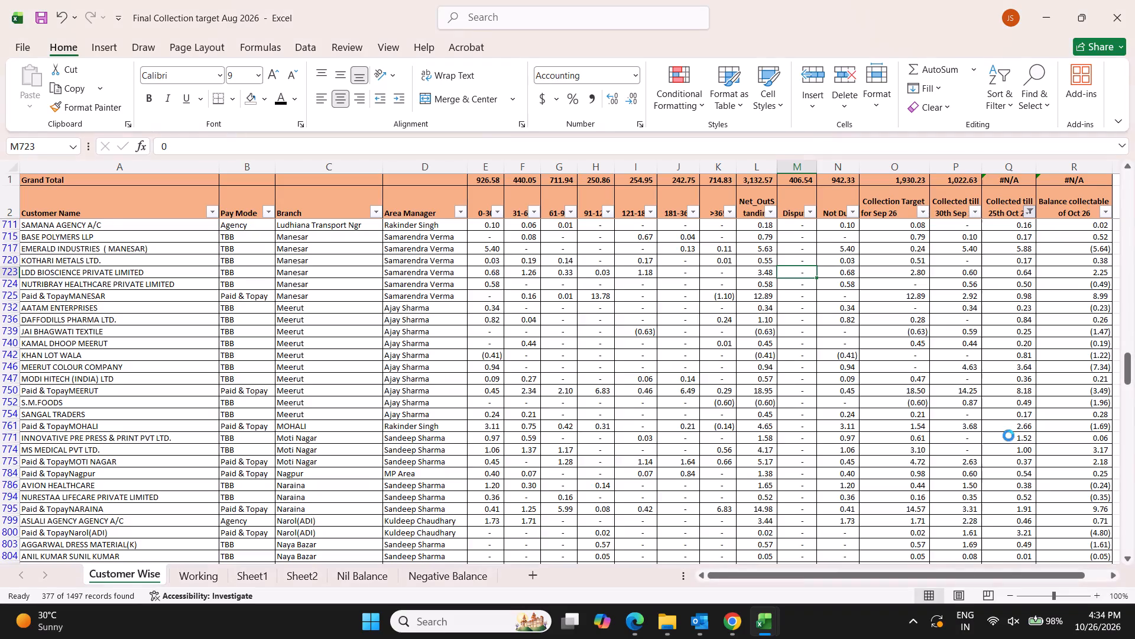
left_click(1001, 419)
Switch to the Collection report Oct 2026 workbook, centre the Category and Category-2 columns on its Customer Wise sheet, and save.
key("alt+Tab")
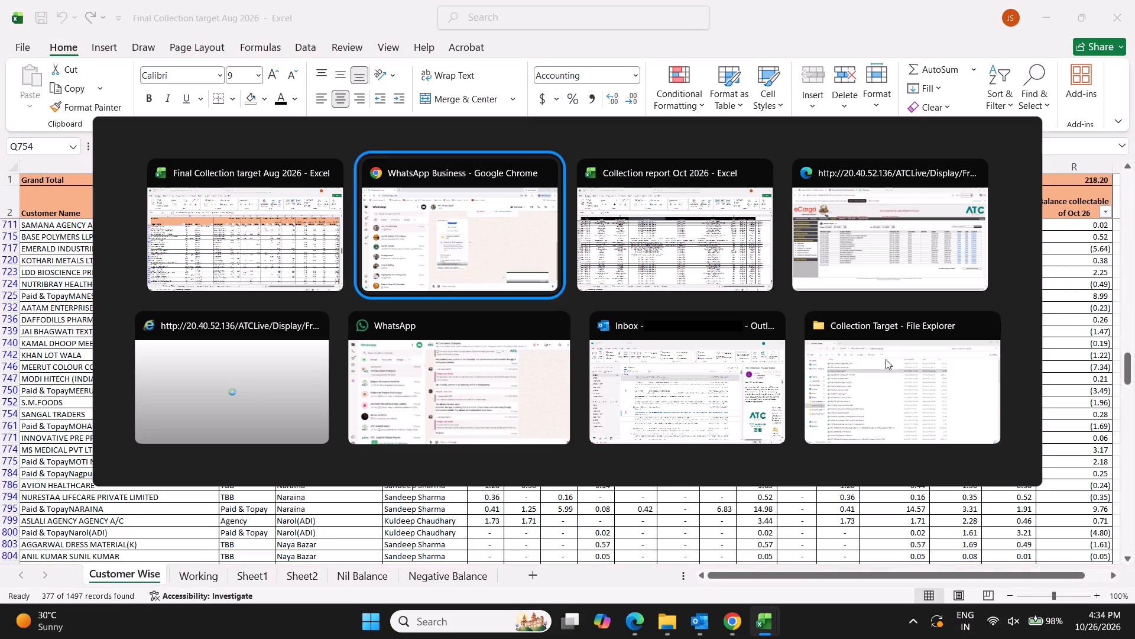
key("alt+Tab")
left_click(861, 351)
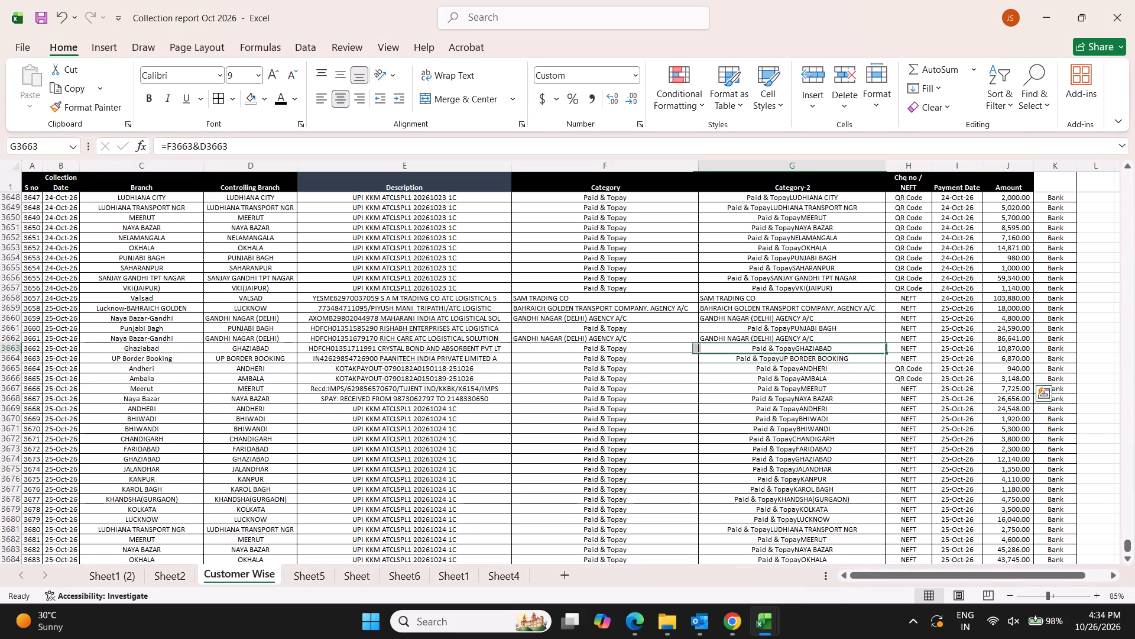
left_click_drag(588, 168, 780, 172)
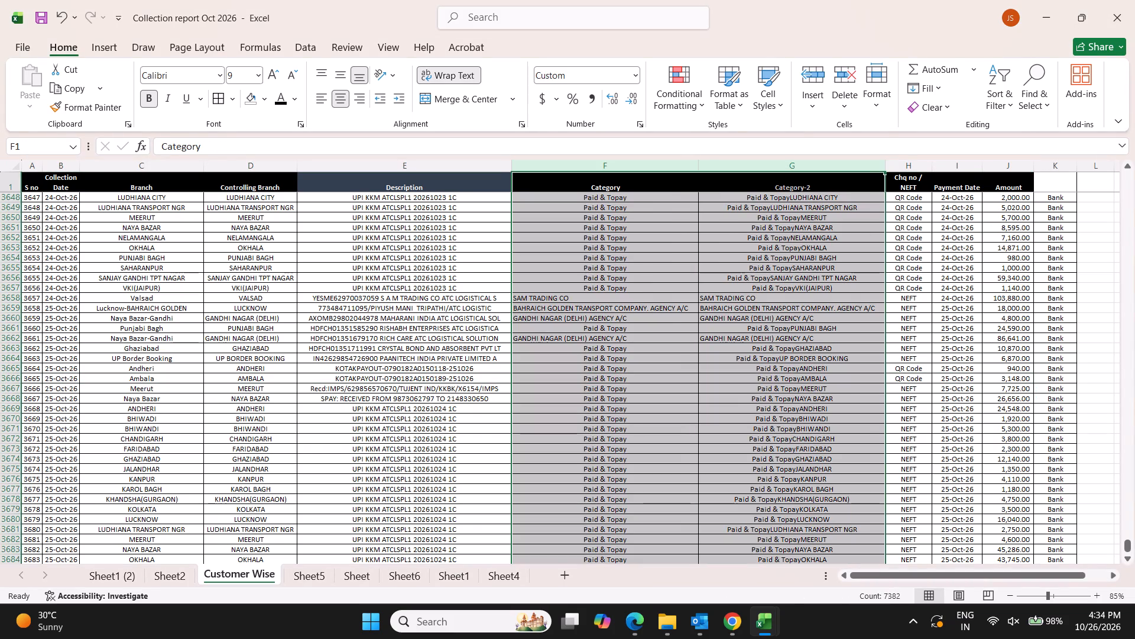
double_click(340, 98)
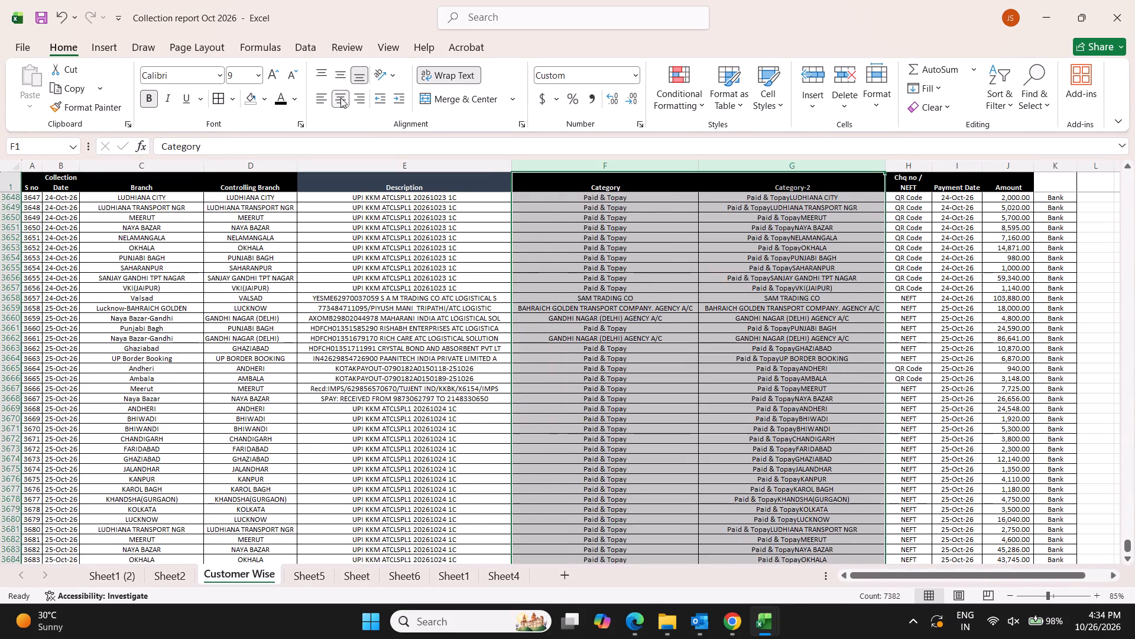
left_click(621, 358)
key("ctrl+s")
Check the total of the Amount column on the collection report's Customer Wise sheet.
left_click(1002, 176)
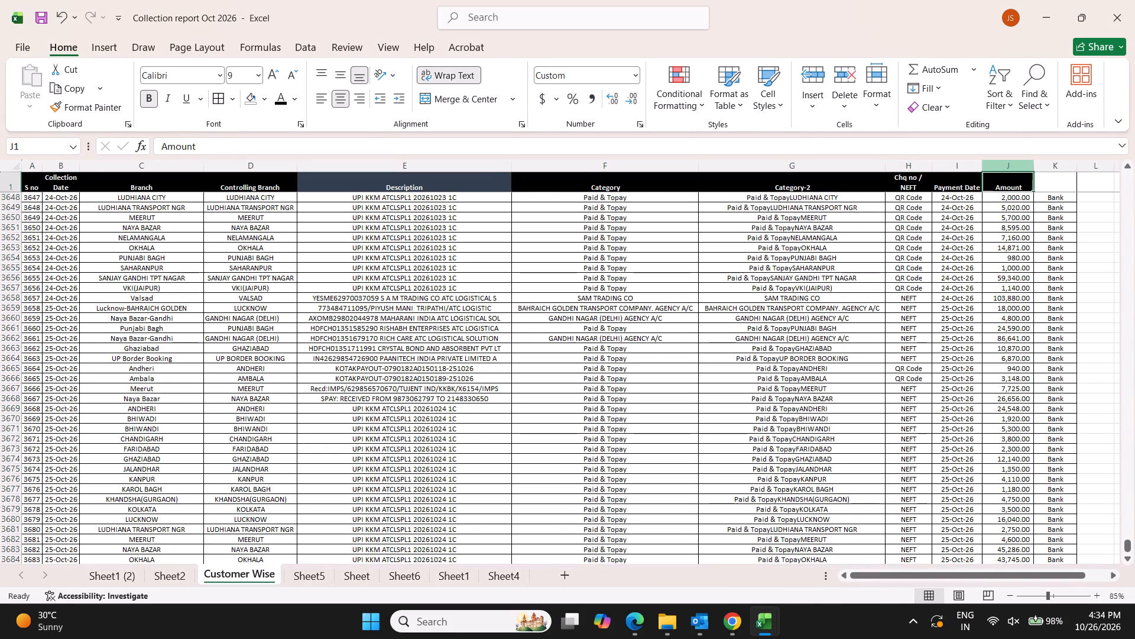
left_click(1006, 170)
left_click(673, 437)
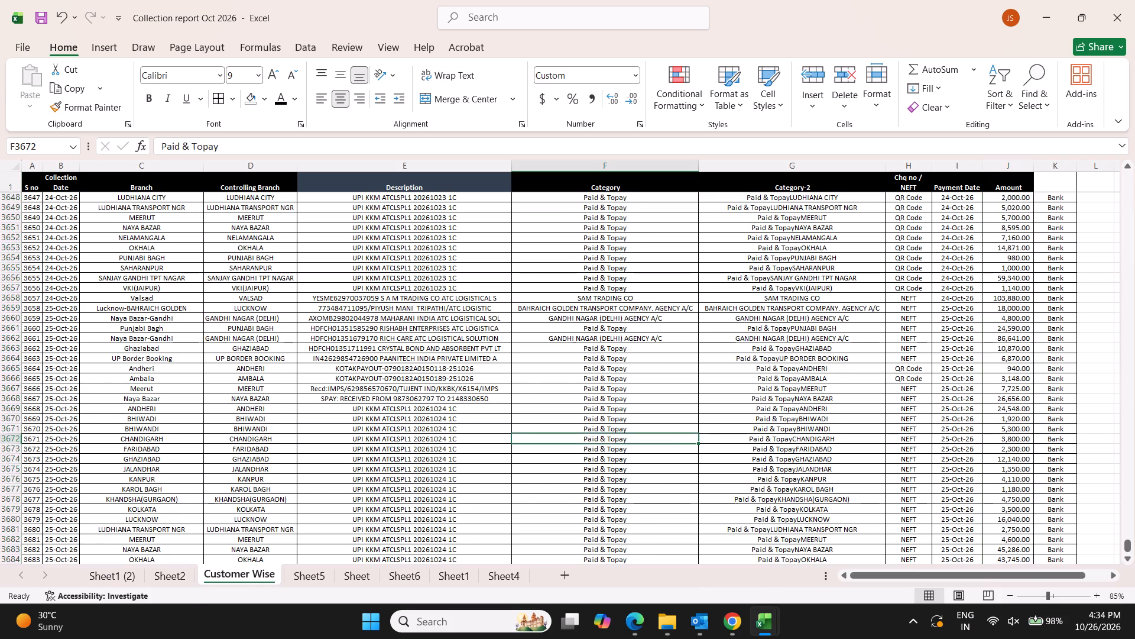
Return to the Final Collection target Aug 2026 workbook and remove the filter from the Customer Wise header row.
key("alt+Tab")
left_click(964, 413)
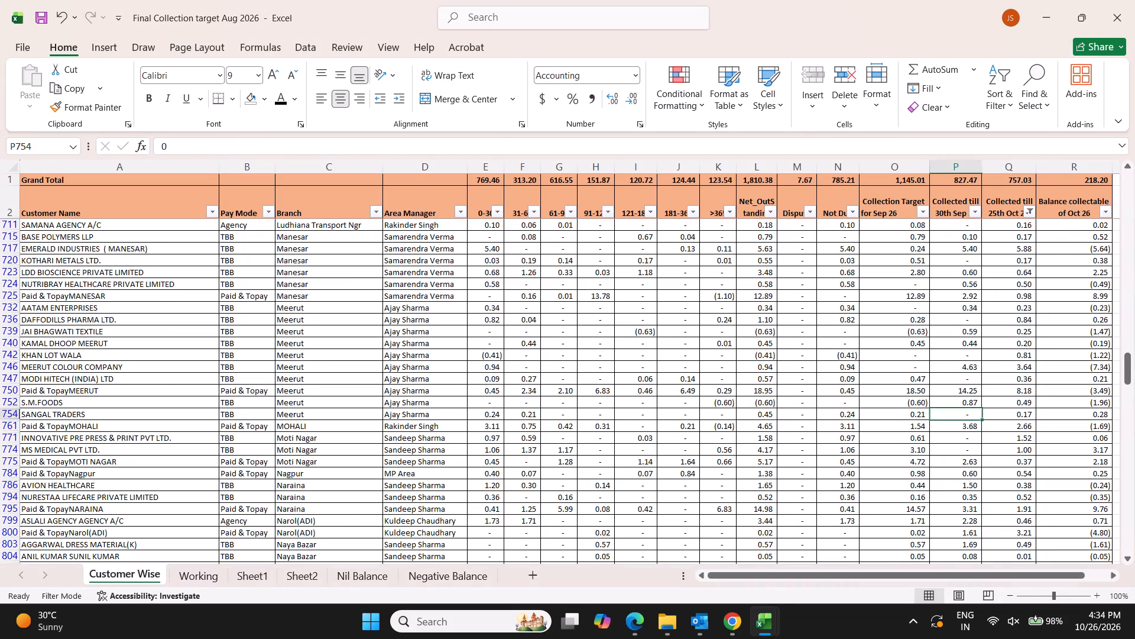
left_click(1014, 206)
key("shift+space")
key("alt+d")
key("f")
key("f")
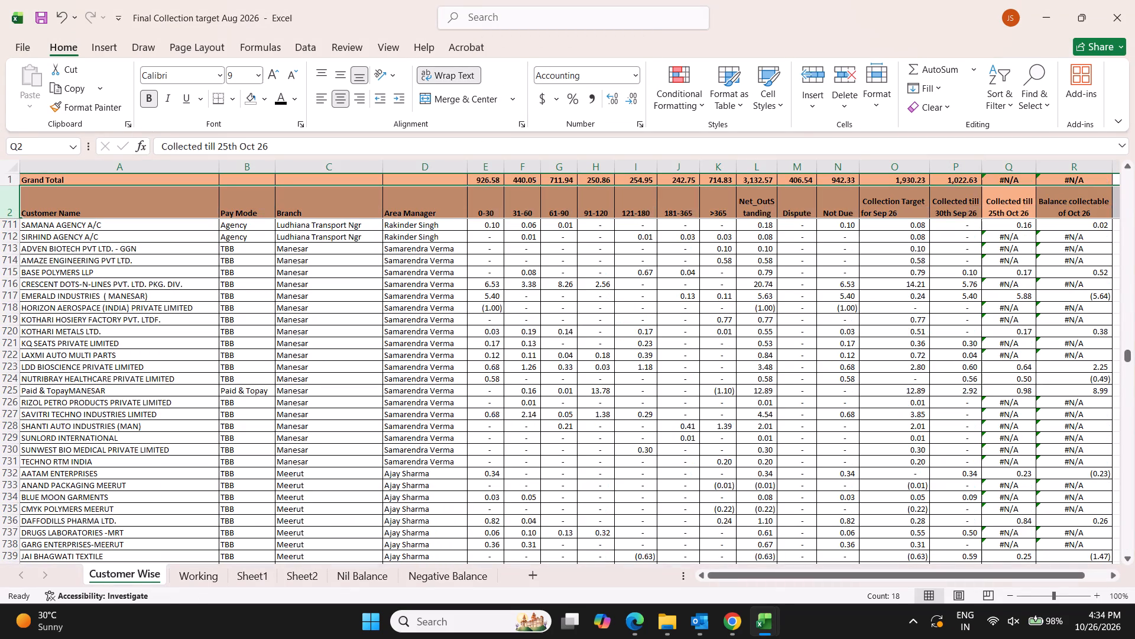
Replace the VLOOKUP formulas in the whole Collected till 25th Oct 26 column, from Q3 down, with their values using Paste Special.
left_click(1028, 358)
key("ctrl+Up")
key("Down")
key("Down")
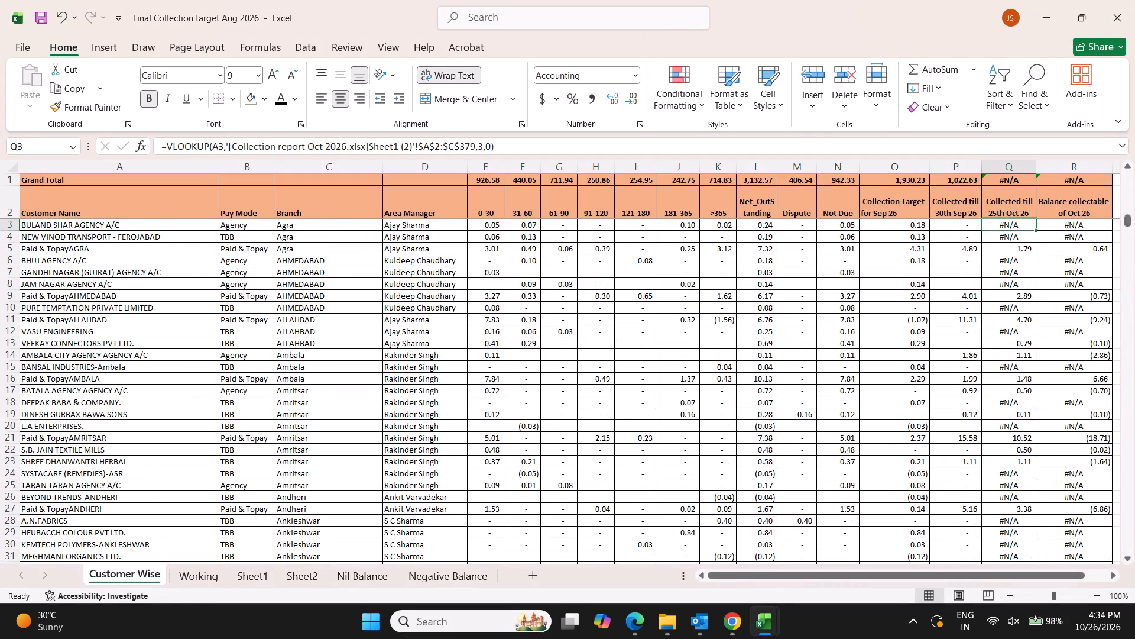
key("ctrl+shift+Down")
key("ctrl+c")
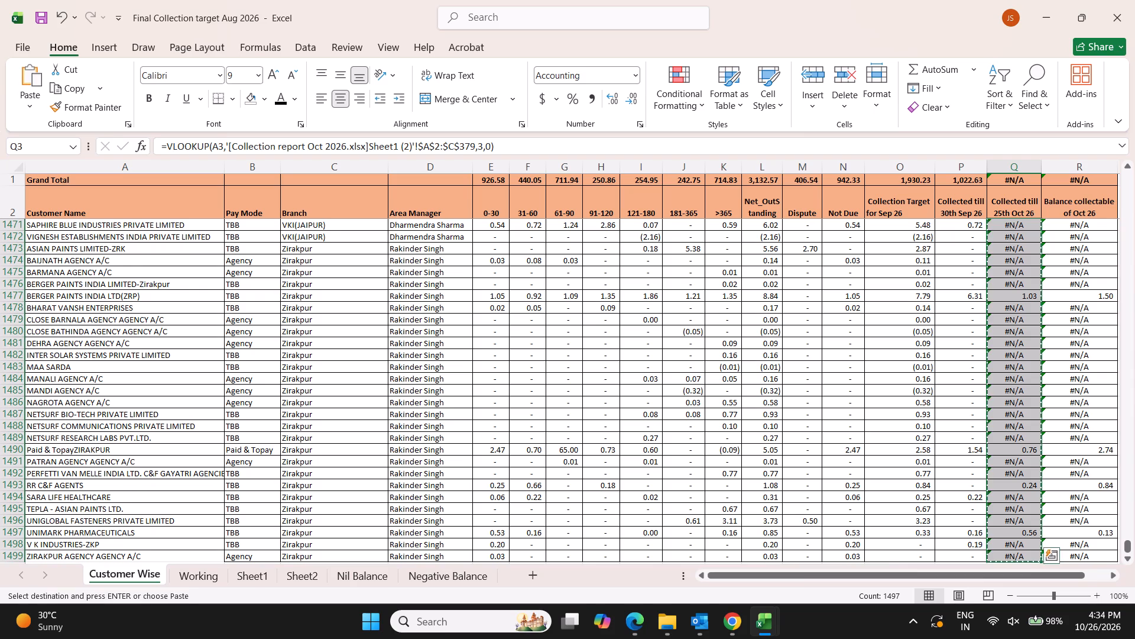
scroll(1055, 493, "down", 2)
left_click_drag(1128, 546, 1128, 545)
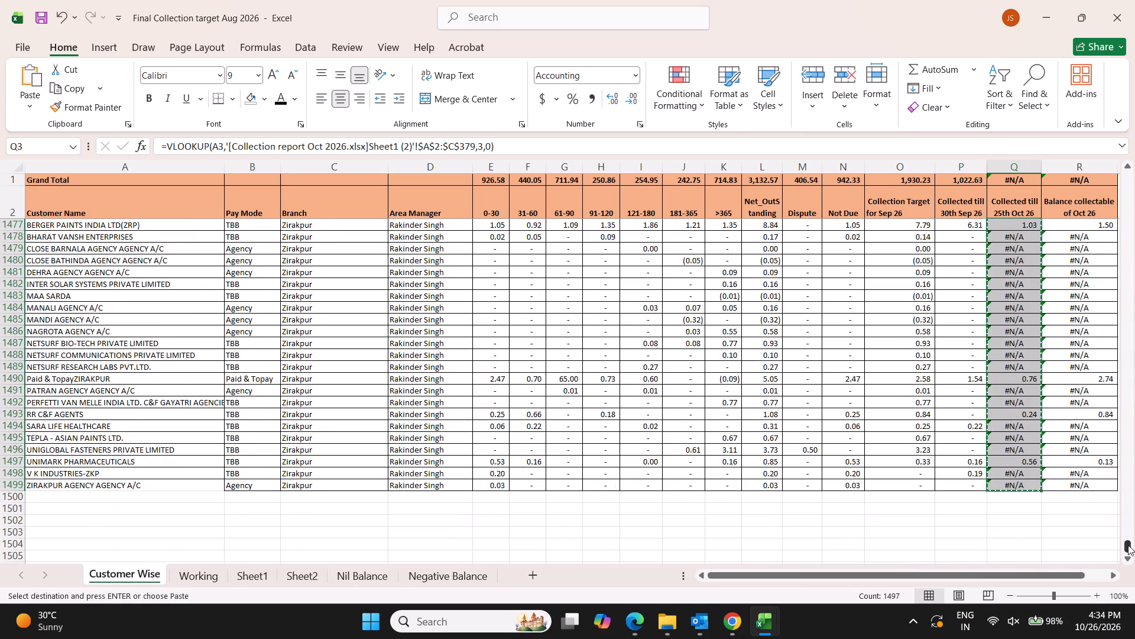
left_click_drag(1128, 545, 1134, 147)
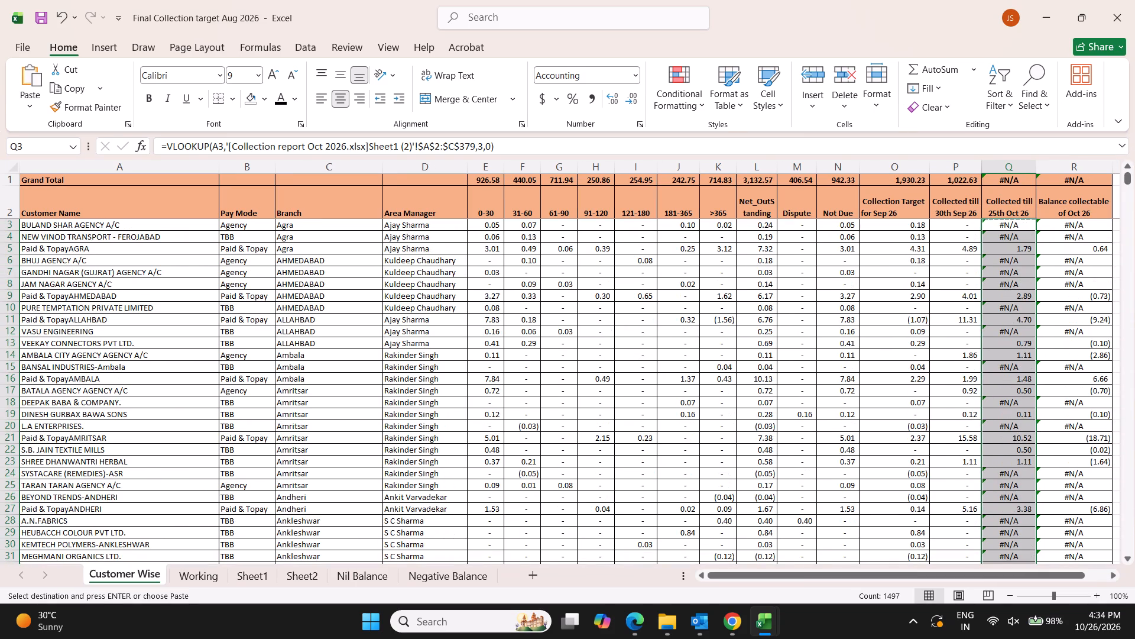
right_click(1001, 225)
left_click(914, 306)
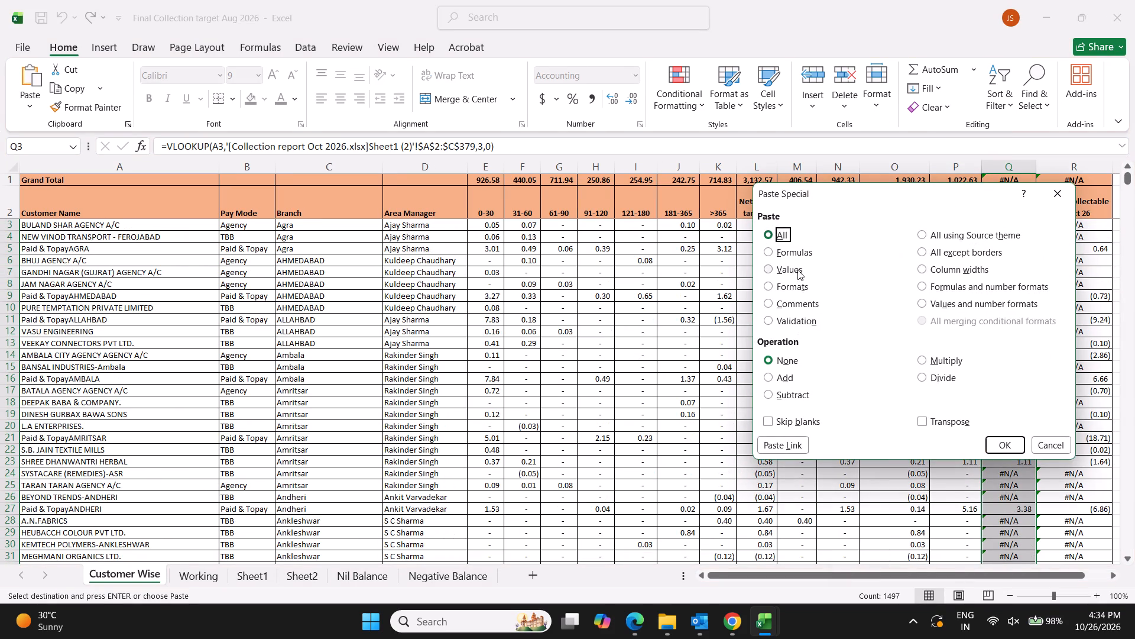
left_click(780, 267)
left_click(994, 439)
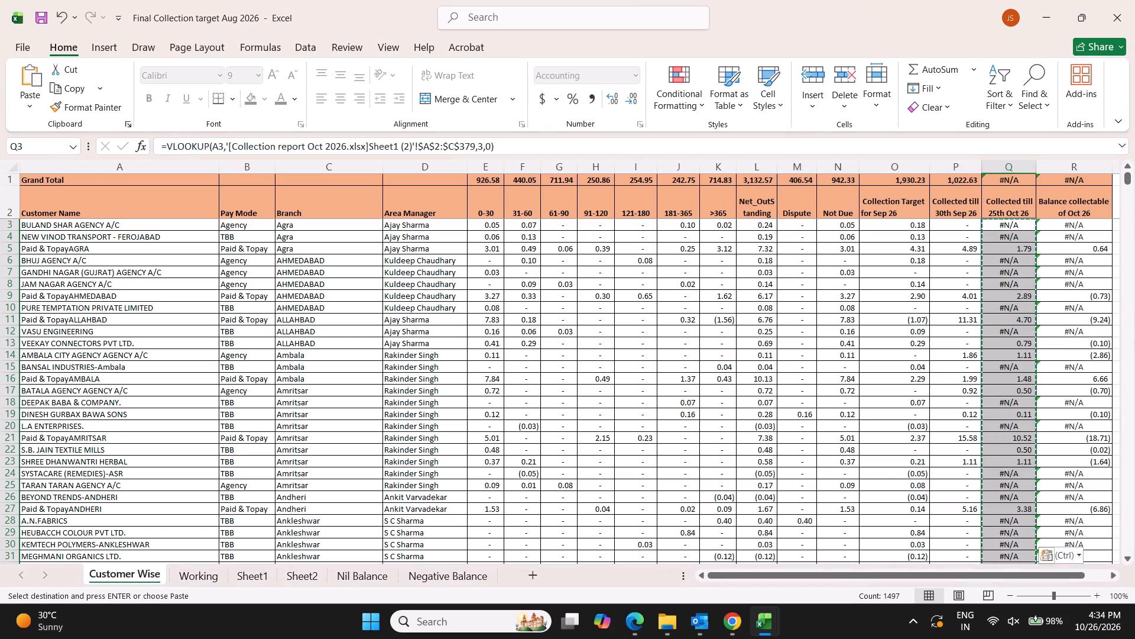
key("Escape")
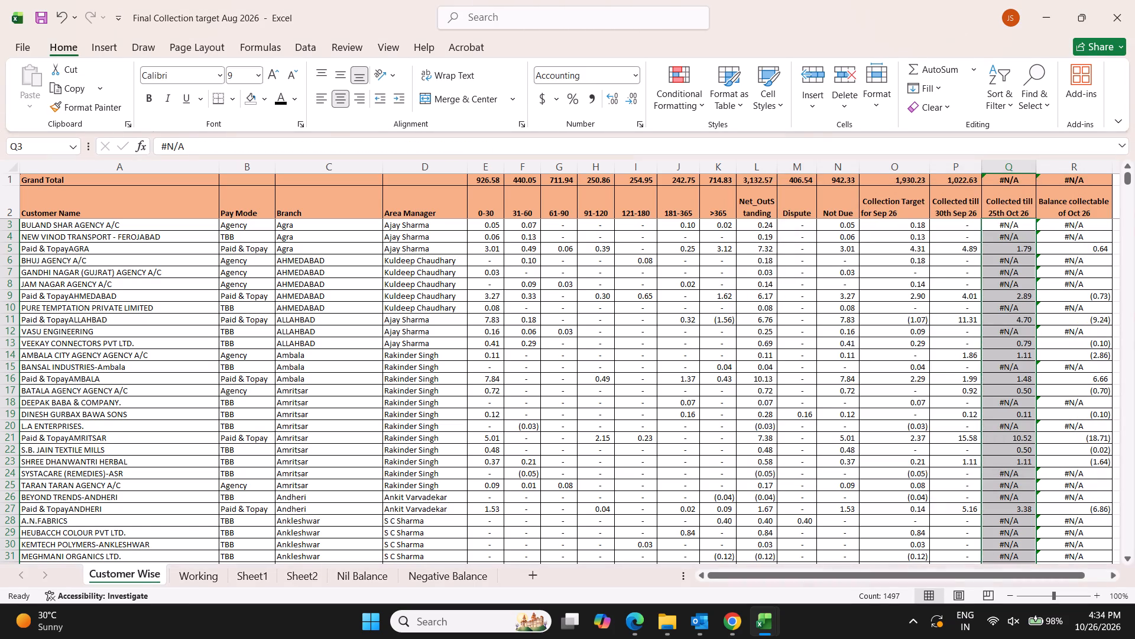